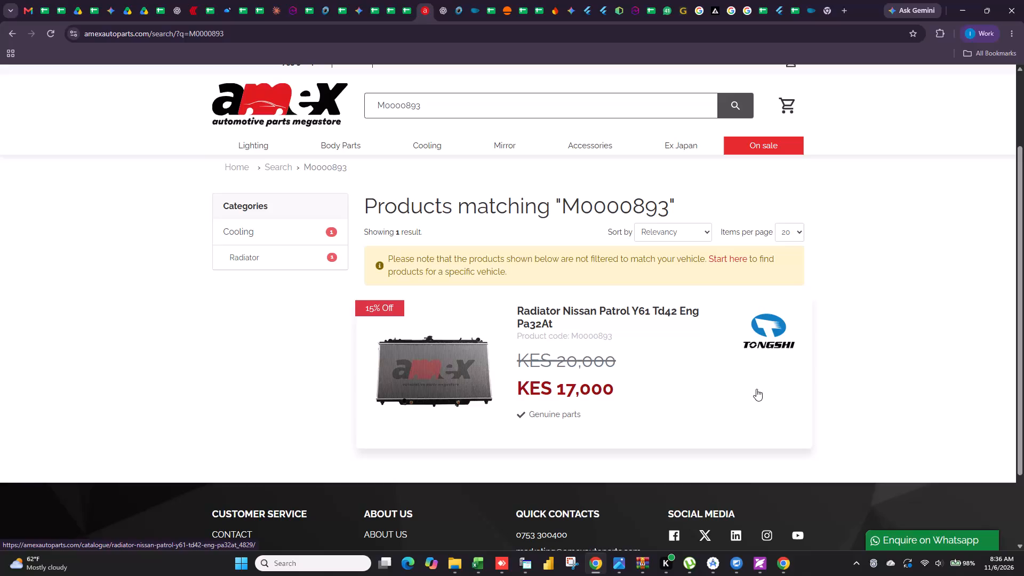
Copy part number M0000768 from the Tongshi 1x40 2nd workbook and search for it on the Amex Autoparts site.
{"action": "key", "text": "alt+Tab"}
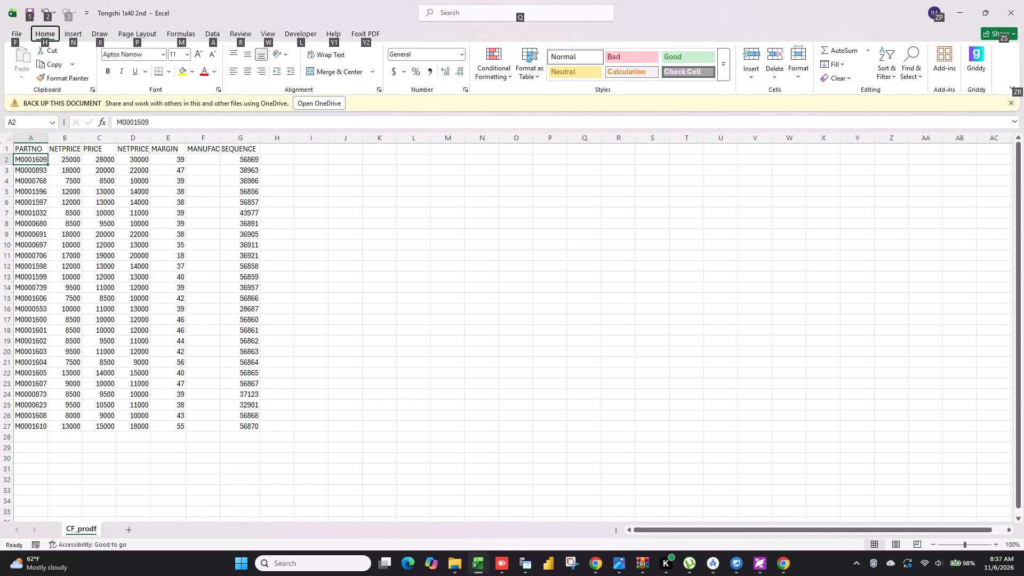
{"action": "left_click", "coordinate": [550, 288]}
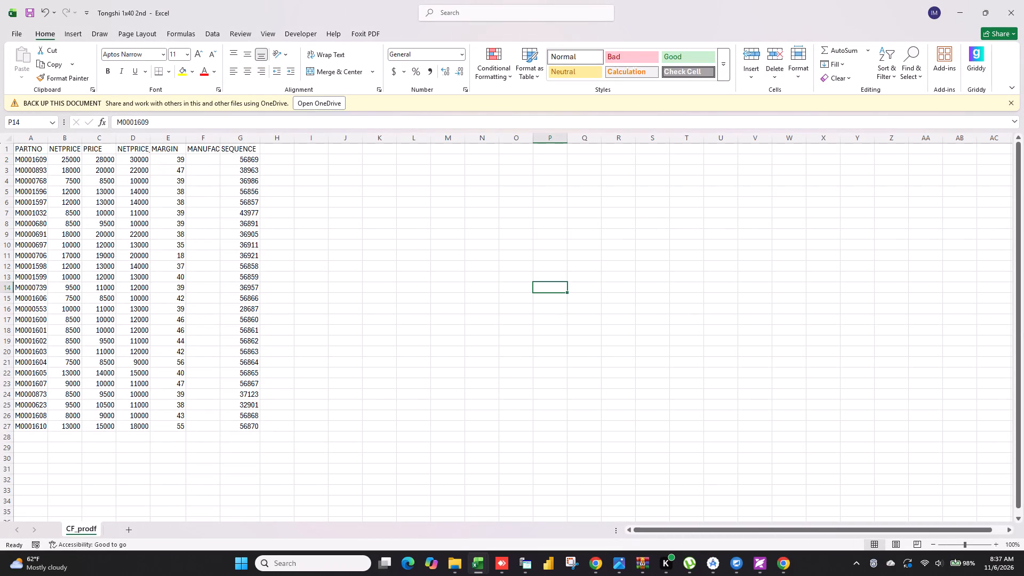
{"action": "left_click", "coordinate": [22, 179]}
{"action": "key", "text": "ctrl+c"}
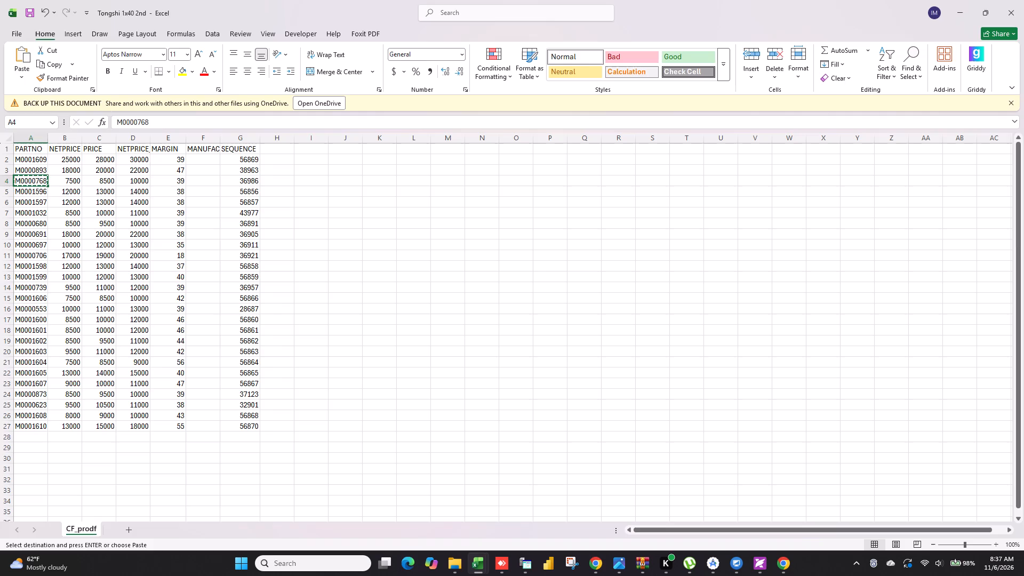
{"action": "key", "text": "alt+Tab"}
{"action": "left_click_drag", "start_coordinate": [443, 100], "coordinate": [273, 81]}
{"action": "key", "text": "ctrl+v"}
{"action": "key", "text": "Tab"}
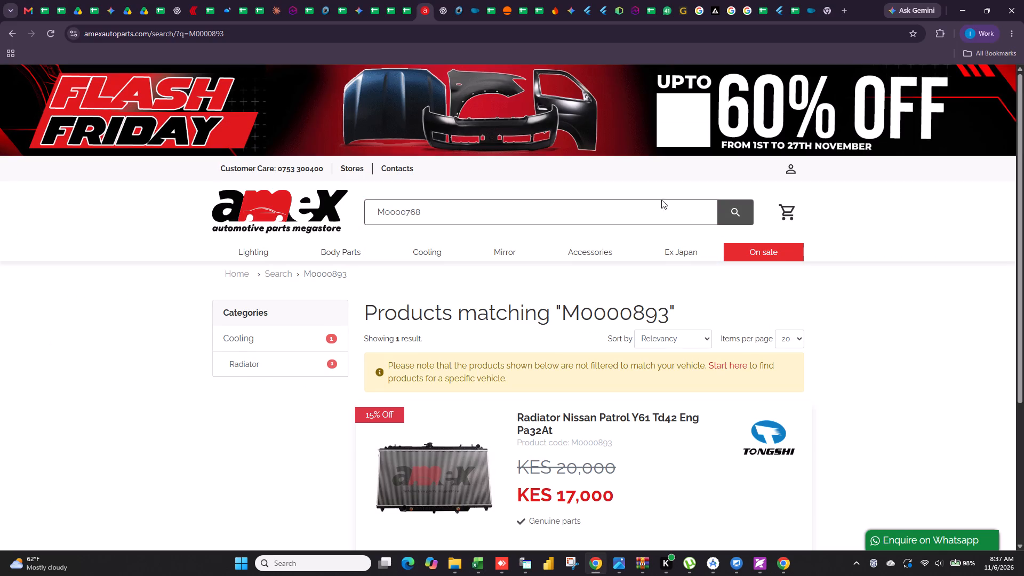
{"action": "left_click", "coordinate": [747, 210]}
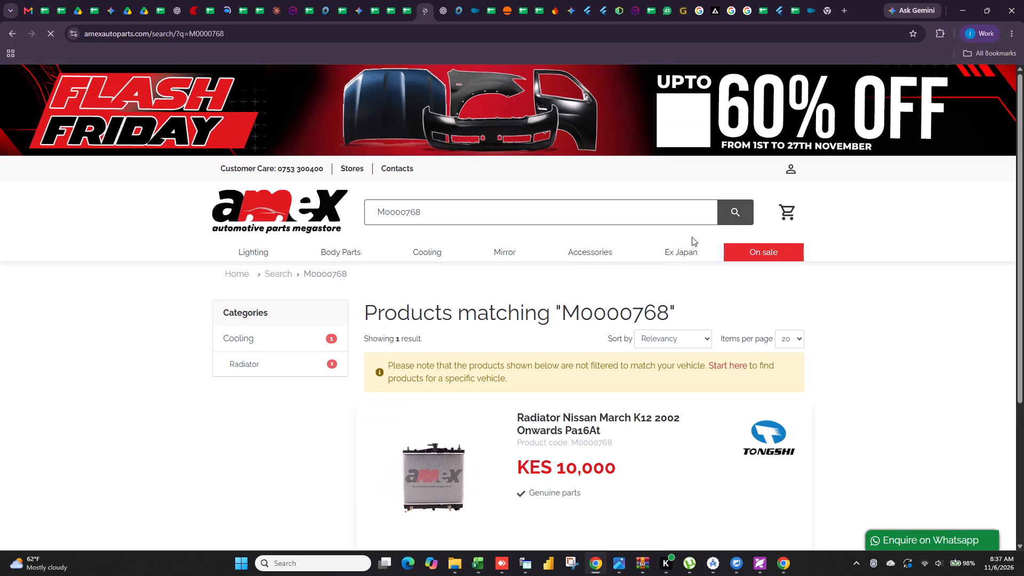
Compare the website listing for M0000768 with its price row in the Tongshi 1x40 2nd workbook.
{"action": "key", "text": "alt+Tab"}
{"action": "key", "text": "alt+Tab"}
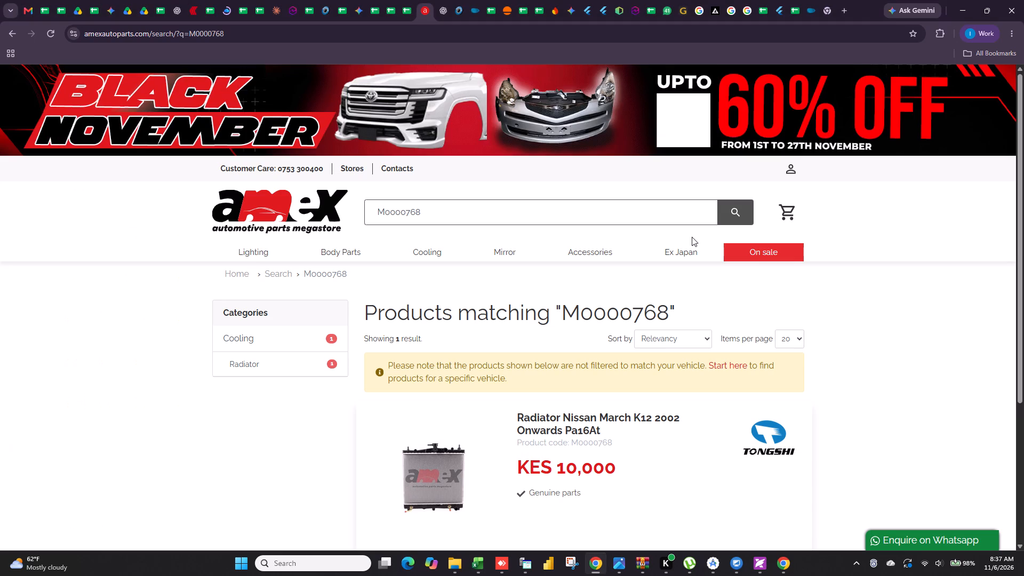
{"action": "key", "text": "alt+Tab"}
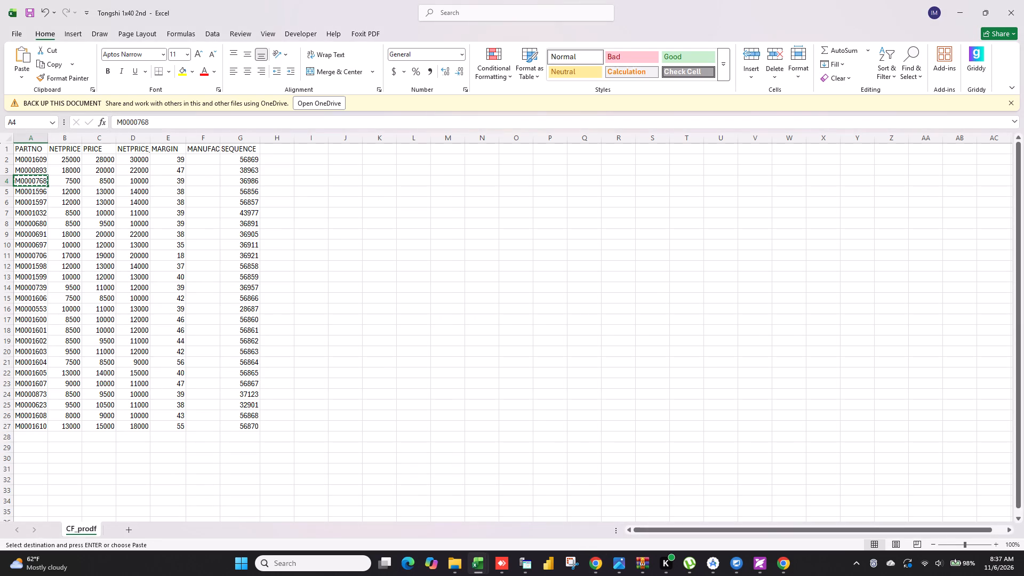
{"action": "key", "text": "alt+Tab"}
{"action": "key", "text": "alt+Tab"}
{"action": "left_click", "coordinate": [605, 266]}
{"action": "key", "text": "Escape"}
{"action": "left_click", "coordinate": [523, 267]}
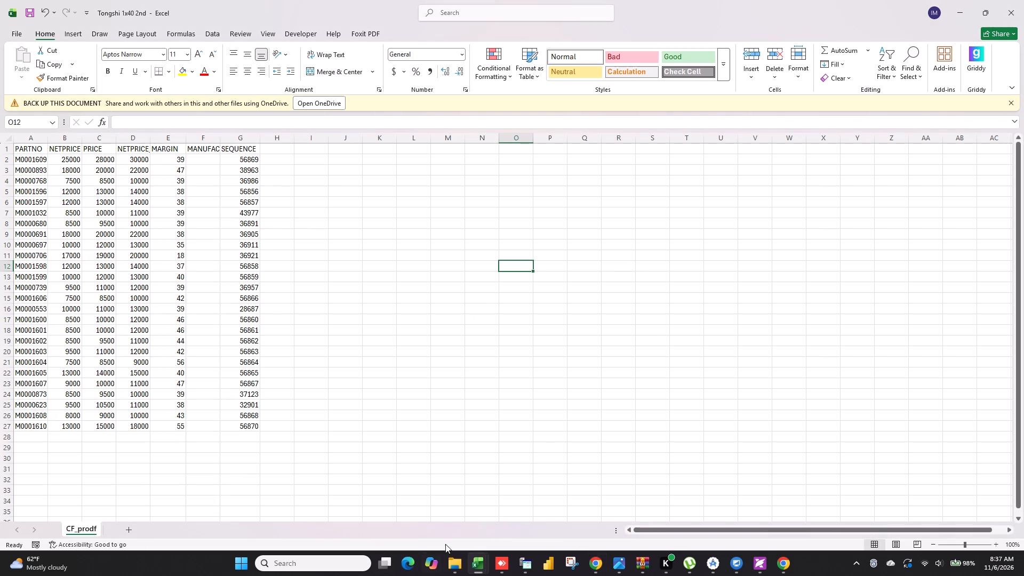
Copy part number M0001596 from the workbook, search for it on the Amex Autoparts site, and return to the workbook.
{"action": "left_click", "coordinate": [28, 201]}
{"action": "left_click", "coordinate": [27, 189]}
{"action": "key", "text": "ctrl+v"}
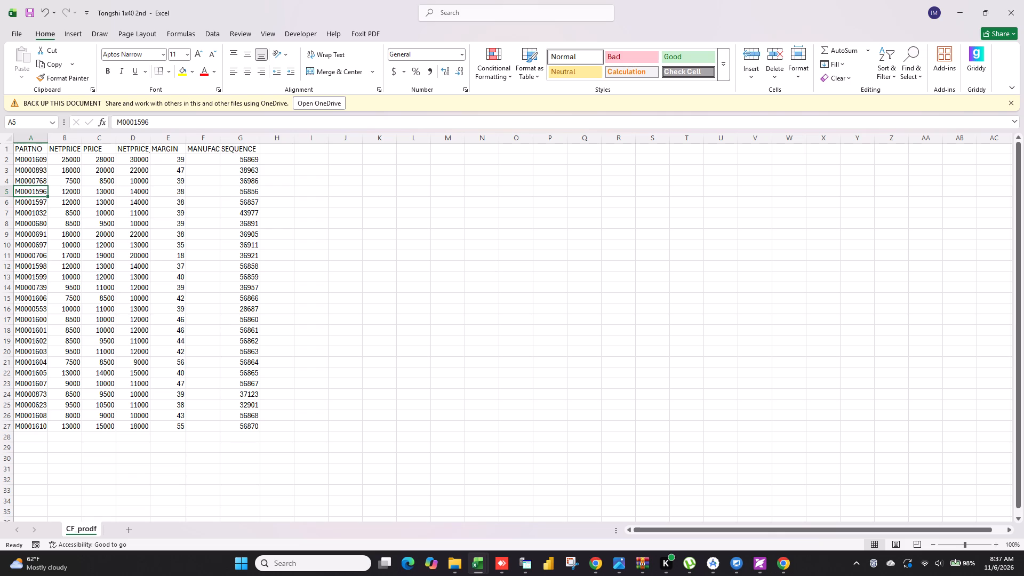
{"action": "key", "text": "ctrl+c"}
{"action": "key", "text": "alt+Tab"}
{"action": "left_click_drag", "start_coordinate": [442, 218], "coordinate": [192, 202]}
{"action": "key", "text": "ctrl+v"}
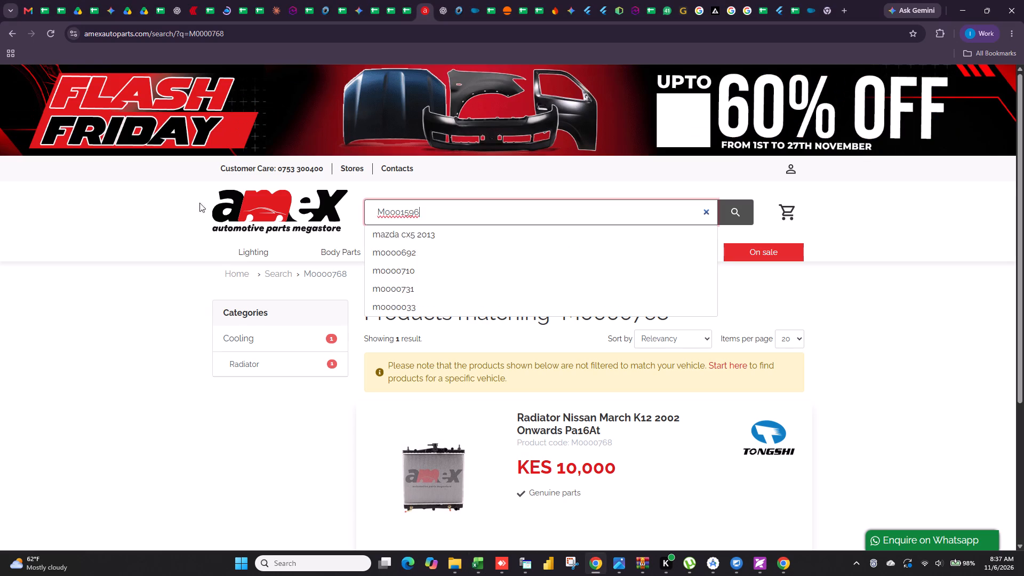
{"action": "key", "text": "Tab"}
{"action": "left_click", "coordinate": [744, 207]}
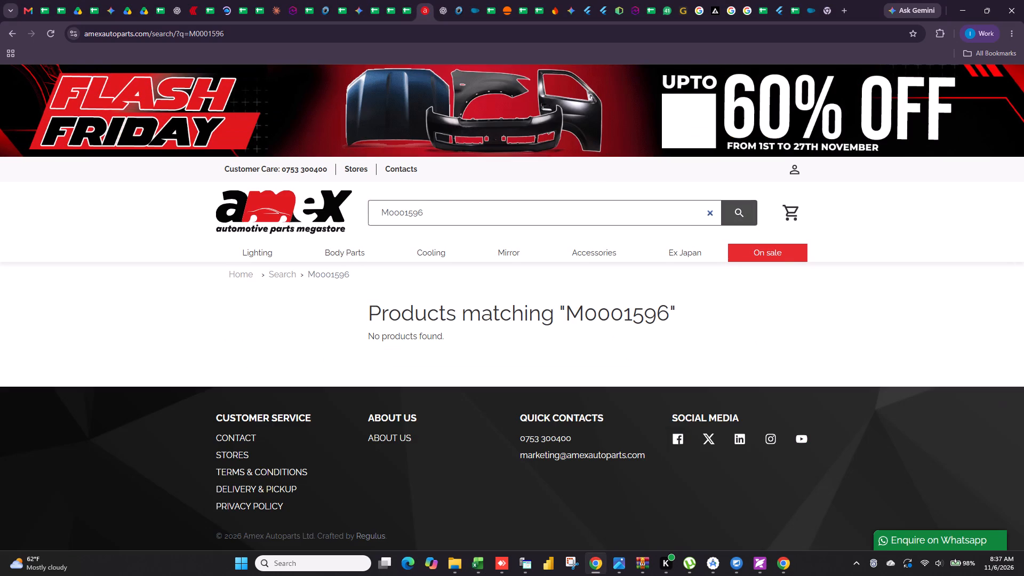
{"action": "left_click_drag", "start_coordinate": [451, 218], "coordinate": [303, 218]}
{"action": "left_click", "coordinate": [744, 208]}
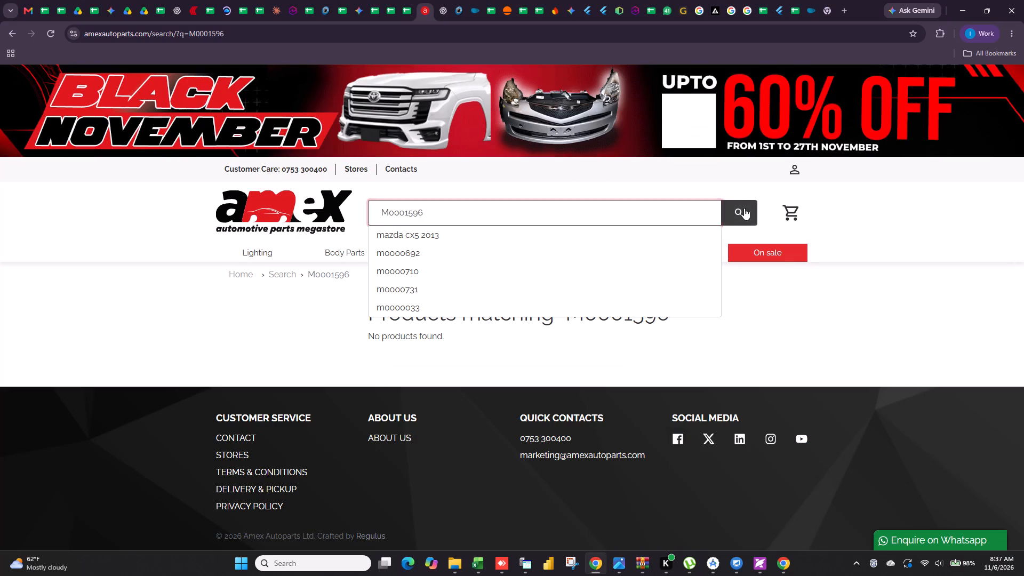
{"action": "key", "text": "alt+Tab"}
{"action": "left_click", "coordinate": [453, 318]}
{"action": "key", "text": "Escape"}
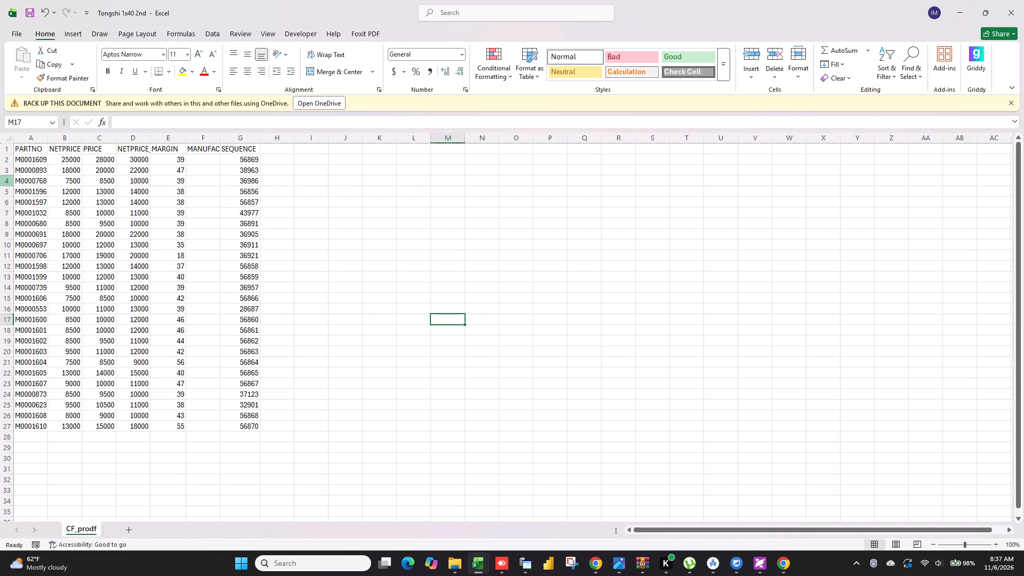
Copy part number M0001597 from the workbook, search for it on the Amex Autoparts site, and return to the workbook.
{"action": "left_click", "coordinate": [20, 206]}
{"action": "key", "text": "ctrl+c"}
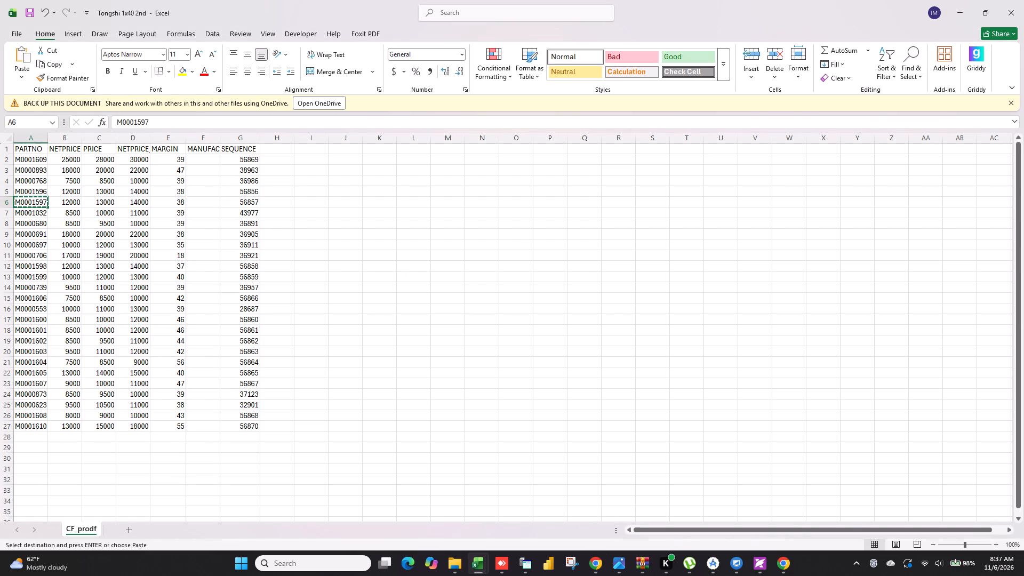
{"action": "key", "text": "alt+Tab"}
{"action": "left_click_drag", "start_coordinate": [459, 215], "coordinate": [226, 199]}
{"action": "key", "text": "ctrl+v"}
{"action": "left_click", "coordinate": [737, 208]}
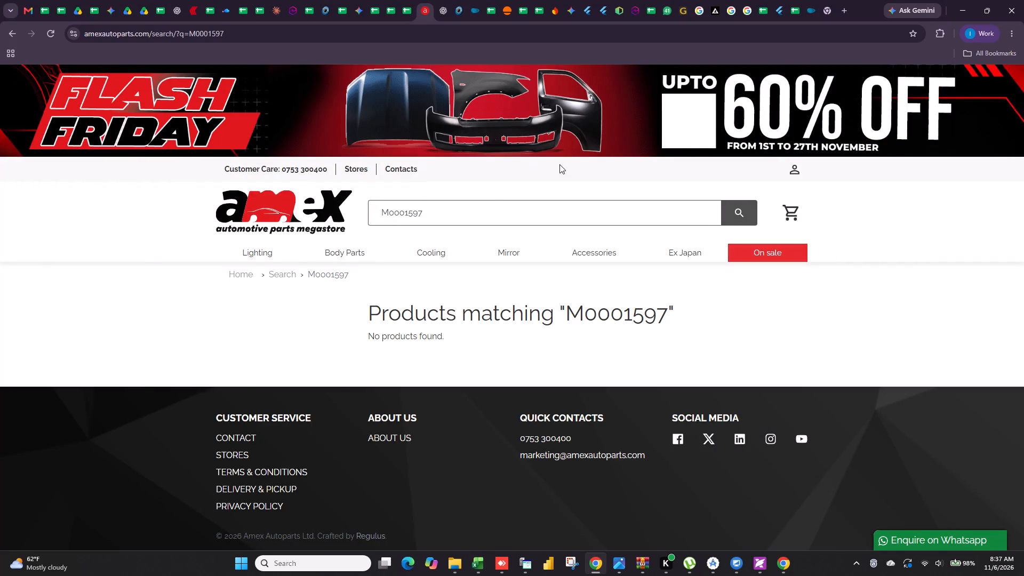
{"action": "key", "text": "alt+Tab"}
{"action": "left_click", "coordinate": [447, 283]}
{"action": "key", "text": "Escape"}
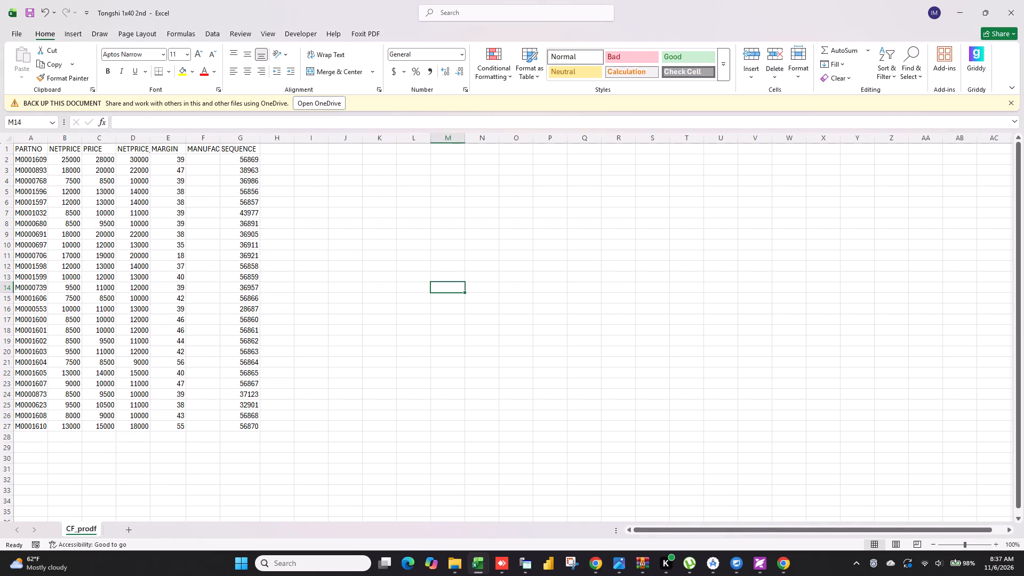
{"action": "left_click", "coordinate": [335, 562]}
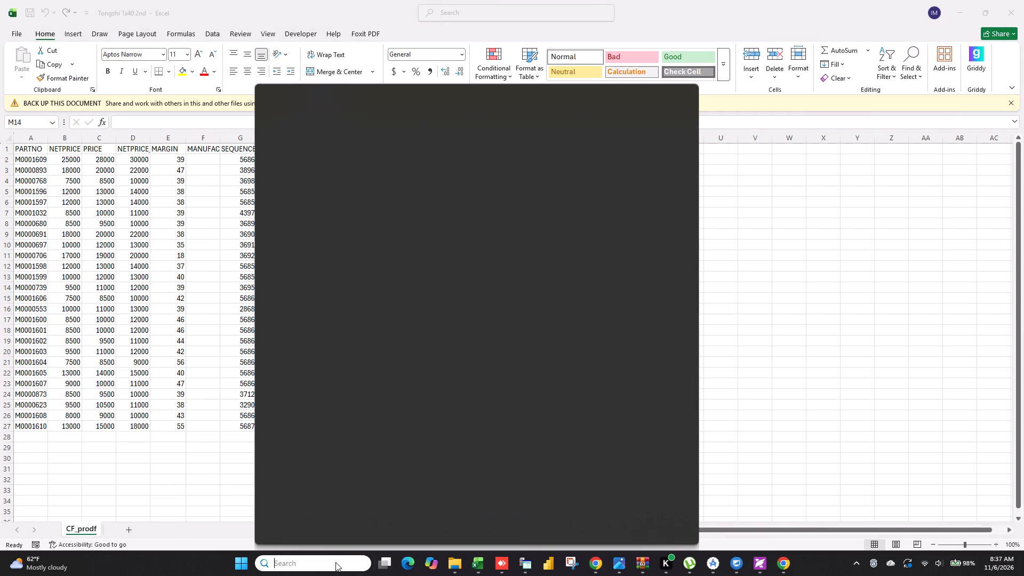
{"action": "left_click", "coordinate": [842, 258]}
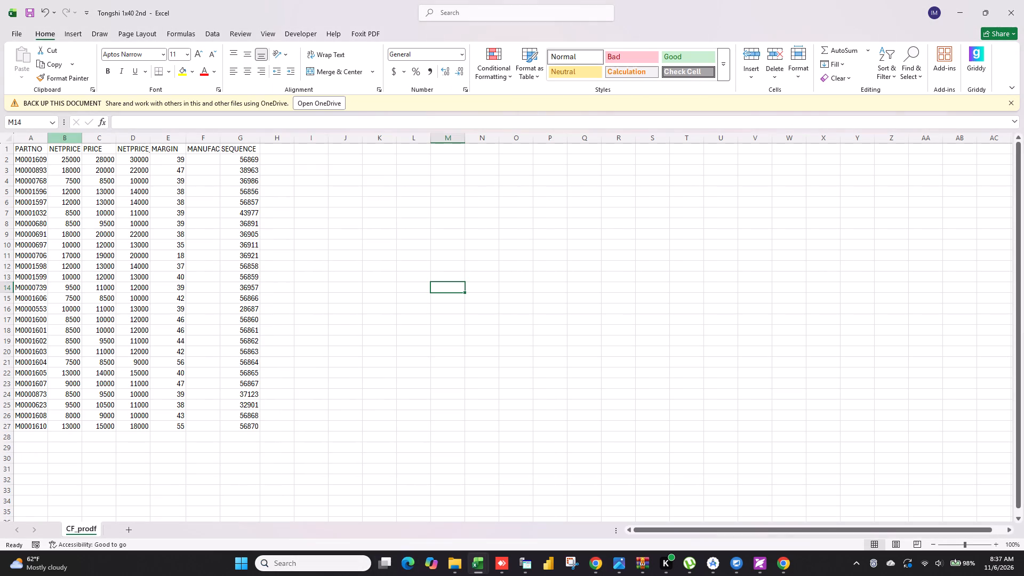
Open the product export file 61be5b7a-7c7b-4ca9-8858-37bd1670e316 from the Downloads folder.
{"action": "left_click", "coordinate": [457, 573]}
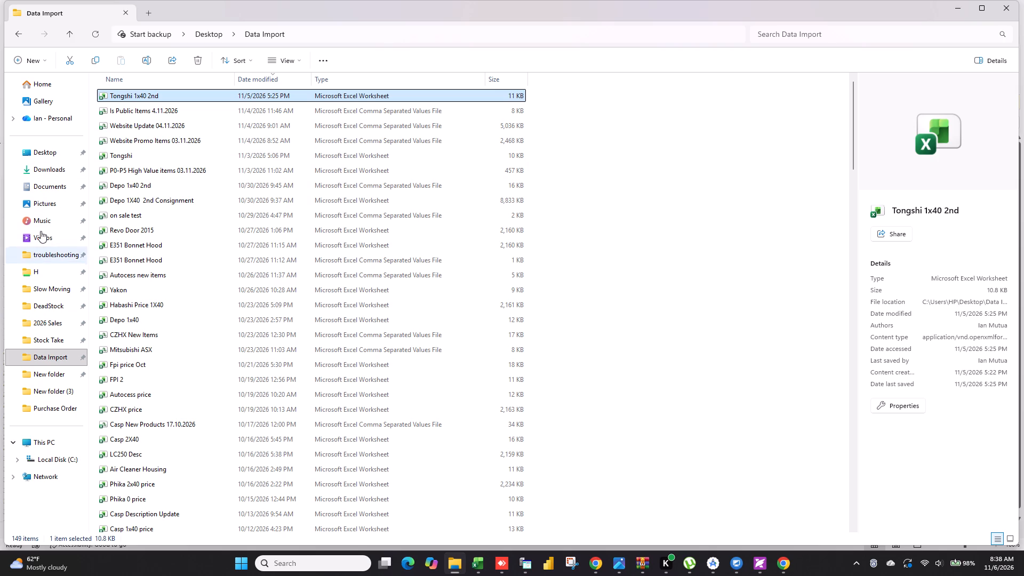
{"action": "double_click", "coordinate": [50, 316]}
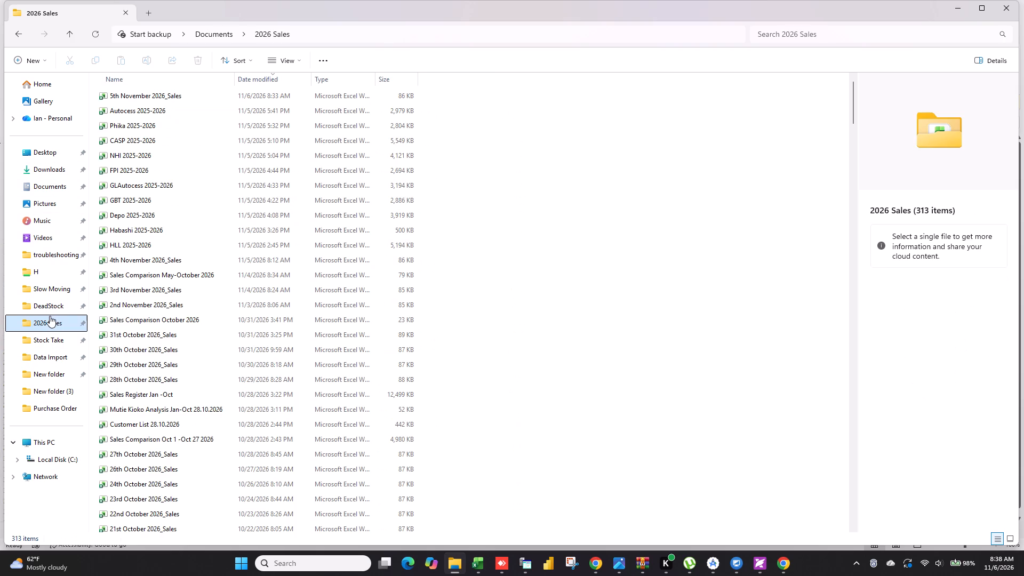
{"action": "left_click", "coordinate": [44, 169]}
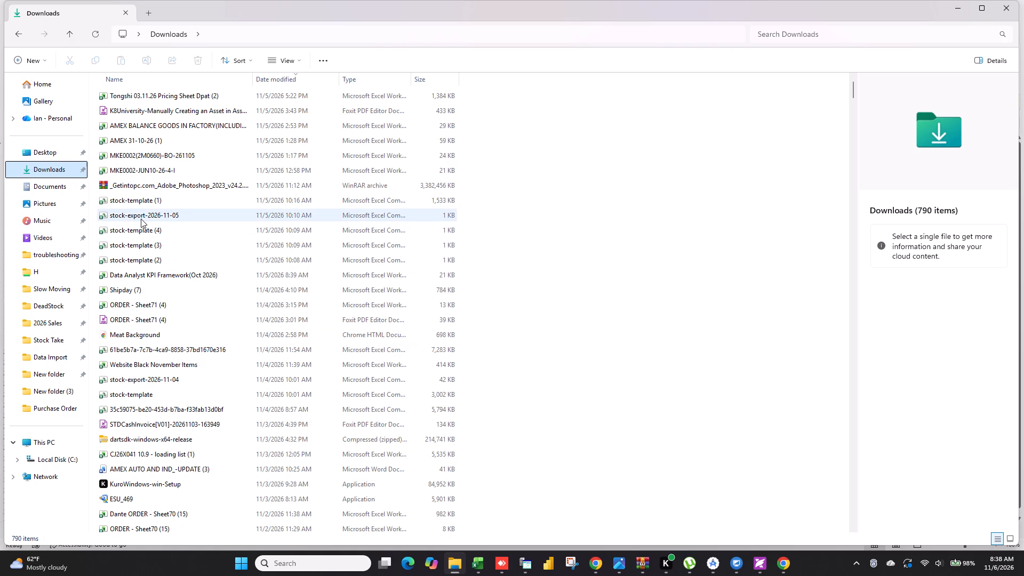
{"action": "scroll", "coordinate": [141, 219], "scroll_direction": "up", "scroll_amount": 4}
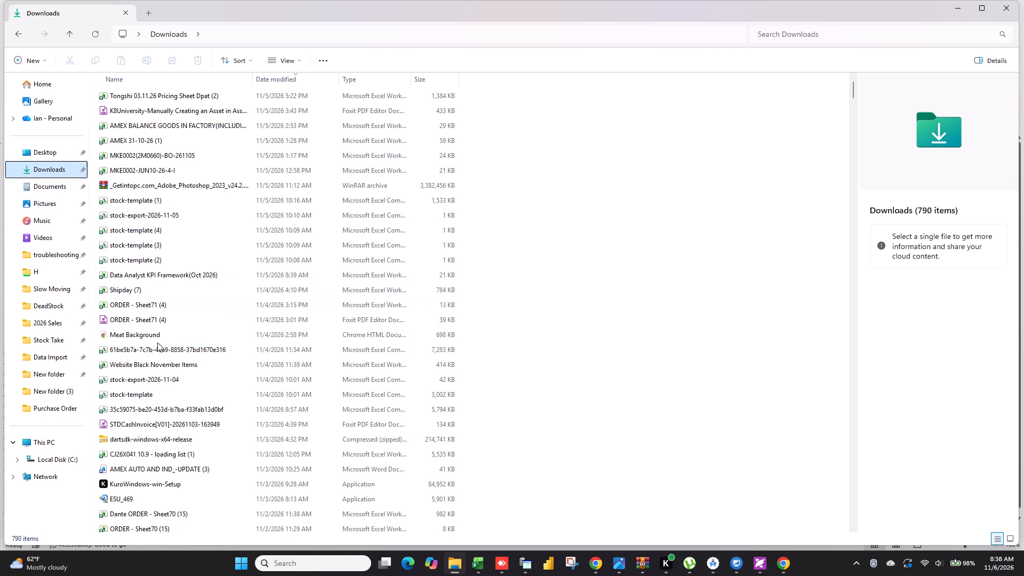
{"action": "double_click", "coordinate": [157, 345]}
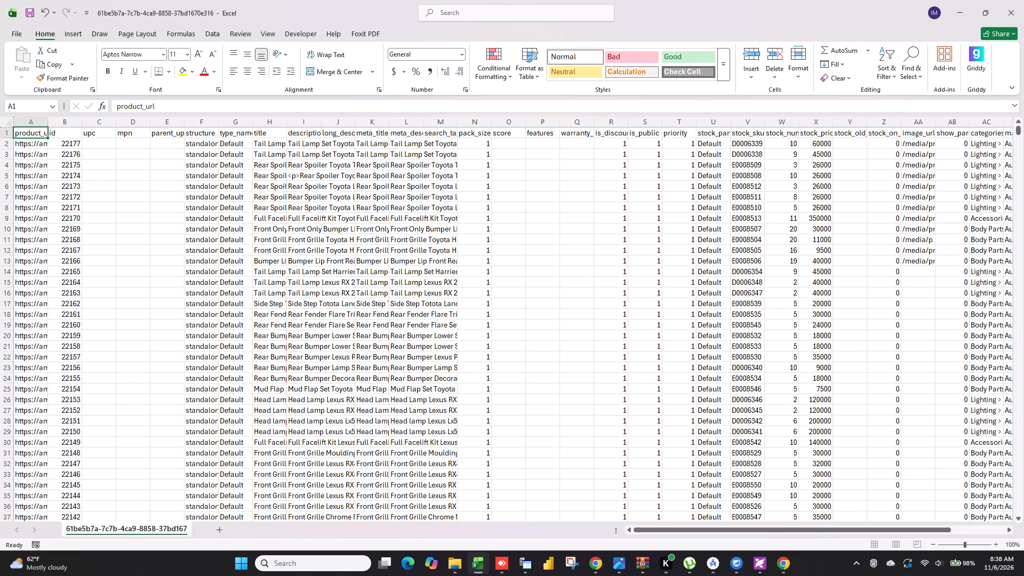
Delete the product_url and id columns from the product export.
{"action": "left_click", "coordinate": [37, 123]}
{"action": "key", "text": "ctrl+minus"}
{"action": "key", "text": "ctrl+minus"}
{"action": "left_click", "coordinate": [149, 222]}
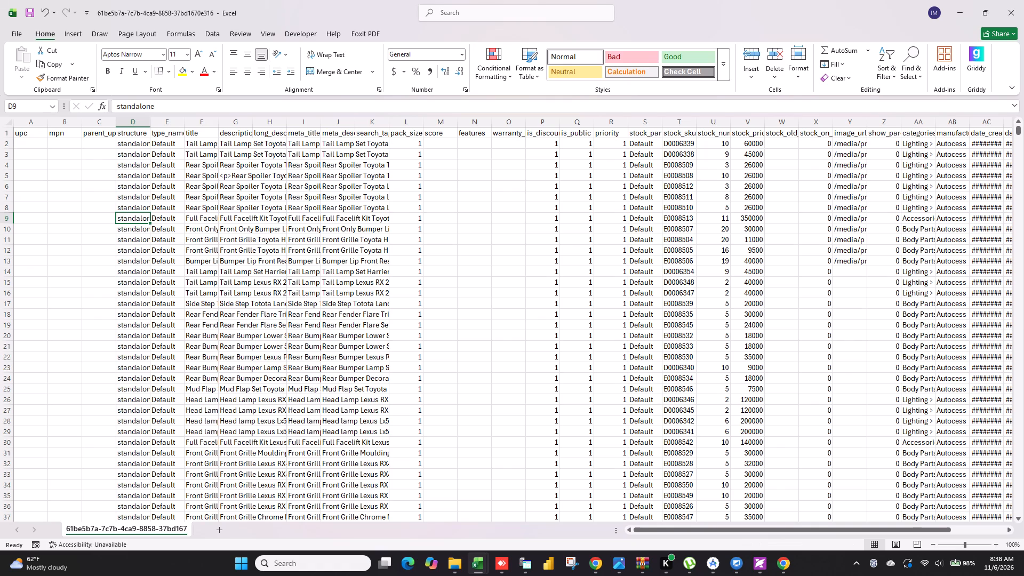
{"action": "left_click", "coordinate": [41, 207]}
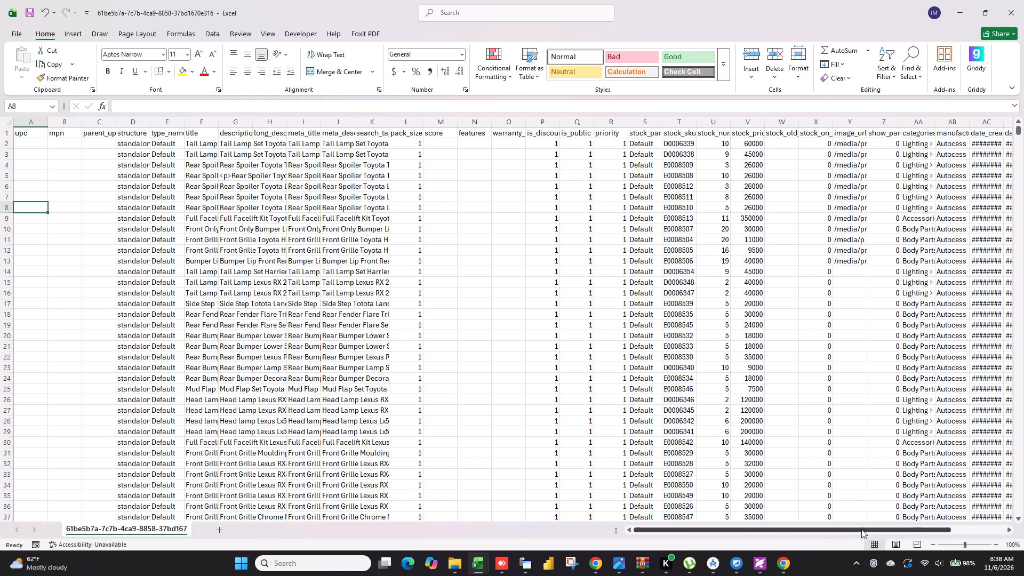
Delete the date_created, date_updated and vehicles columns at the end of the product export.
{"action": "left_click_drag", "start_coordinate": [861, 529], "coordinate": [1023, 531]}
{"action": "left_click_drag", "start_coordinate": [829, 123], "coordinate": [874, 120]}
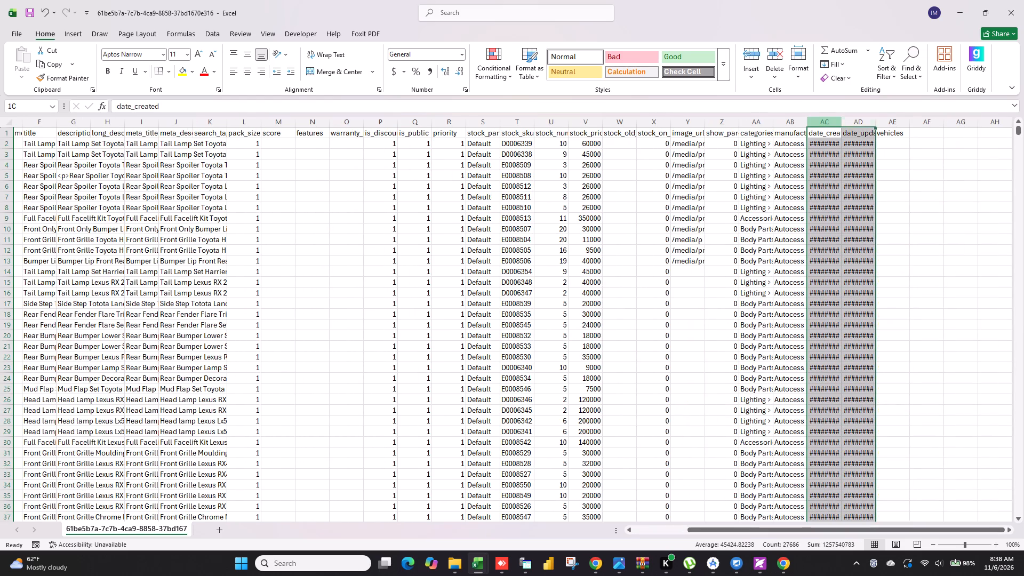
{"action": "left_click_drag", "start_coordinate": [874, 120], "coordinate": [893, 116]}
{"action": "key", "text": "ctrl+minus"}
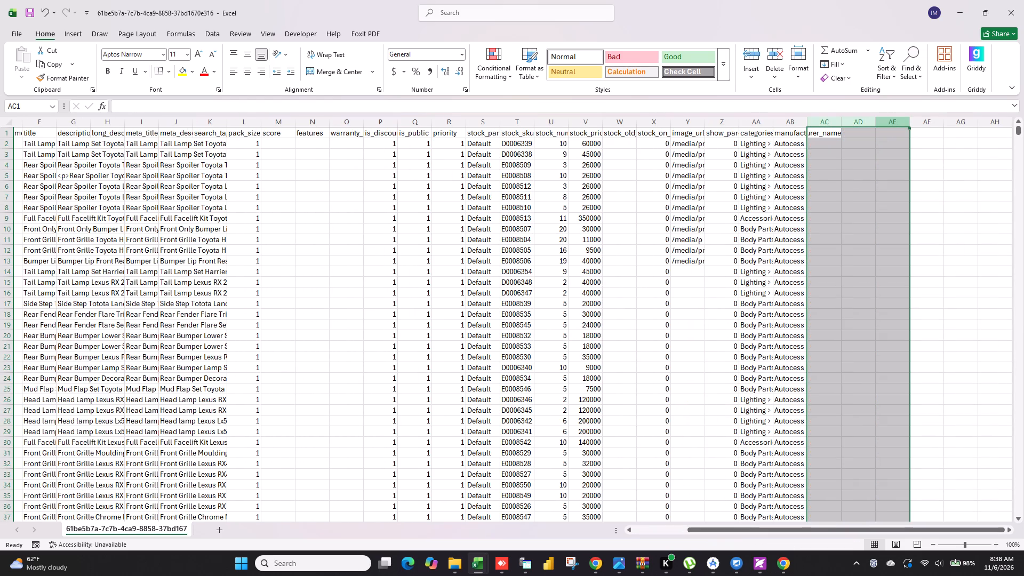
{"action": "left_click", "coordinate": [820, 146]}
Add filters to the header row and filter manufacturer_name to Tongshi using the search text Ton.
{"action": "left_click", "coordinate": [805, 131]}
{"action": "left_click", "coordinate": [211, 35]}
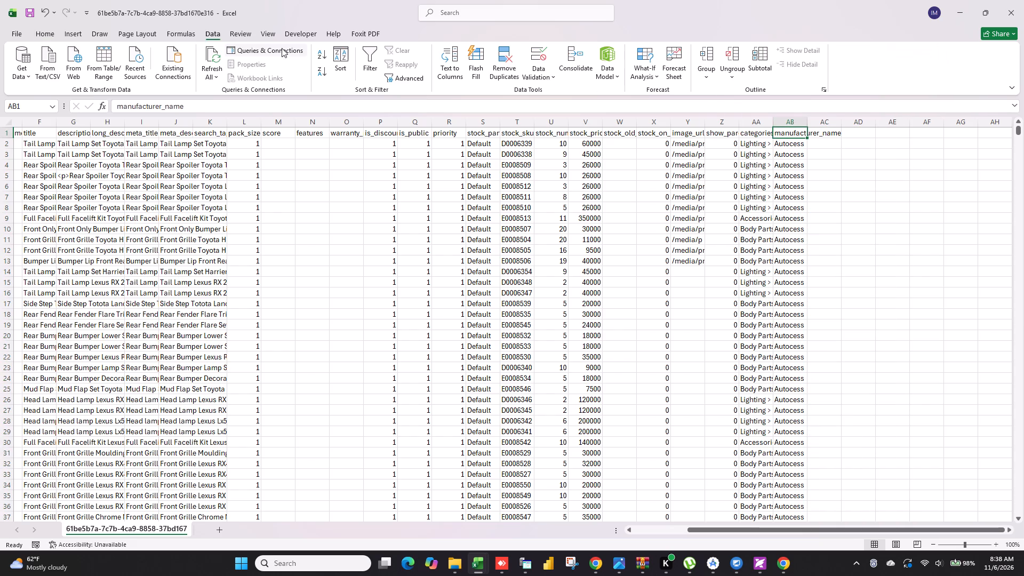
{"action": "left_click", "coordinate": [374, 71]}
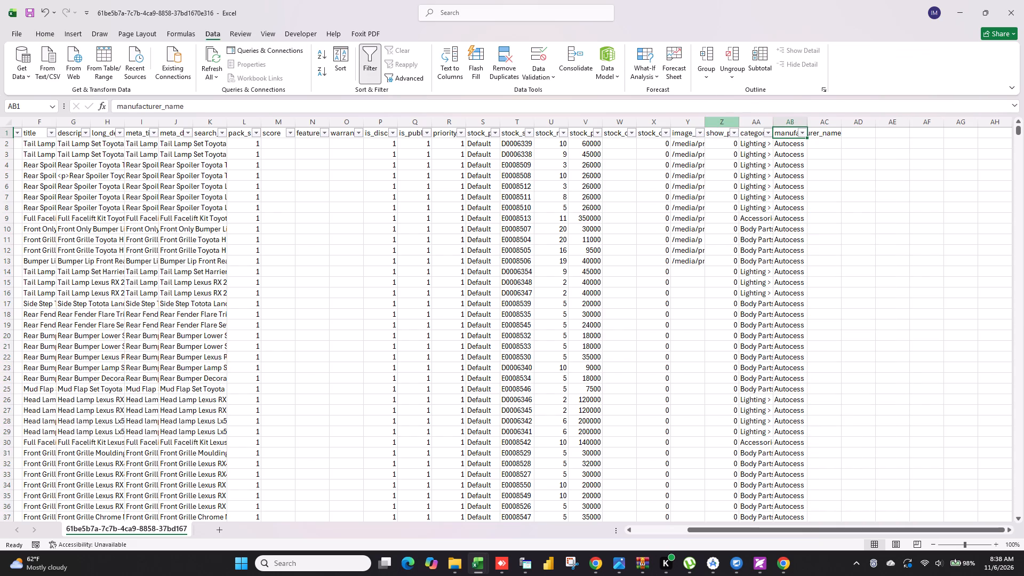
{"action": "left_click", "coordinate": [803, 131]}
{"action": "left_click", "coordinate": [838, 256]}
{"action": "type", "text": "Ton"}
{"action": "left_click", "coordinate": [907, 362]}
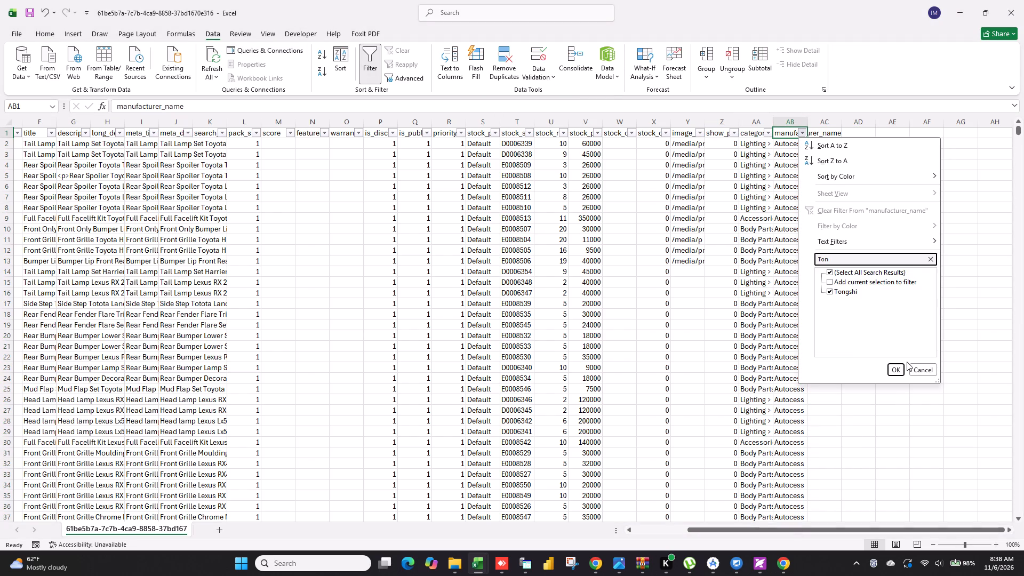
{"action": "left_click", "coordinate": [901, 364]}
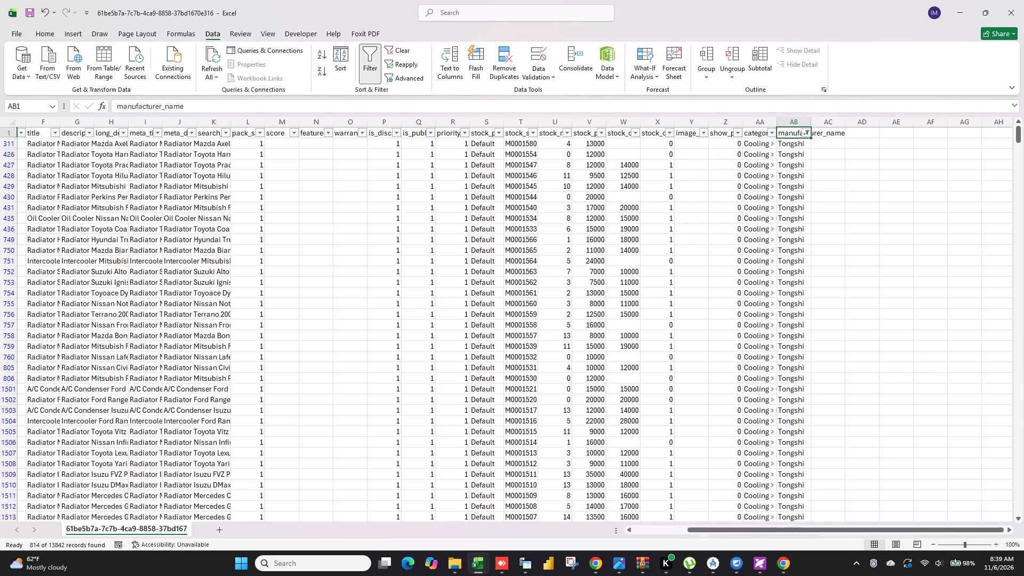
{"action": "scroll", "coordinate": [475, 371], "scroll_direction": "down", "scroll_amount": 2}
{"action": "scroll", "coordinate": [475, 371], "scroll_direction": "up", "scroll_amount": 10}
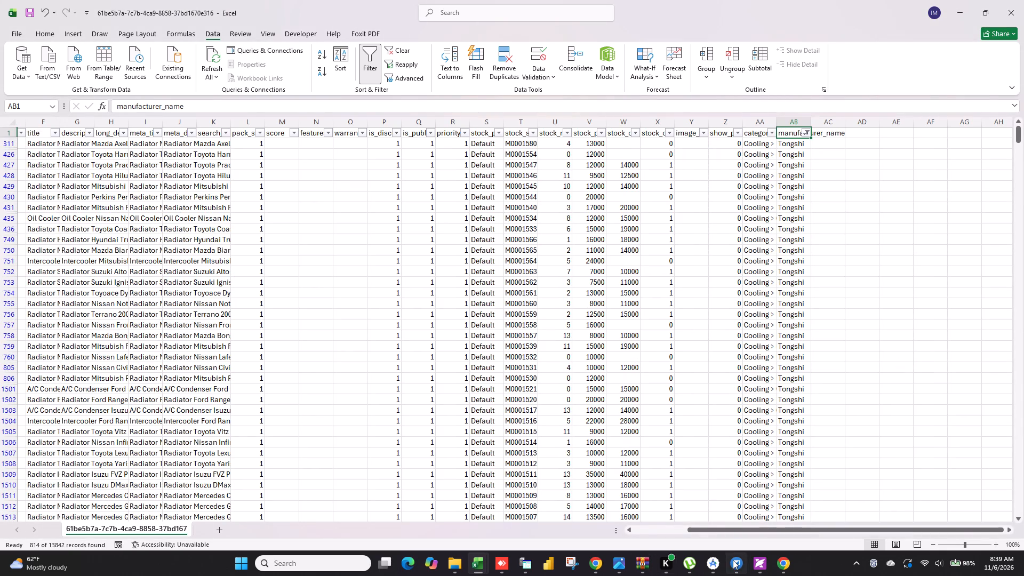
{"action": "left_click_drag", "start_coordinate": [733, 529], "coordinate": [341, 538]}
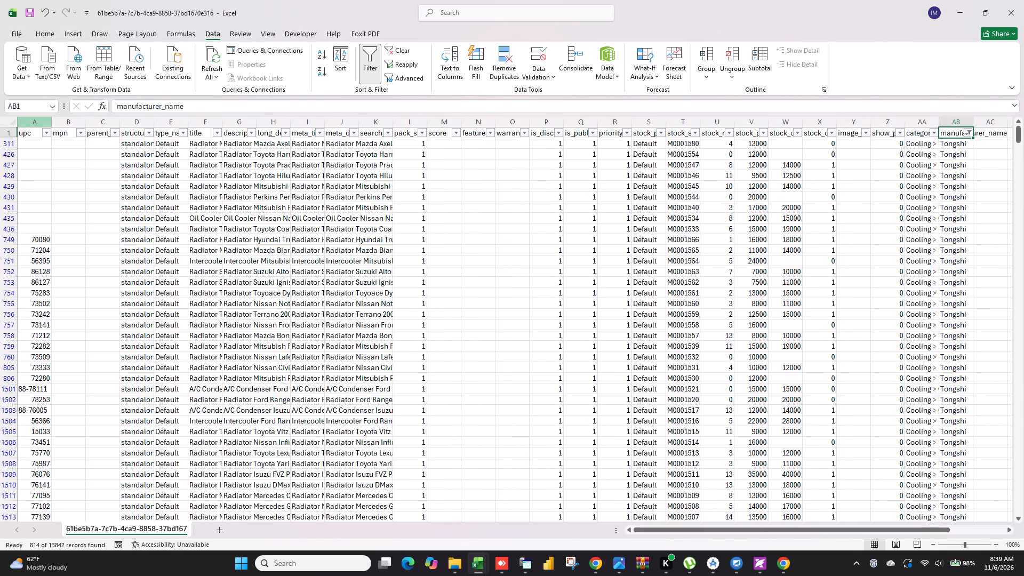
Copy the filtered Tongshi product columns from upc through manufacturer_name and paste them into a new workbook starting at cell A1.
{"action": "left_click_drag", "start_coordinate": [33, 123], "coordinate": [741, 285]}
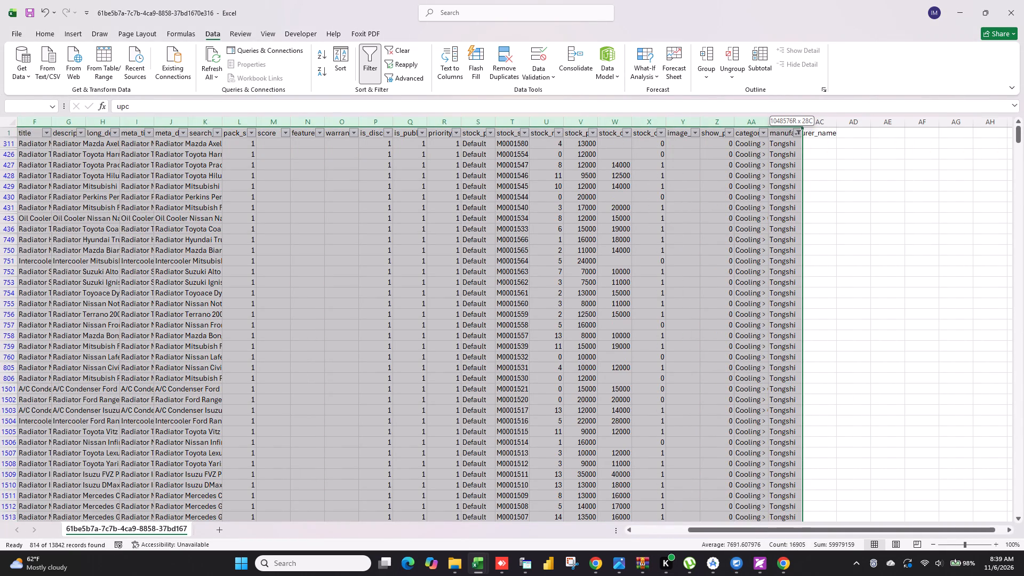
{"action": "left_click_drag", "start_coordinate": [741, 285], "coordinate": [835, 275]}
{"action": "key", "text": "ctrl+c"}
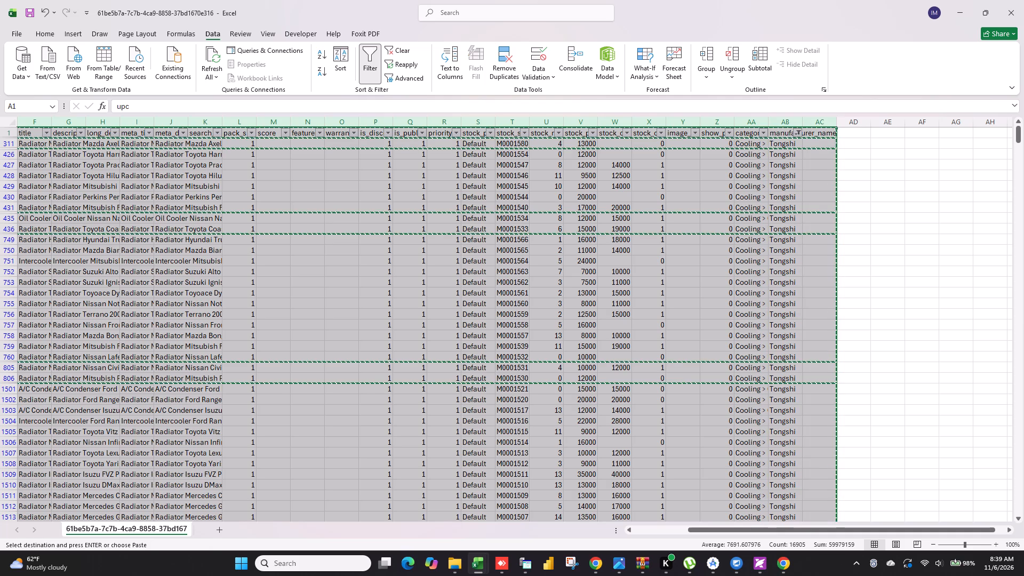
{"action": "key", "text": "ctrl+n"}
{"action": "right_click", "coordinate": [21, 132]}
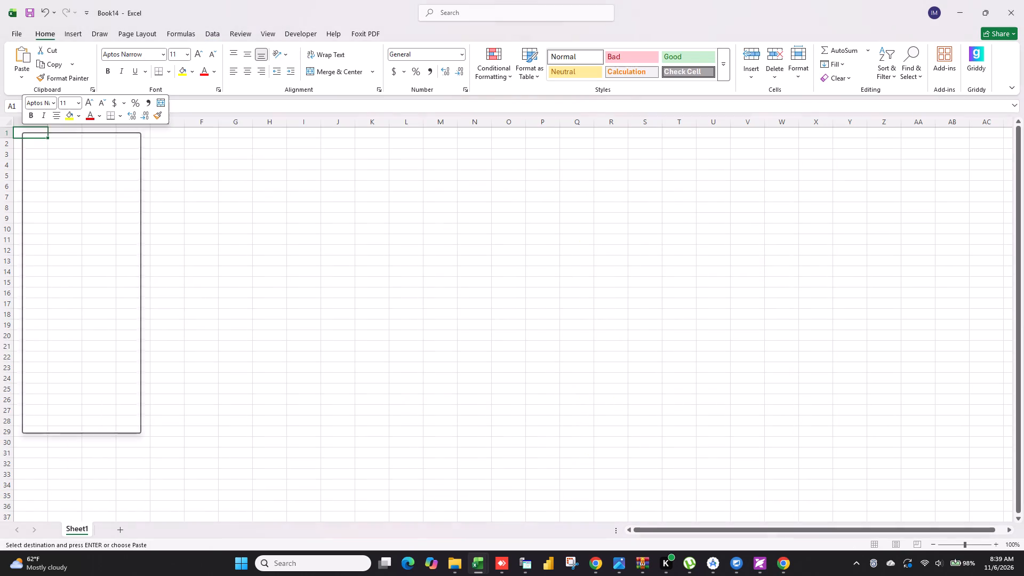
{"action": "left_click", "coordinate": [64, 204]}
{"action": "left_click", "coordinate": [193, 214]}
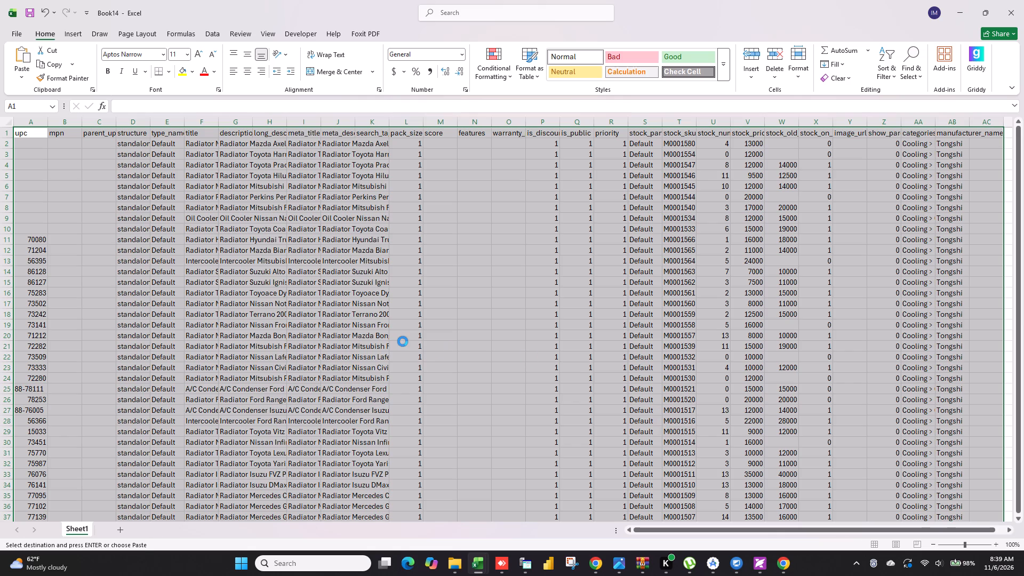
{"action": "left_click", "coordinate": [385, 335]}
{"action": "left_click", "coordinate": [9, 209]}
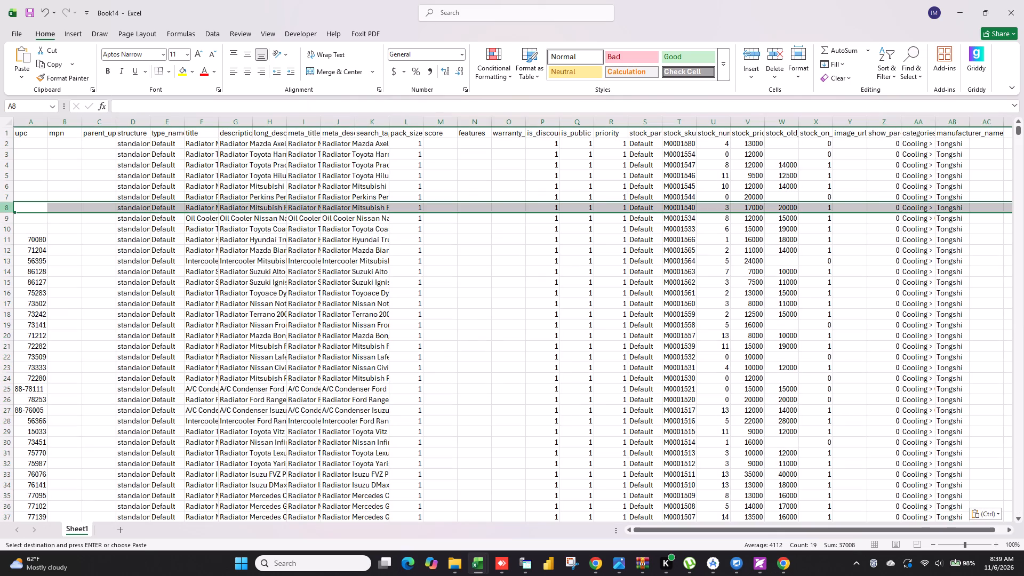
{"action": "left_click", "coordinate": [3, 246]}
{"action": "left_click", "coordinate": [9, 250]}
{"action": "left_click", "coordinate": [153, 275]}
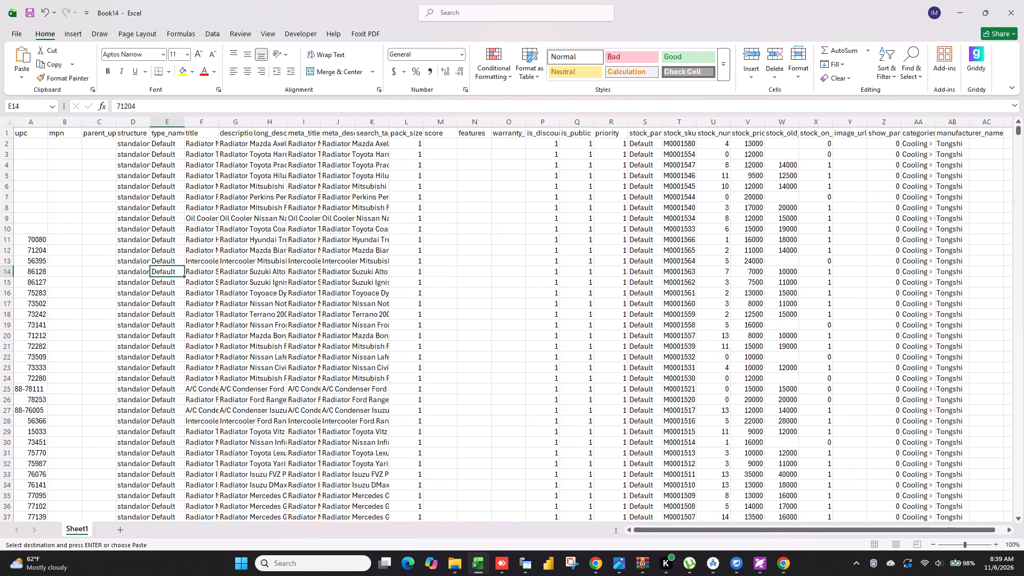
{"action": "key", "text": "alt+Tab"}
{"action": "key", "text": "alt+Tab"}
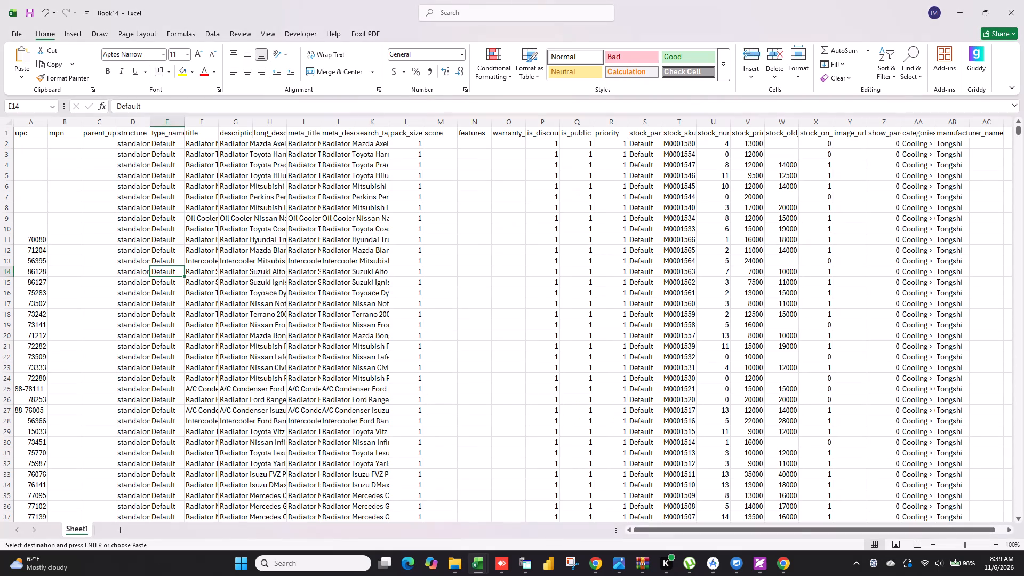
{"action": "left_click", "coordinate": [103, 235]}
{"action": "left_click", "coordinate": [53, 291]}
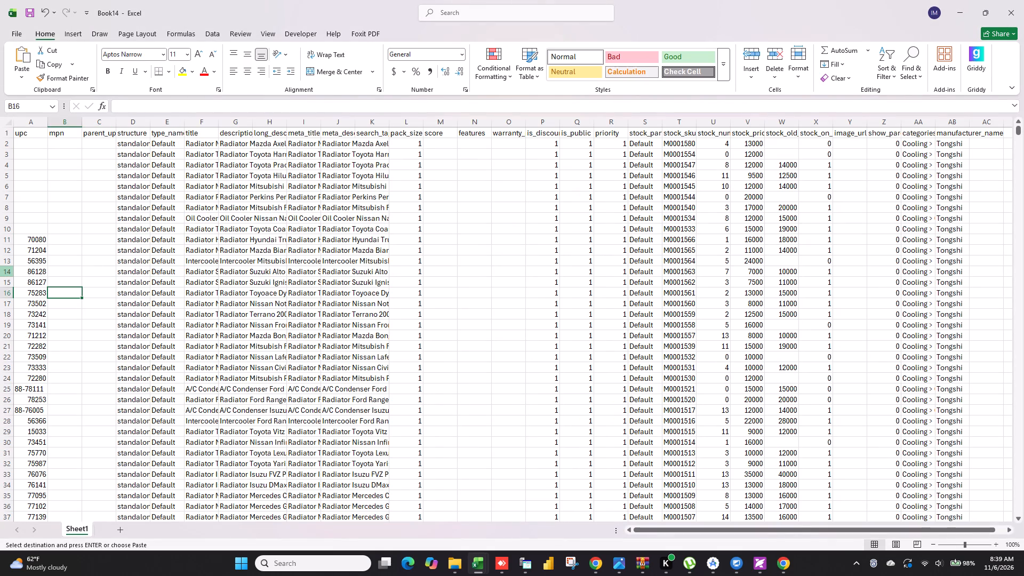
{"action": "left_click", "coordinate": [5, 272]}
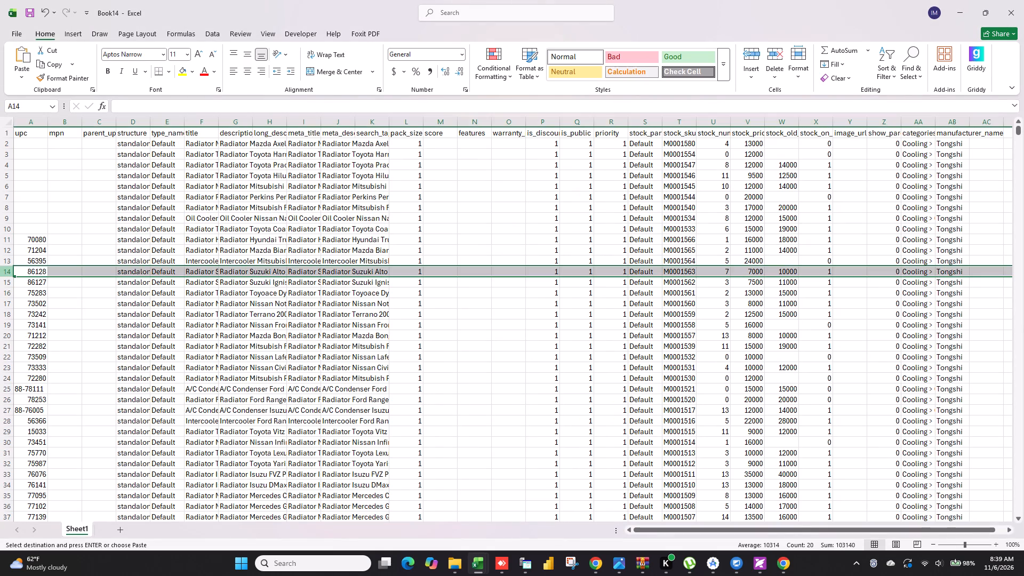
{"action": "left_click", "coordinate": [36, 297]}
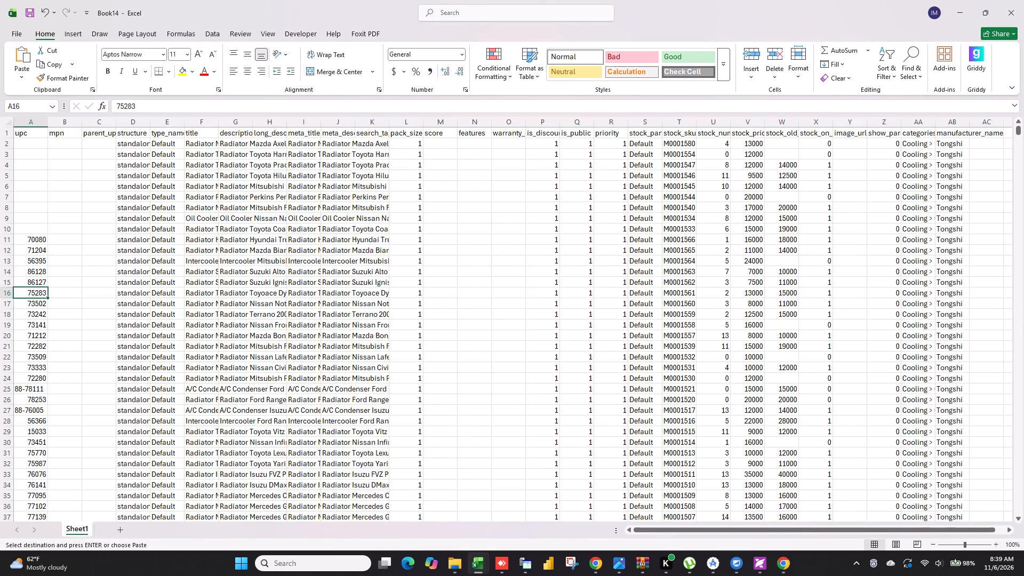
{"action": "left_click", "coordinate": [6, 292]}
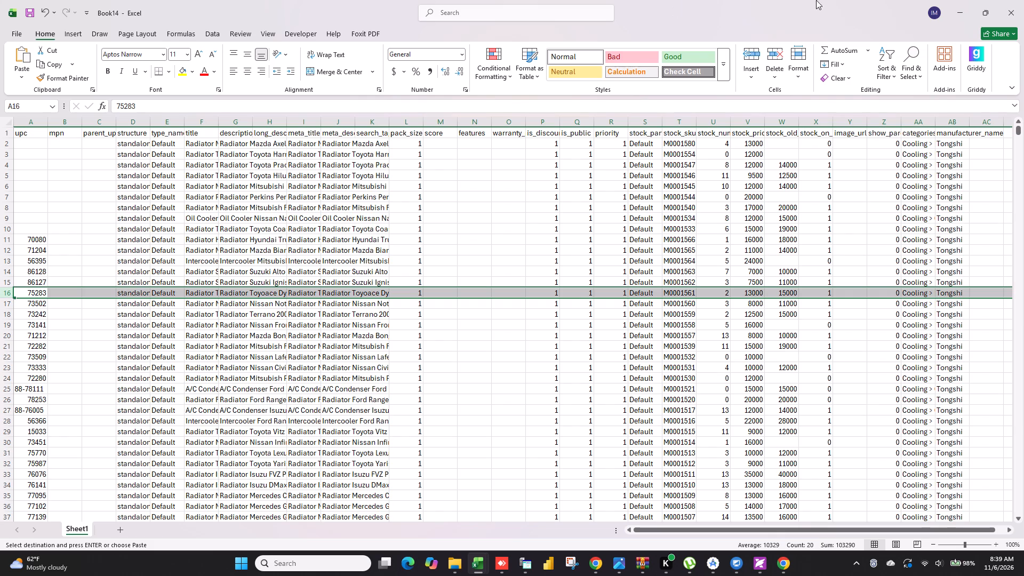
Close the new workbook holding the pasted Tongshi products.
{"action": "left_click", "coordinate": [1021, 12]}
{"action": "left_click", "coordinate": [568, 340]}
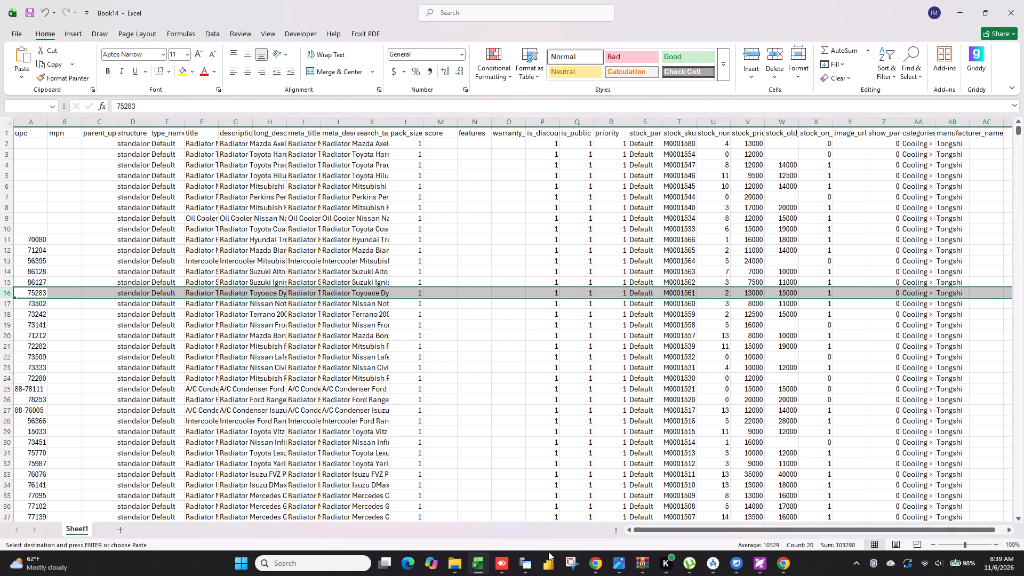
Switch to Chrome and export the products of the Default partner from the Amex dashboard's Product Exports page.
{"action": "left_click", "coordinate": [502, 570]}
{"action": "left_click", "coordinate": [592, 565]}
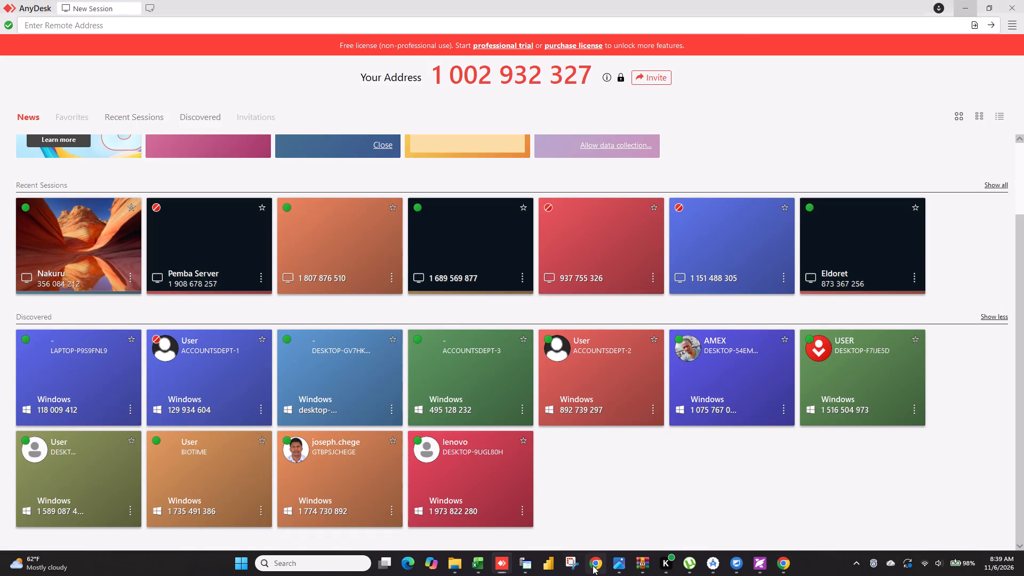
{"action": "left_click", "coordinate": [804, 0]}
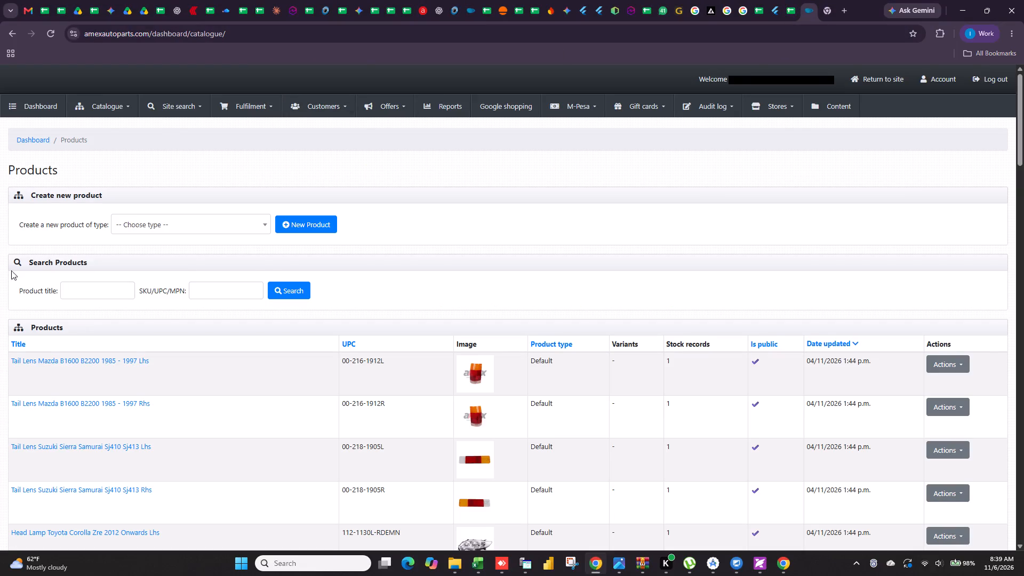
{"action": "left_click", "coordinate": [89, 109]}
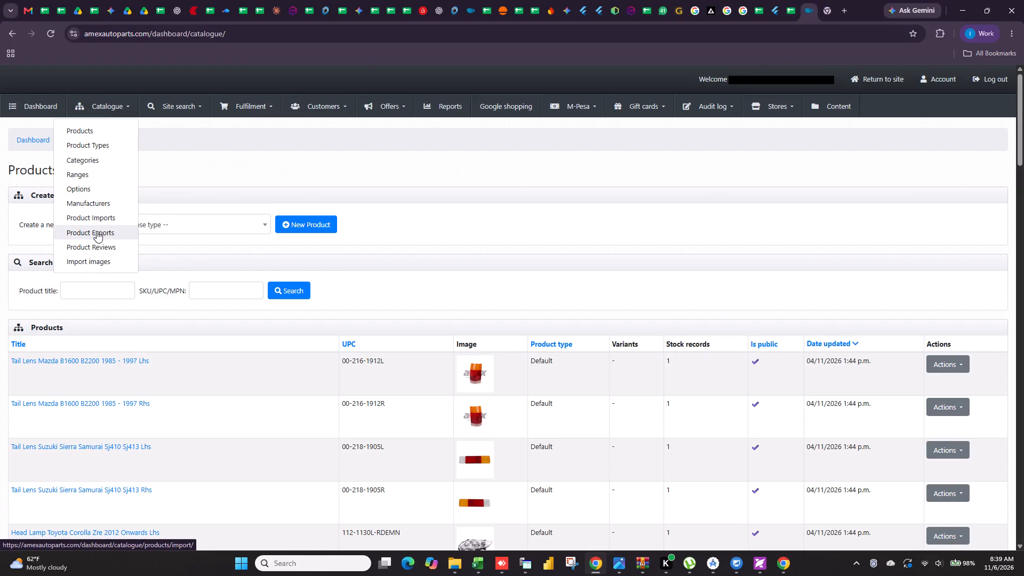
{"action": "left_click", "coordinate": [97, 235]}
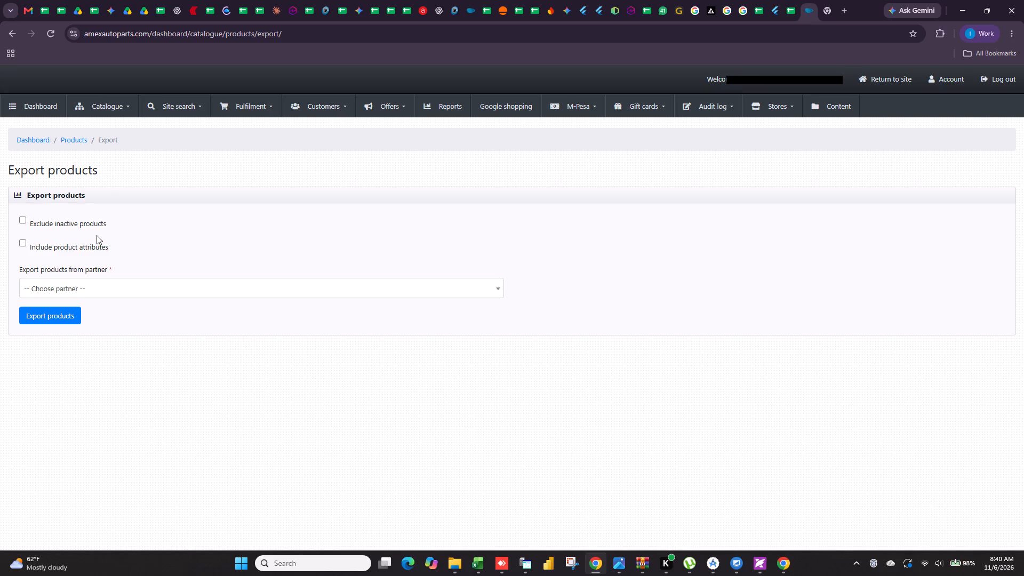
{"action": "left_click", "coordinate": [125, 291]}
{"action": "left_click", "coordinate": [79, 338]}
{"action": "left_click", "coordinate": [35, 315]}
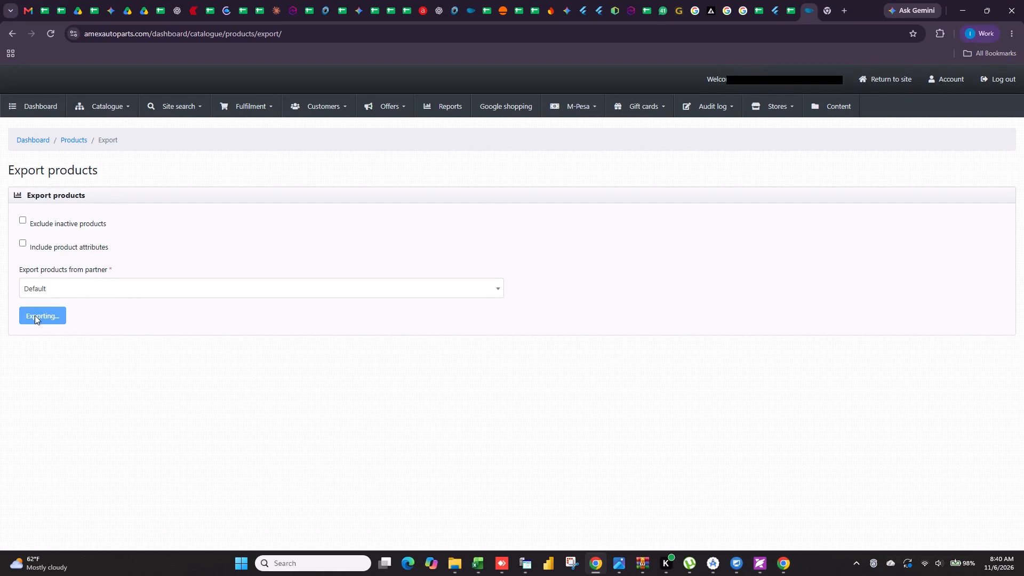
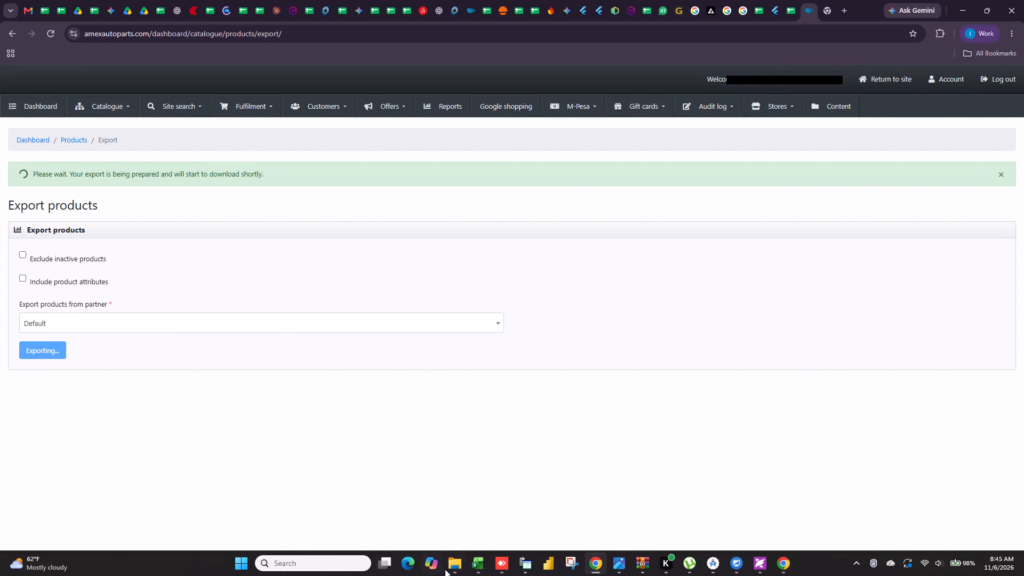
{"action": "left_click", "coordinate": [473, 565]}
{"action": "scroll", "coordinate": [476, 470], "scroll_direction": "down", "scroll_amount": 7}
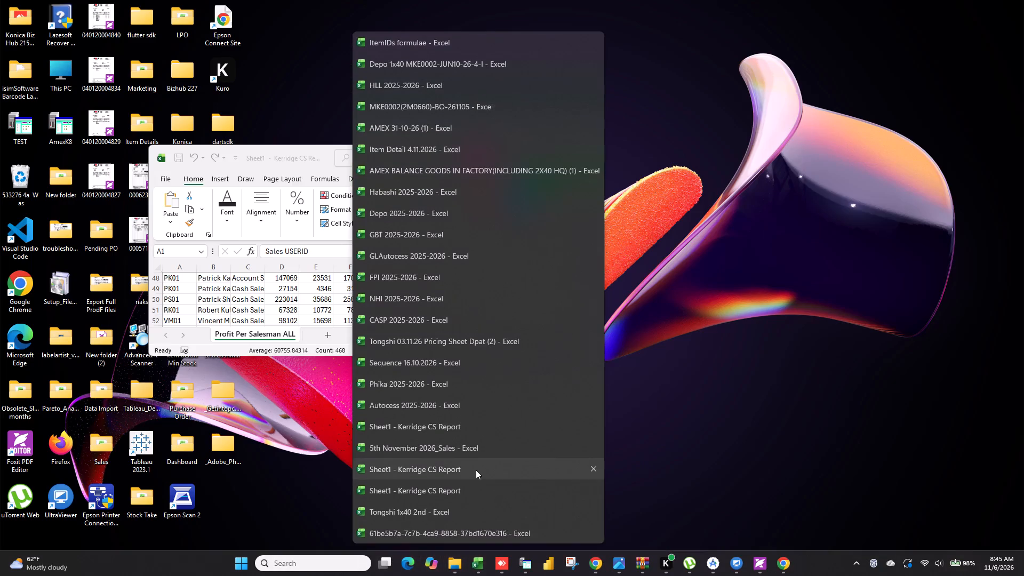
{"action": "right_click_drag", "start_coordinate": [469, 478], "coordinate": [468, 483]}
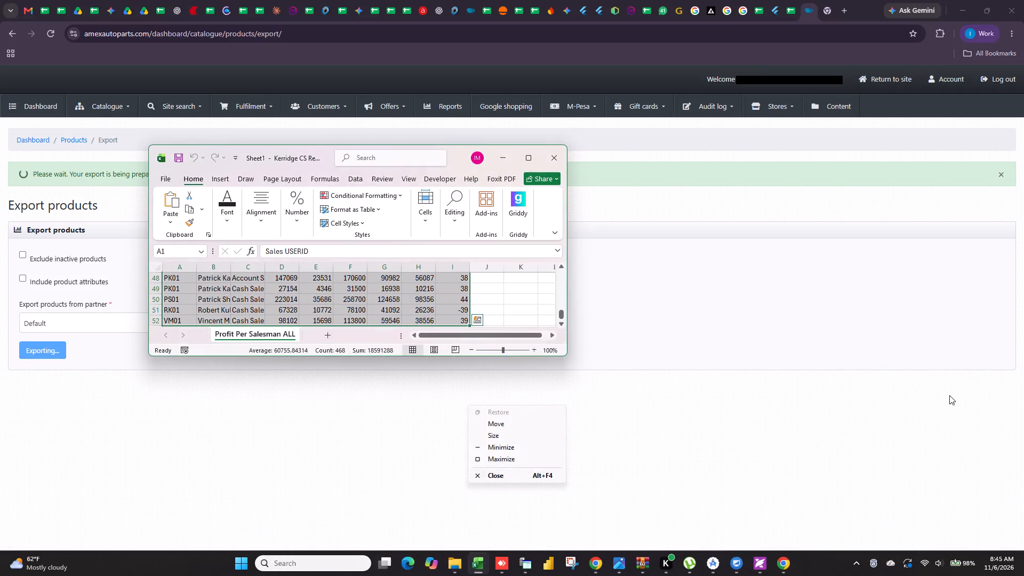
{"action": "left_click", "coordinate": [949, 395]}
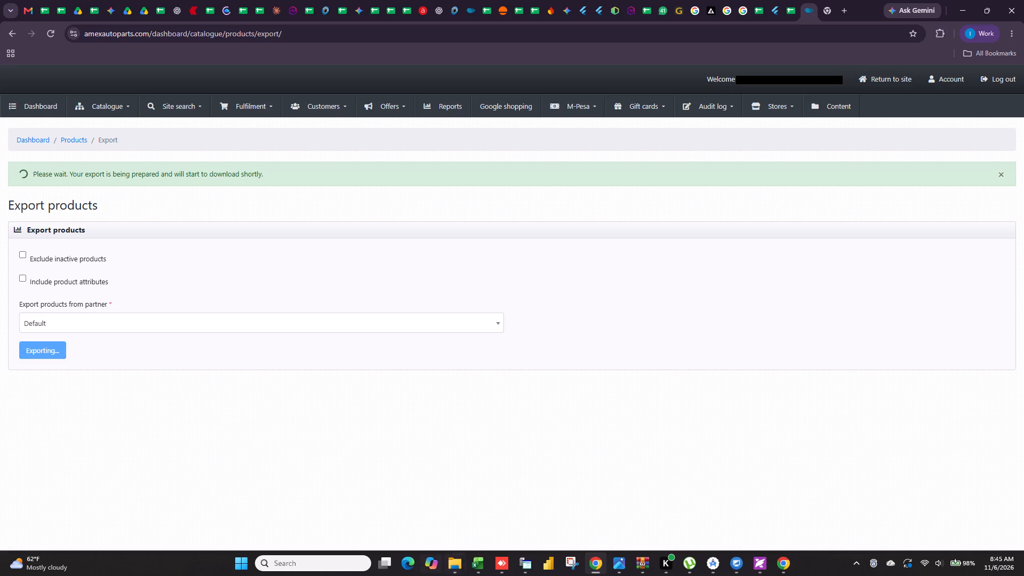
Switch to the website export workbook in Excel, copy all the filtered Tongshi product data and paste it into a new workbook at A1.
{"action": "left_click", "coordinate": [483, 561]}
{"action": "scroll", "coordinate": [424, 513], "scroll_direction": "down", "scroll_amount": 7}
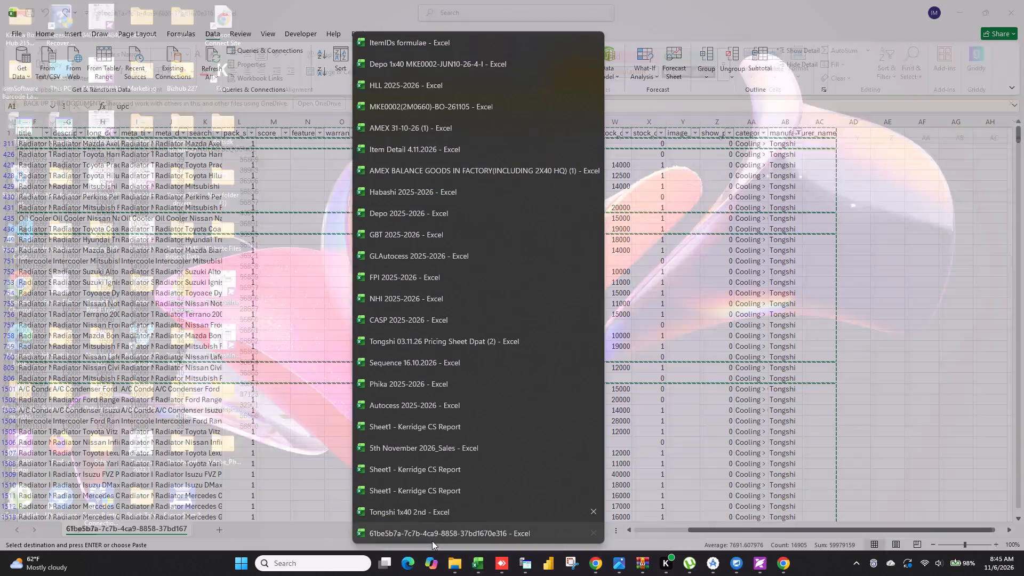
{"action": "left_click", "coordinate": [435, 539]}
{"action": "left_click", "coordinate": [241, 333]}
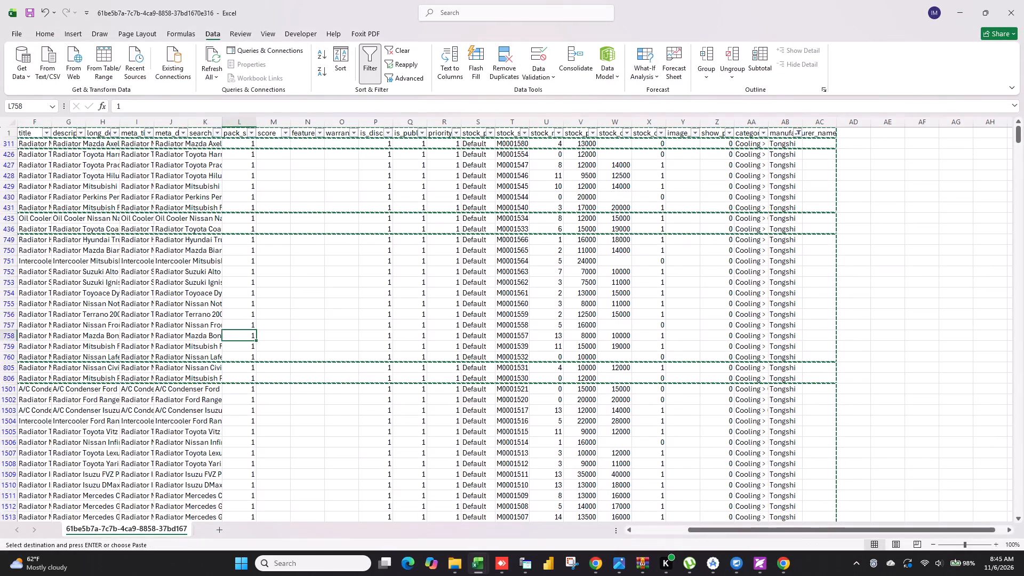
{"action": "key", "text": "ctrl+c"}
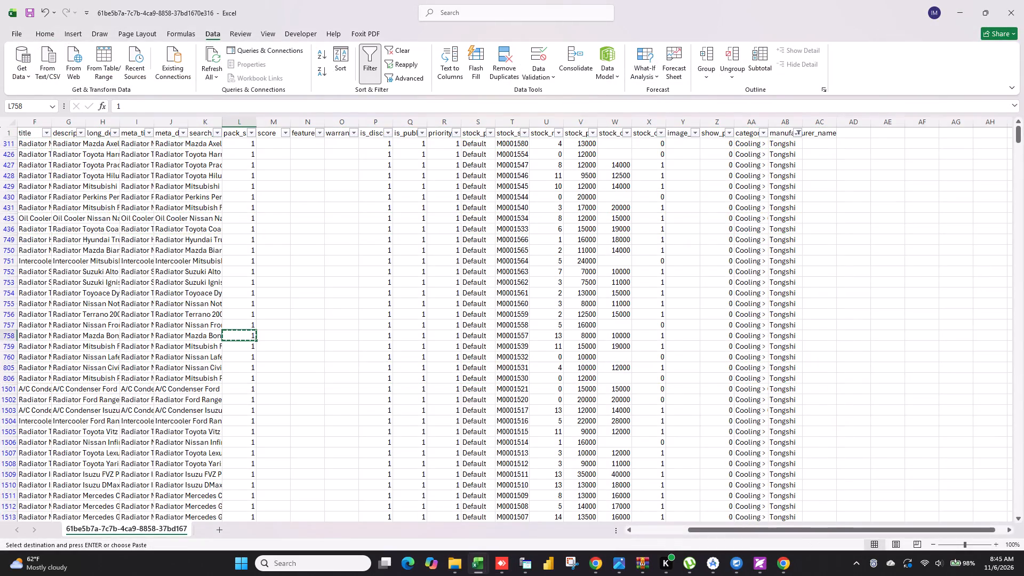
{"action": "left_click", "coordinate": [36, 139]}
{"action": "left_click_drag", "start_coordinate": [700, 530], "coordinate": [583, 542]}
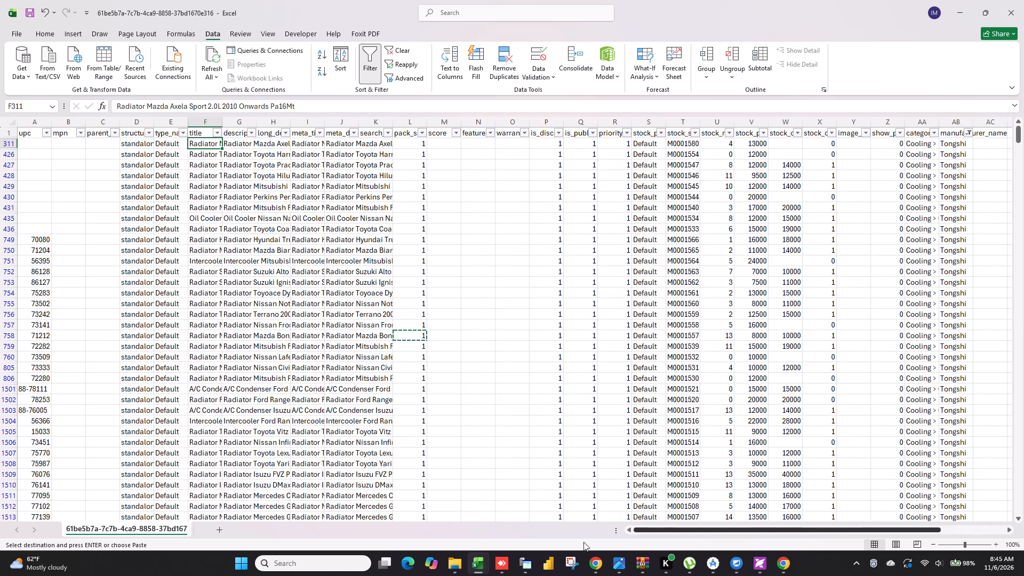
{"action": "left_click_drag", "start_coordinate": [583, 542], "coordinate": [494, 542]}
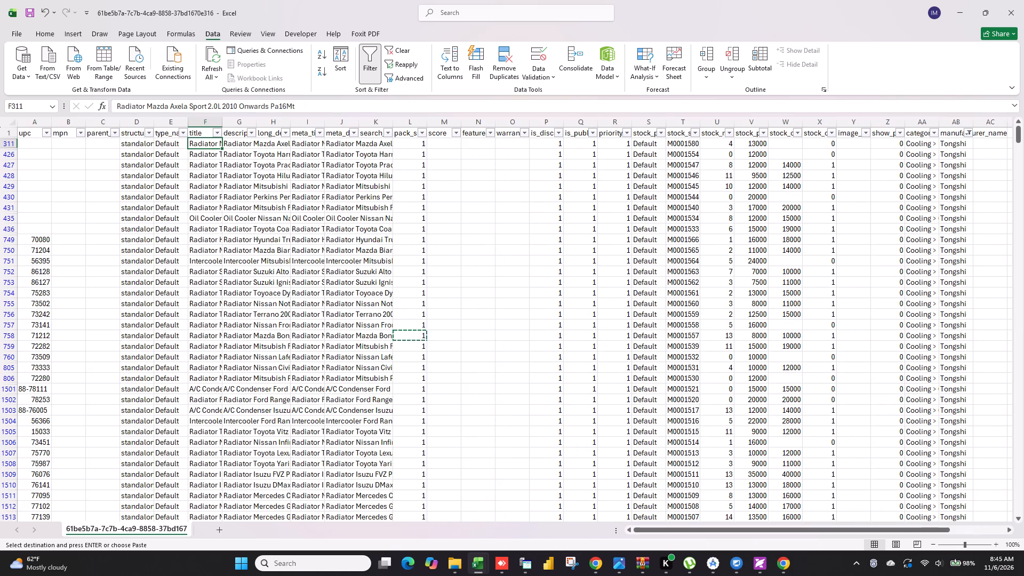
{"action": "left_click", "coordinate": [38, 135]}
{"action": "key", "text": "ctrl+a"}
{"action": "key", "text": "ctrl+c"}
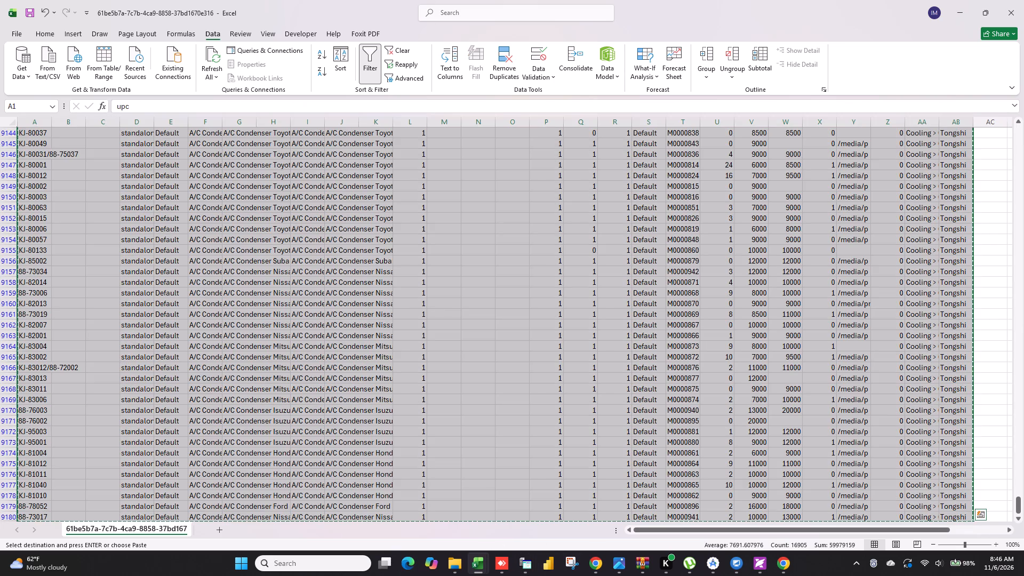
{"action": "key", "text": "ctrl+n"}
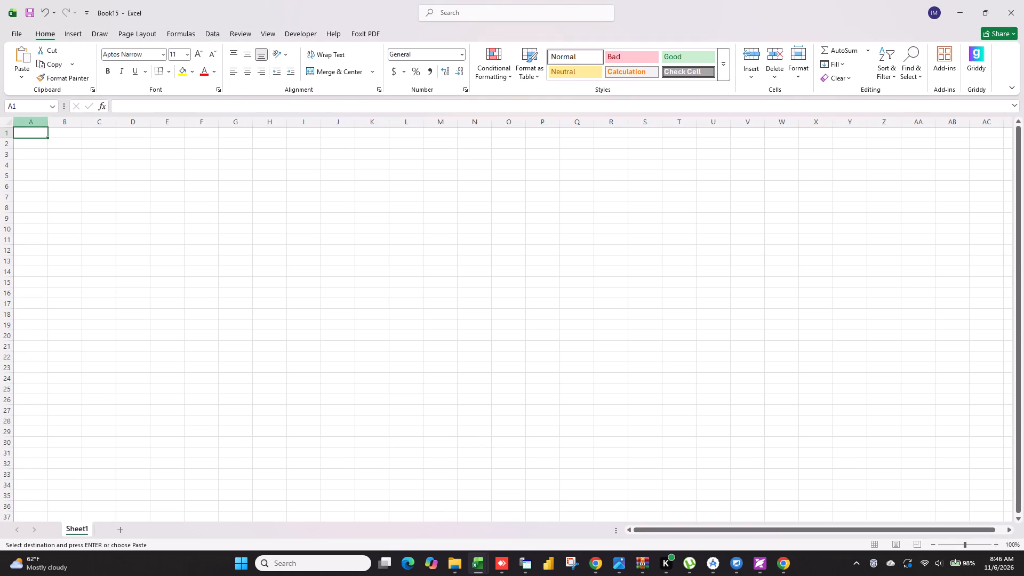
{"action": "right_click", "coordinate": [35, 130]}
{"action": "left_click", "coordinate": [82, 197]}
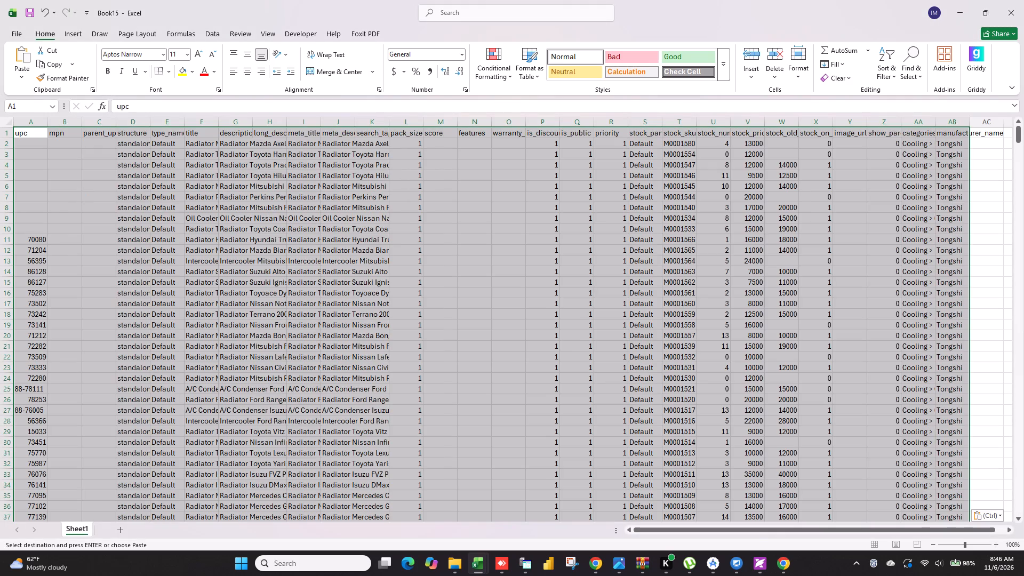
Insert an empty column U before the stock_num_in_stock column.
{"action": "left_click", "coordinate": [712, 123]}
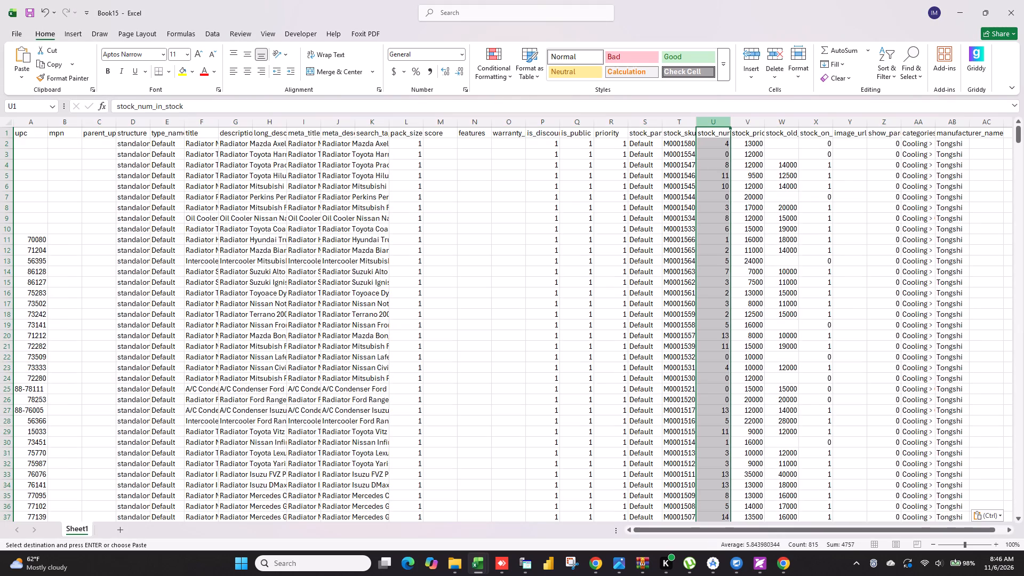
{"action": "key", "text": "ctrl+plus"}
{"action": "left_click", "coordinate": [703, 146]}
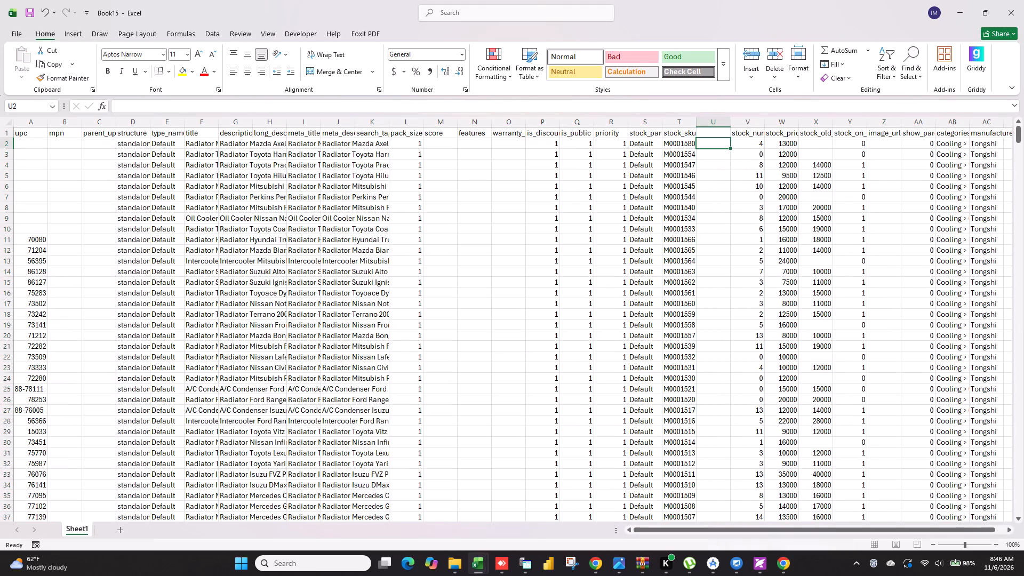
Minimize the export workbook, bring up Tongshi 1x40 2nd beside the new workbook, and maximize the new workbook.
{"action": "key", "text": "alt+Tab"}
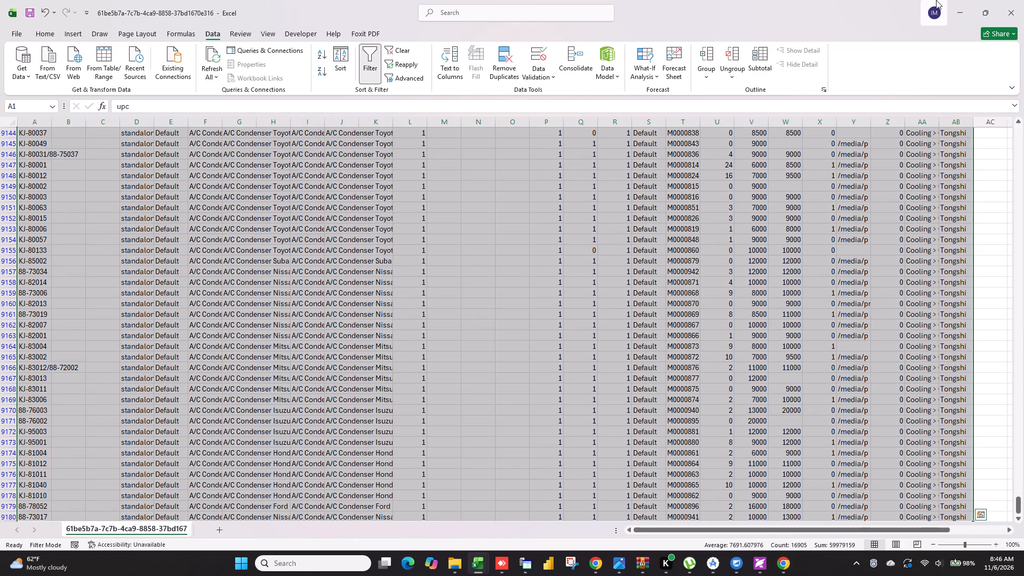
{"action": "left_click", "coordinate": [953, 0]}
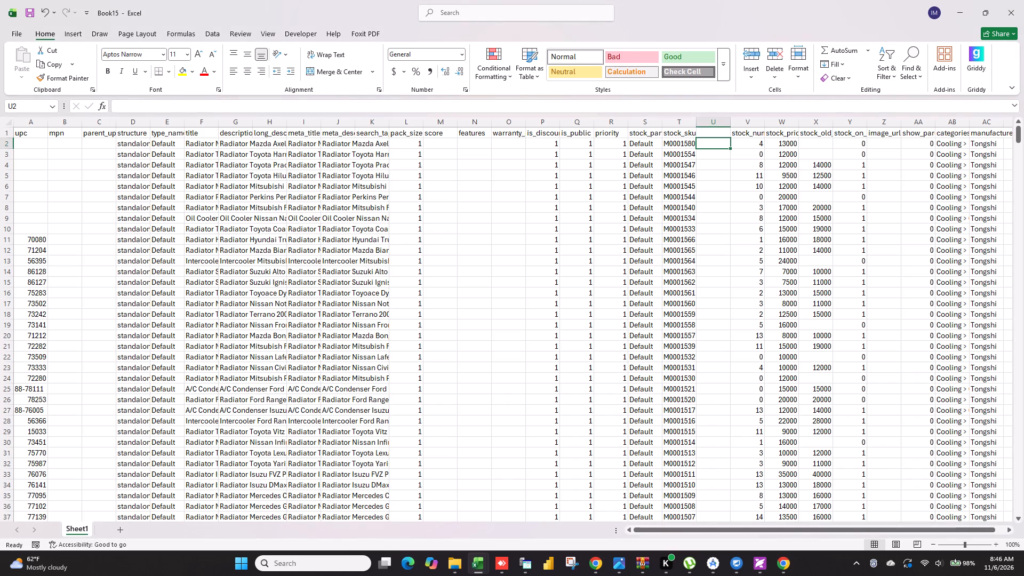
{"action": "key", "text": "super+Left"}
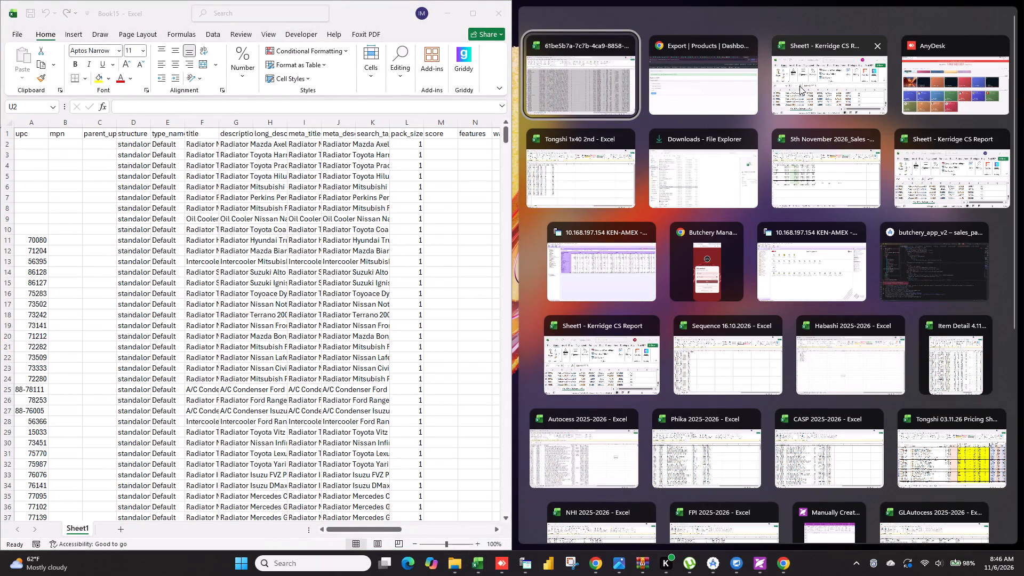
{"action": "left_click", "coordinate": [585, 168]}
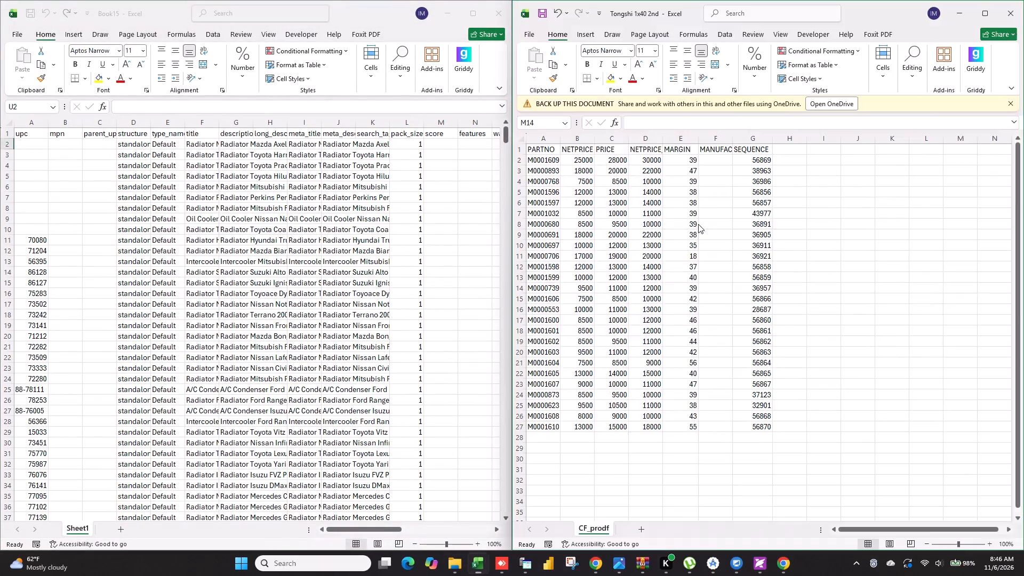
{"action": "left_click", "coordinate": [467, 147]}
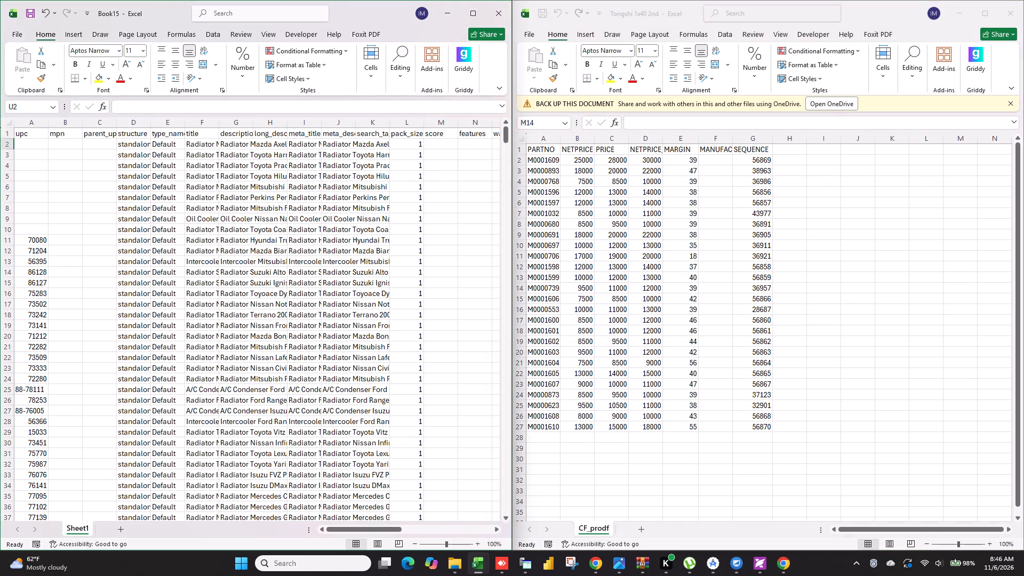
{"action": "left_click", "coordinate": [474, 19]}
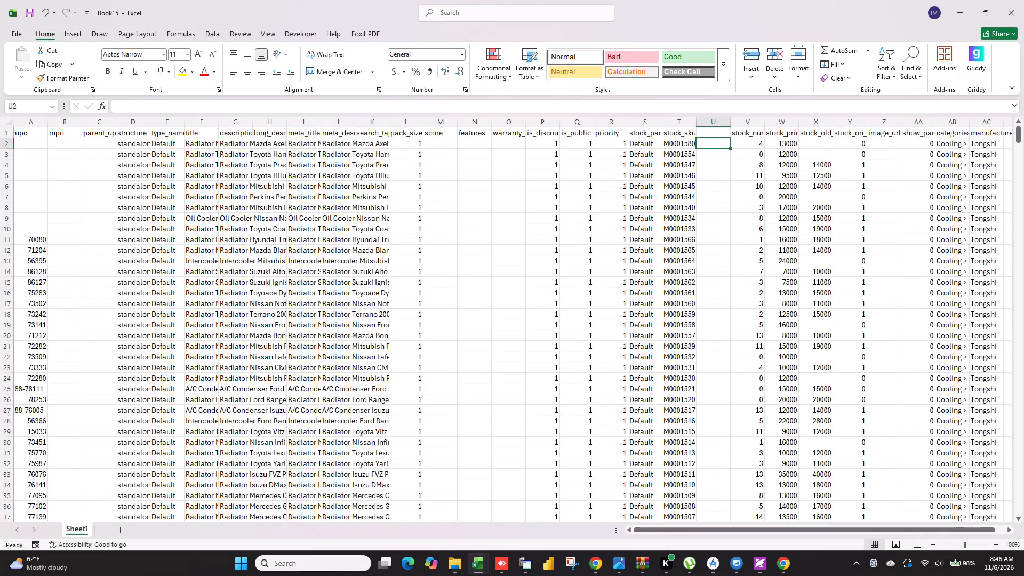
In U2, enter a VLOOKUP of T2 in column A of Tongshi 1x40 2nd's CF_prodf sheet (column index 1, exact match 0) and fill it down.
{"action": "key", "text": "equal"}
{"action": "type", "text": "vl"}
{"action": "key", "text": "Tab"}
{"action": "left_click", "coordinate": [676, 141]}
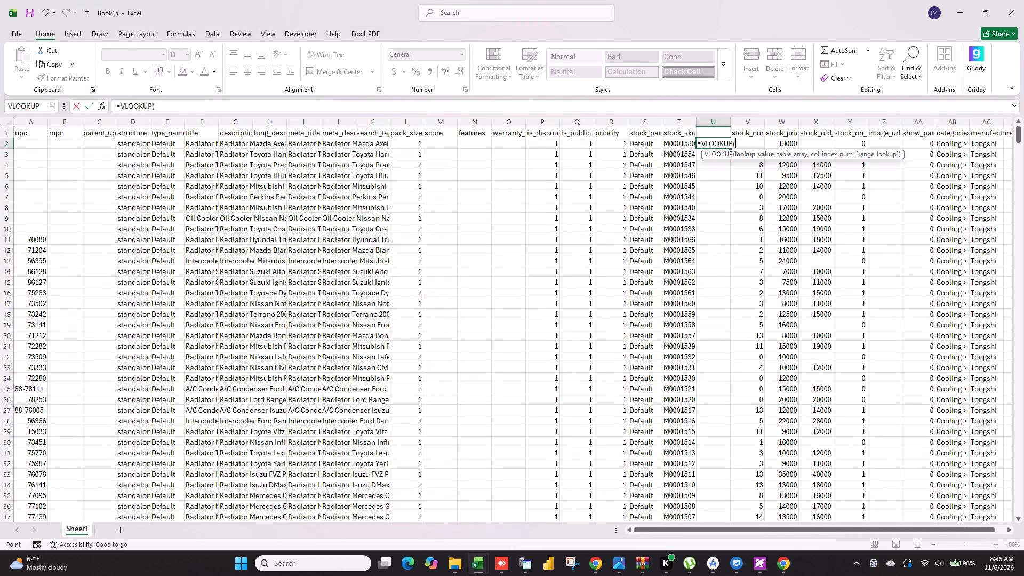
{"action": "key", "text": "comma"}
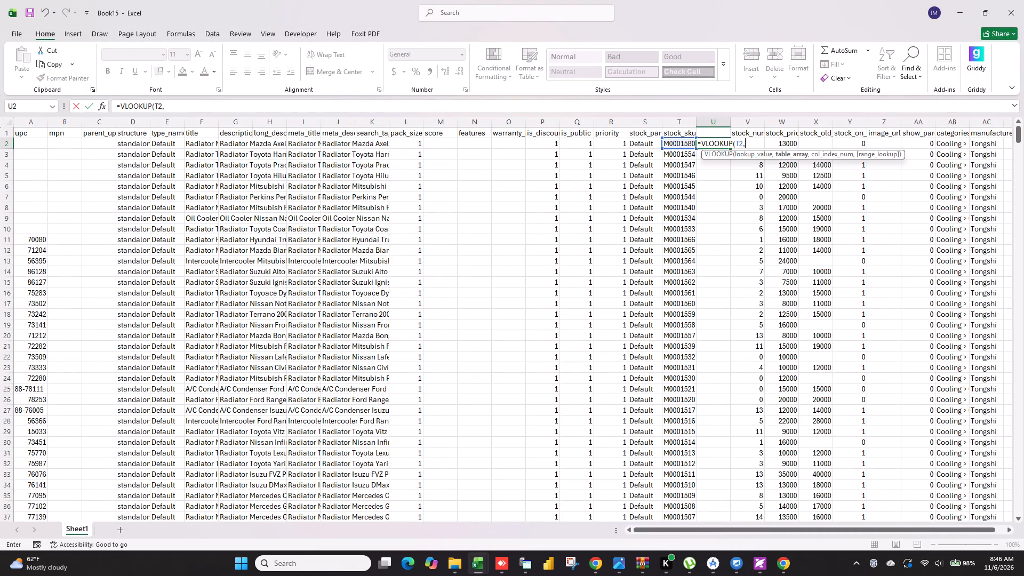
{"action": "key", "text": "alt+Tab"}
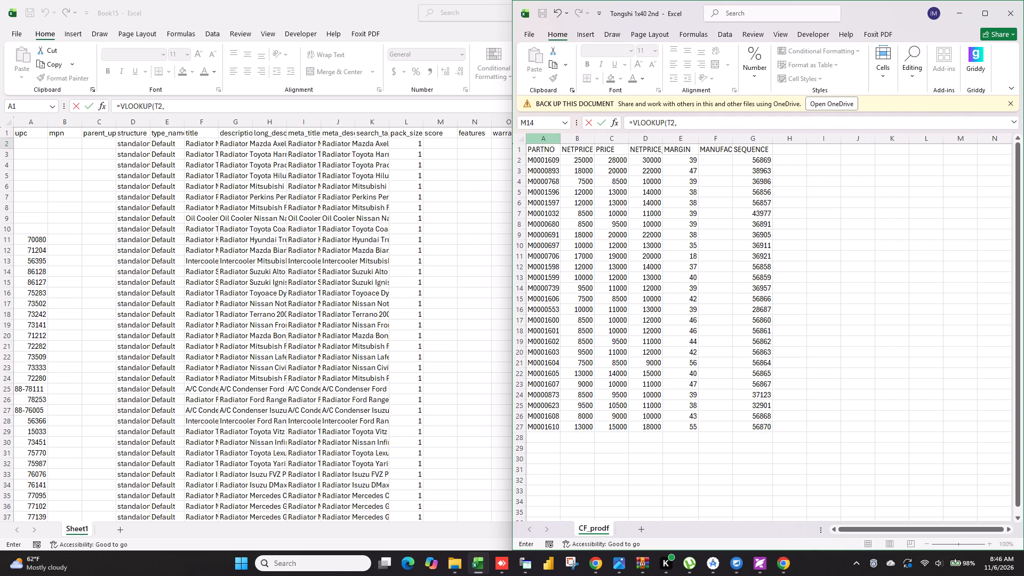
{"action": "left_click", "coordinate": [550, 140]}
{"action": "type", "text": ",1,0"}
{"action": "key", "text": "Return"}
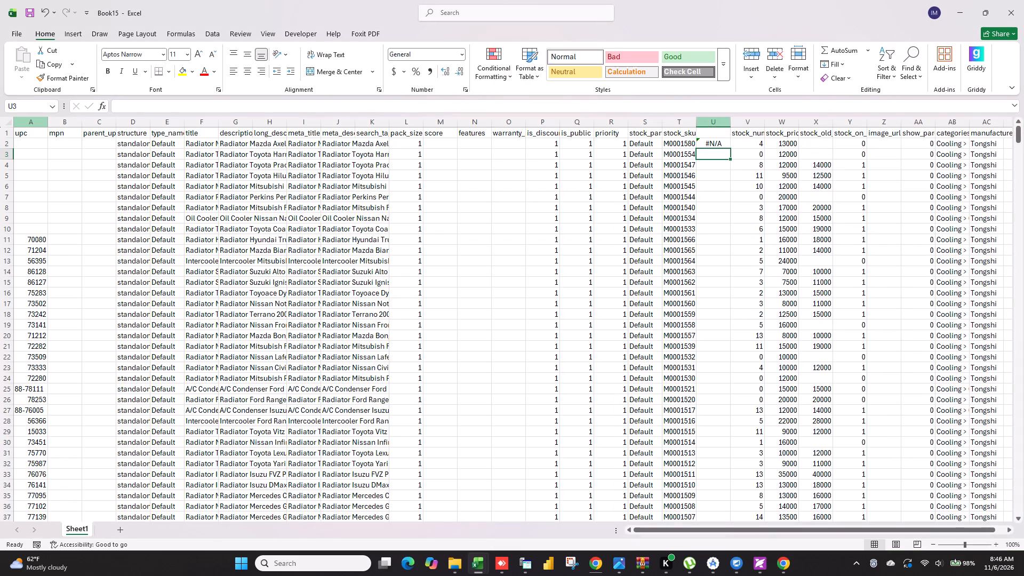
{"action": "left_click", "coordinate": [716, 142]}
{"action": "double_click", "coordinate": [730, 149]}
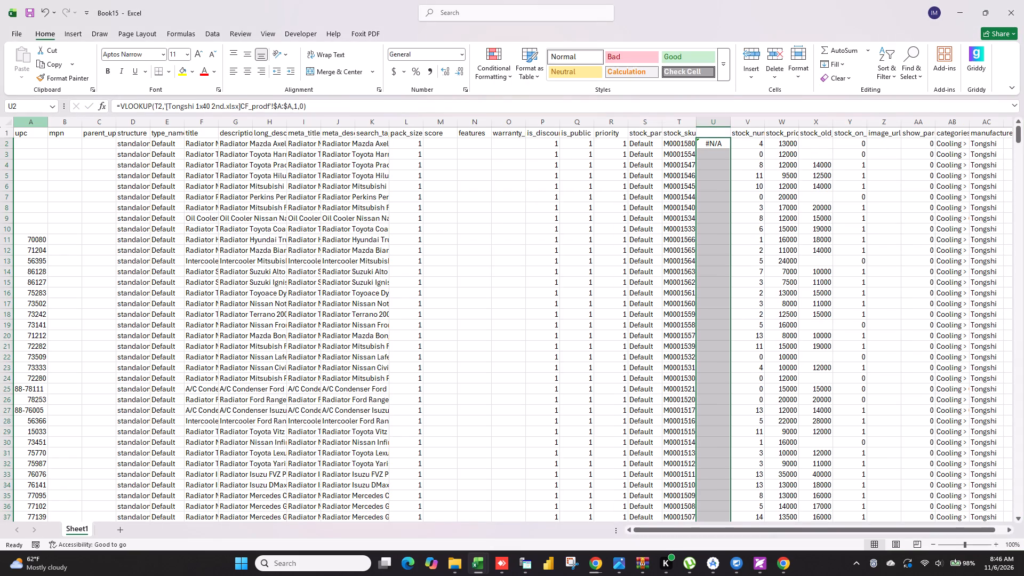
Add filters to the header row and filter column U to exclude the #N/A rows.
{"action": "left_click_drag", "start_coordinate": [1020, 135], "coordinate": [1023, 233]}
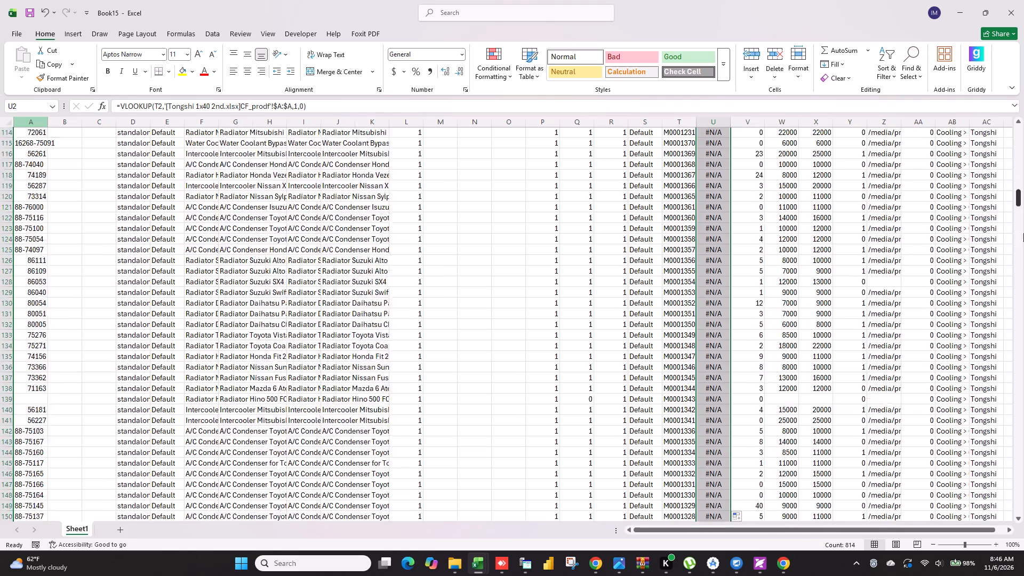
{"action": "left_click_drag", "start_coordinate": [1023, 233], "coordinate": [1021, 9]}
{"action": "left_click", "coordinate": [722, 133]}
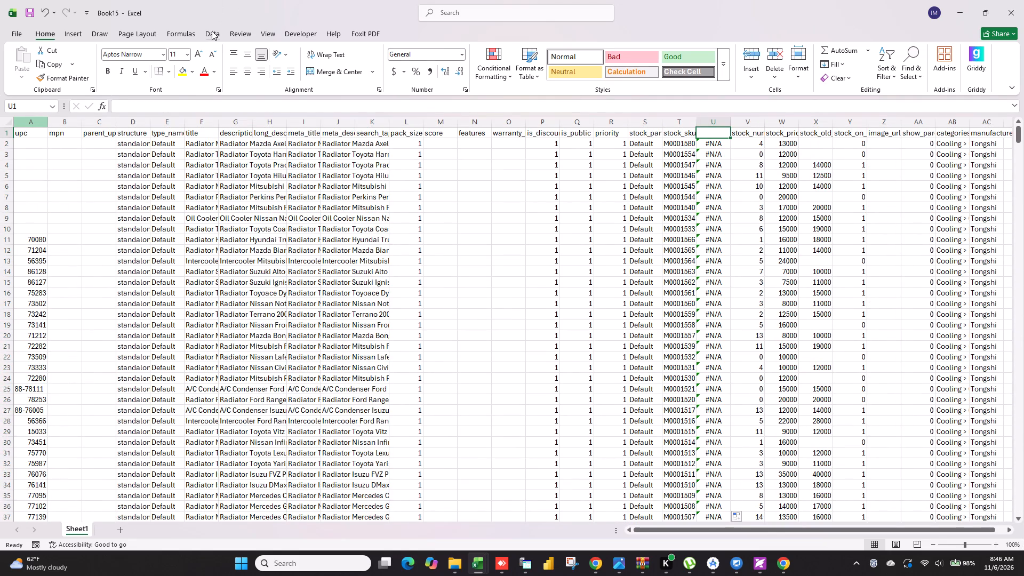
{"action": "left_click", "coordinate": [211, 33]}
{"action": "left_click", "coordinate": [364, 48]}
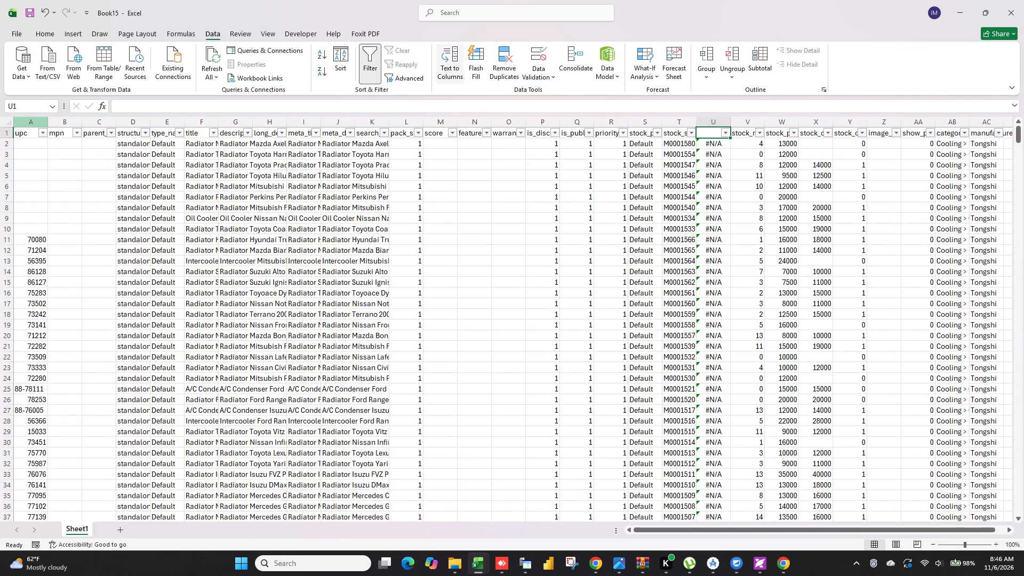
{"action": "left_click", "coordinate": [725, 133]}
{"action": "scroll", "coordinate": [768, 305], "scroll_direction": "down", "scroll_amount": 14}
{"action": "left_click", "coordinate": [767, 348]}
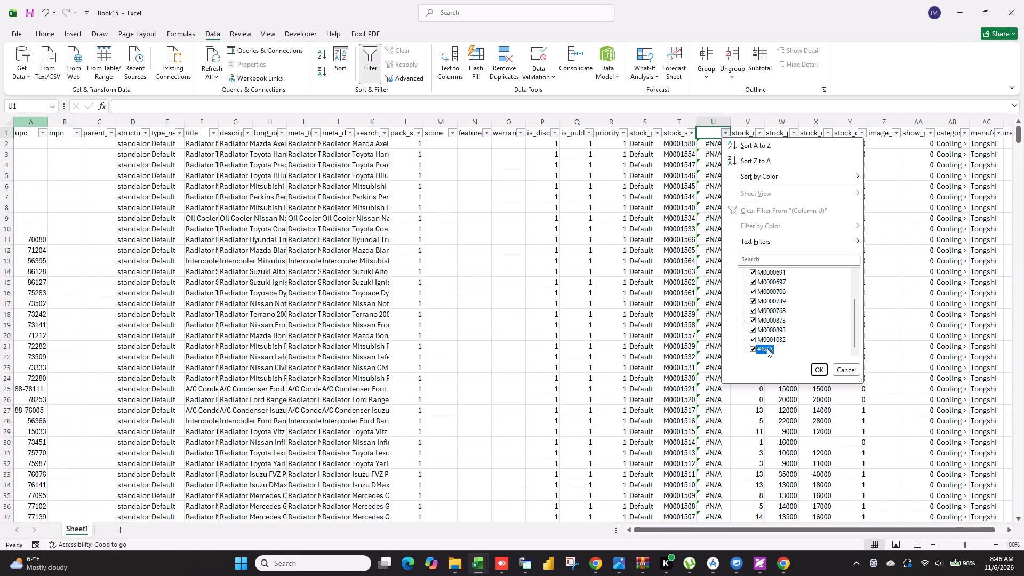
{"action": "left_click", "coordinate": [821, 367]}
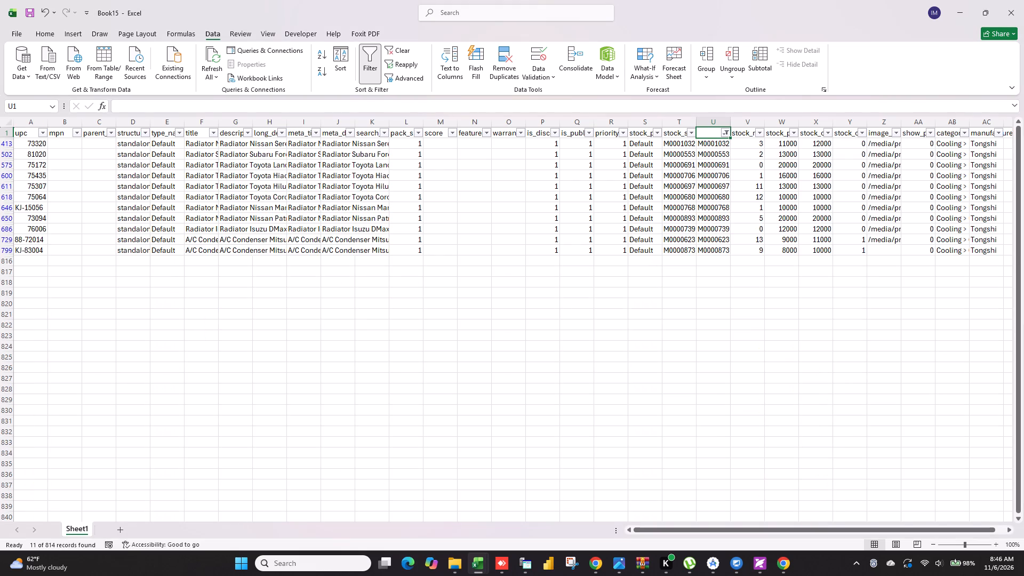
{"action": "scroll", "coordinate": [703, 306], "scroll_direction": "up", "scroll_amount": 6}
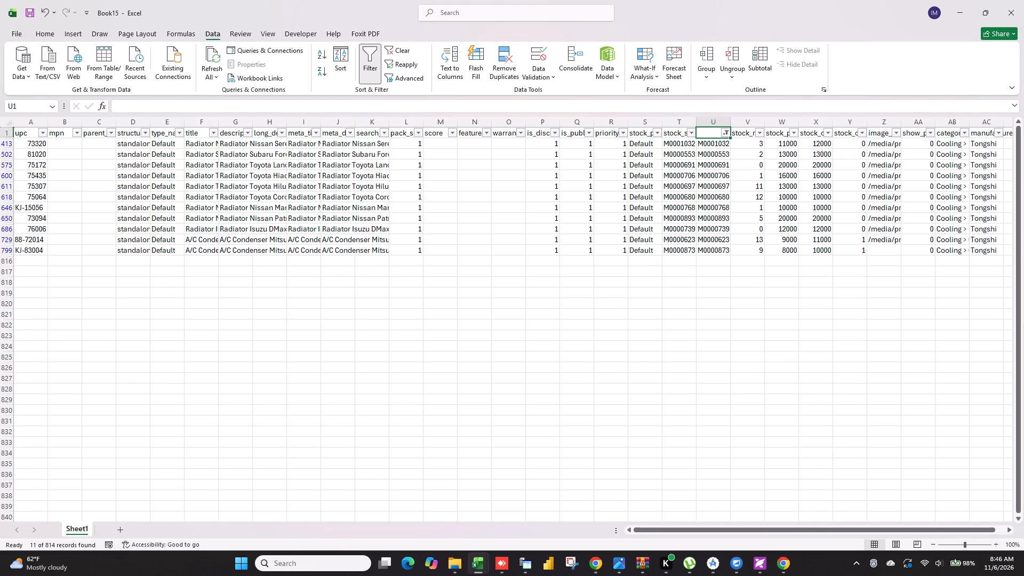
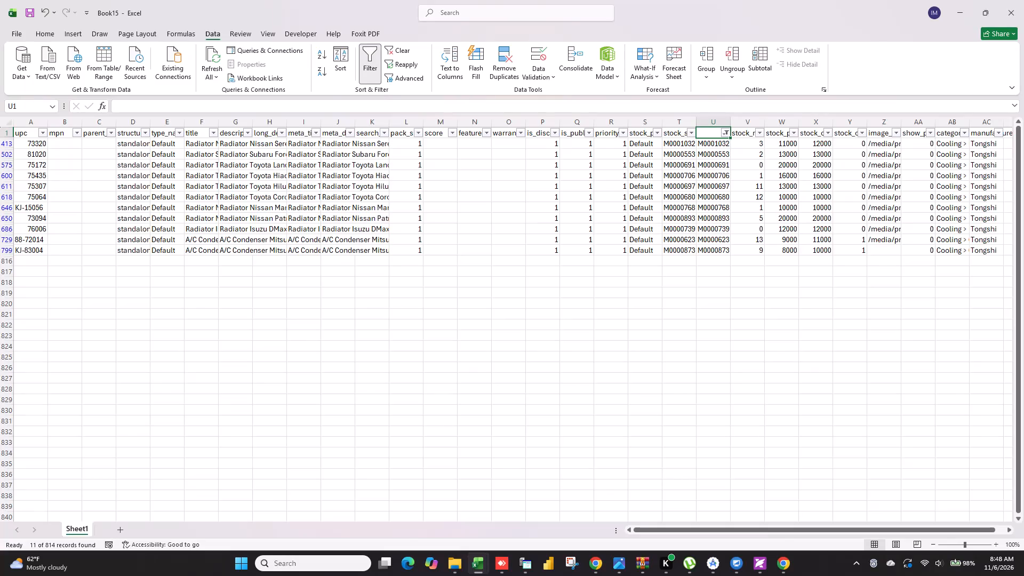
Copy the filtered column U codes as values into A2 of a new sheet in Tongshi 1x40 2nd, with the header code in A1.
{"action": "left_click_drag", "start_coordinate": [721, 145], "coordinate": [721, 247]}
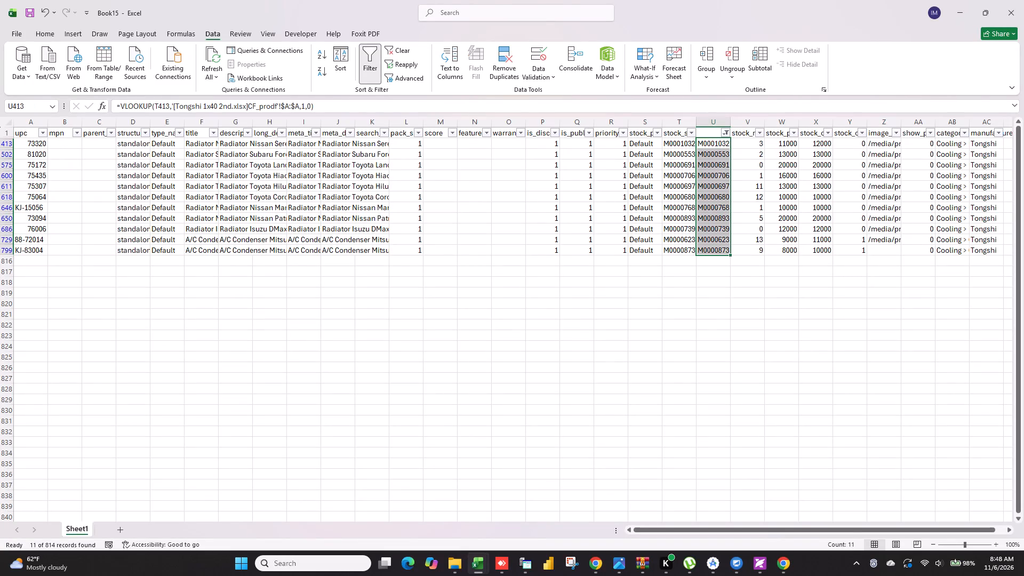
{"action": "key", "text": "ctrl+c"}
{"action": "key", "text": "alt+Tab"}
{"action": "left_click", "coordinate": [642, 524]}
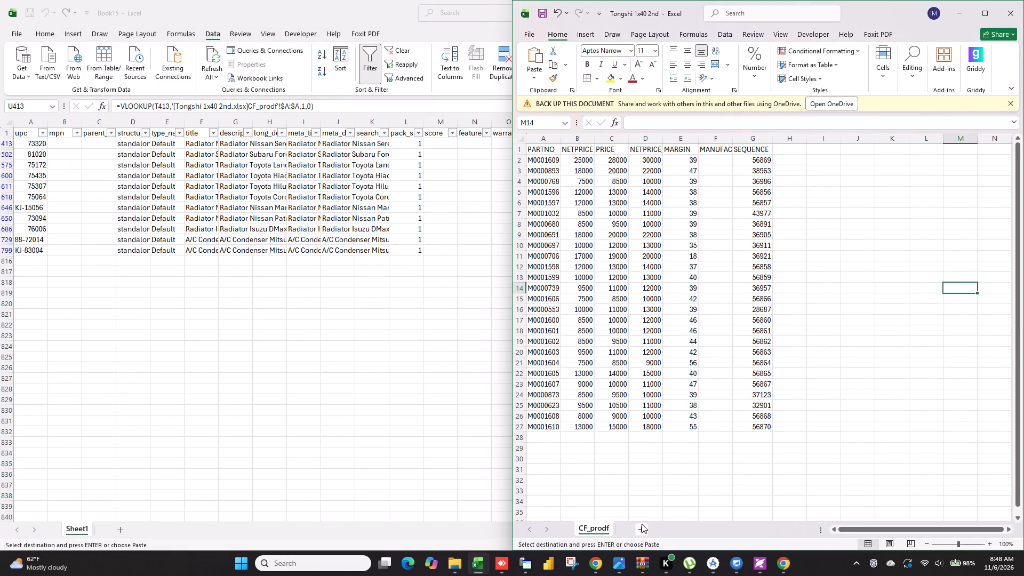
{"action": "left_click", "coordinate": [546, 164]}
{"action": "right_click", "coordinate": [546, 164]}
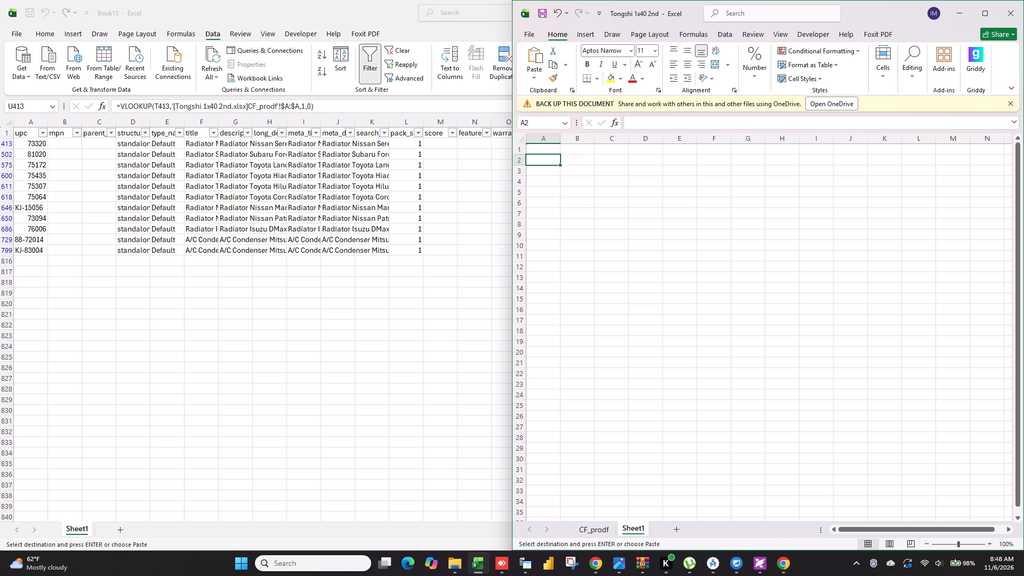
{"action": "right_click", "coordinate": [555, 164]}
{"action": "right_click", "coordinate": [553, 156]}
{"action": "left_click", "coordinate": [597, 226]}
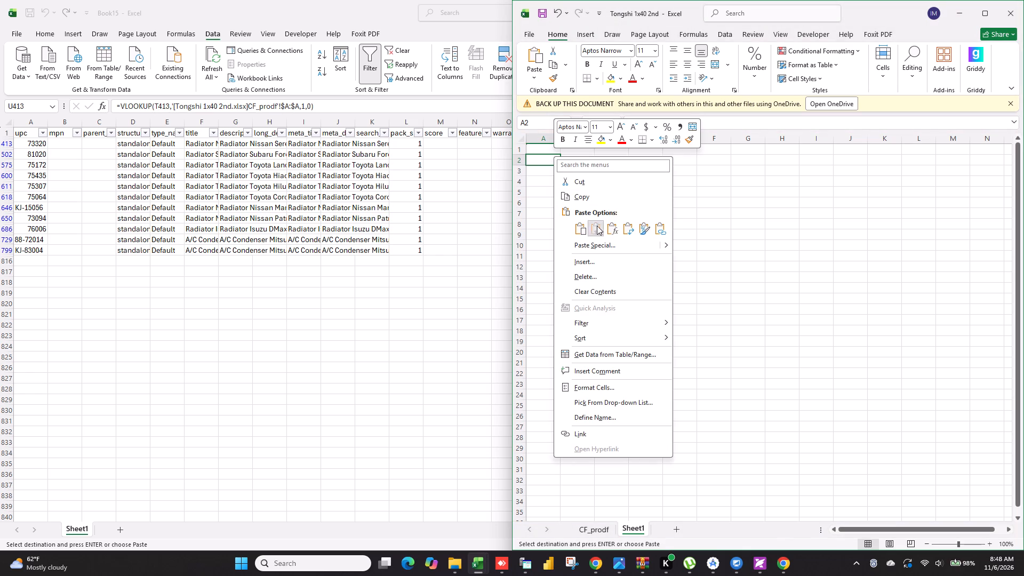
{"action": "left_click", "coordinate": [701, 229]}
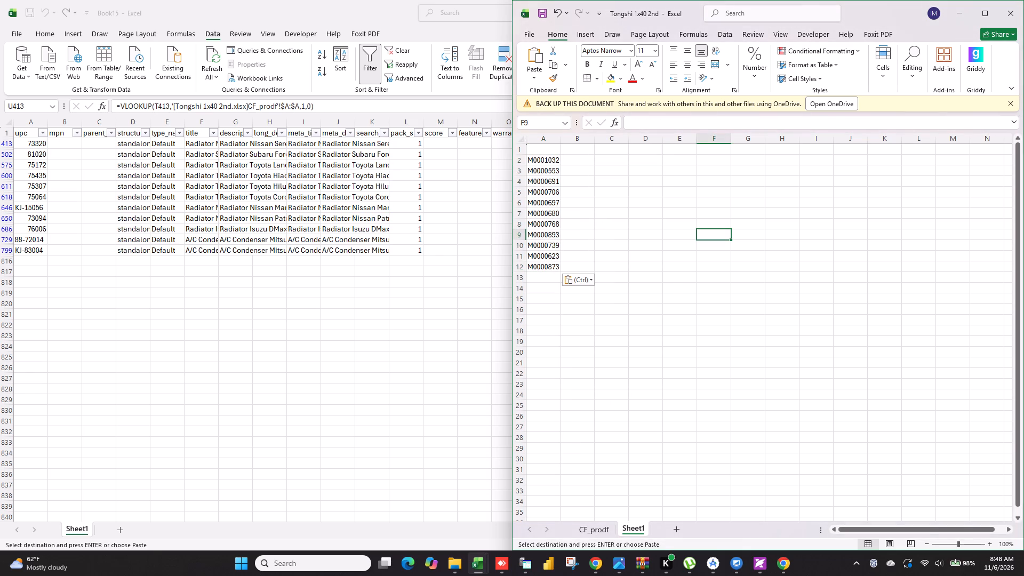
{"action": "left_click", "coordinate": [541, 147]}
{"action": "type", "text": "code"}
{"action": "key", "text": "Return"}
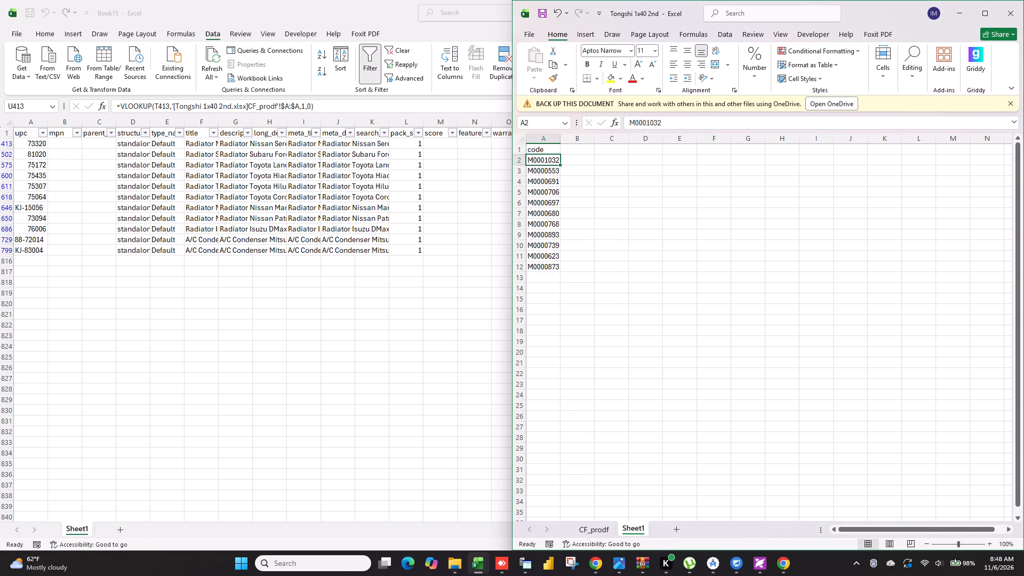
In H2 of CF_prodf, enter a VLOOKUP of A2 in column A of Sheet1 (column index 1, exact match 0) and fill it down.
{"action": "left_click", "coordinate": [599, 533]}
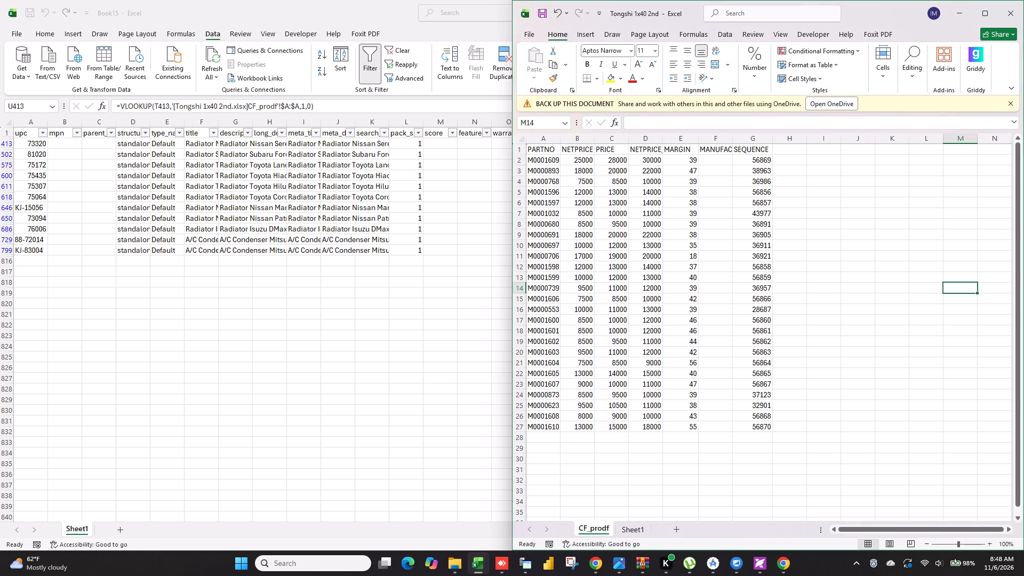
{"action": "left_click", "coordinate": [785, 164]}
{"action": "type", "text": "=vl"}
{"action": "key", "text": "Tab"}
{"action": "left_click", "coordinate": [540, 155]}
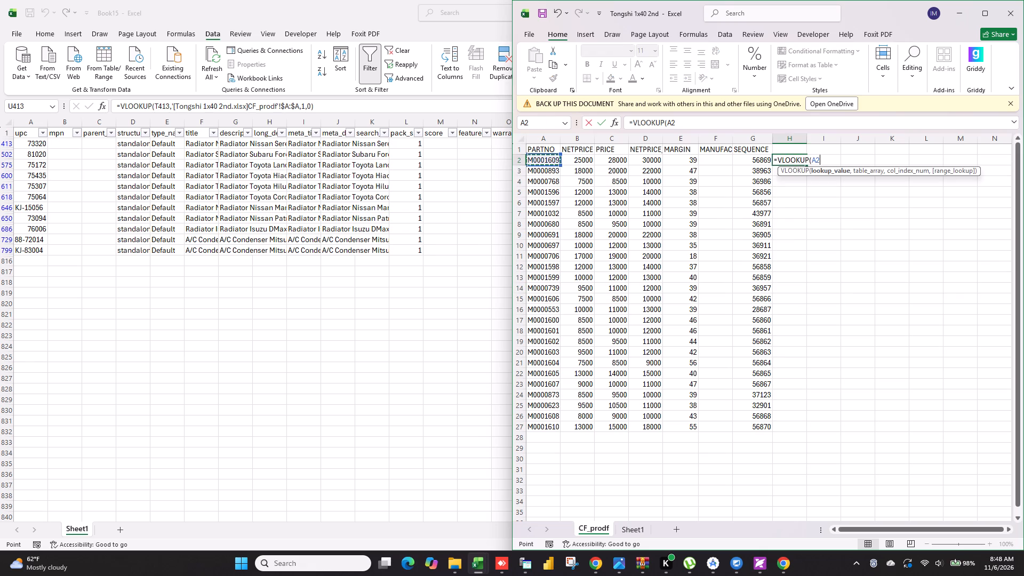
{"action": "key", "text": "comma"}
{"action": "left_click", "coordinate": [628, 525]}
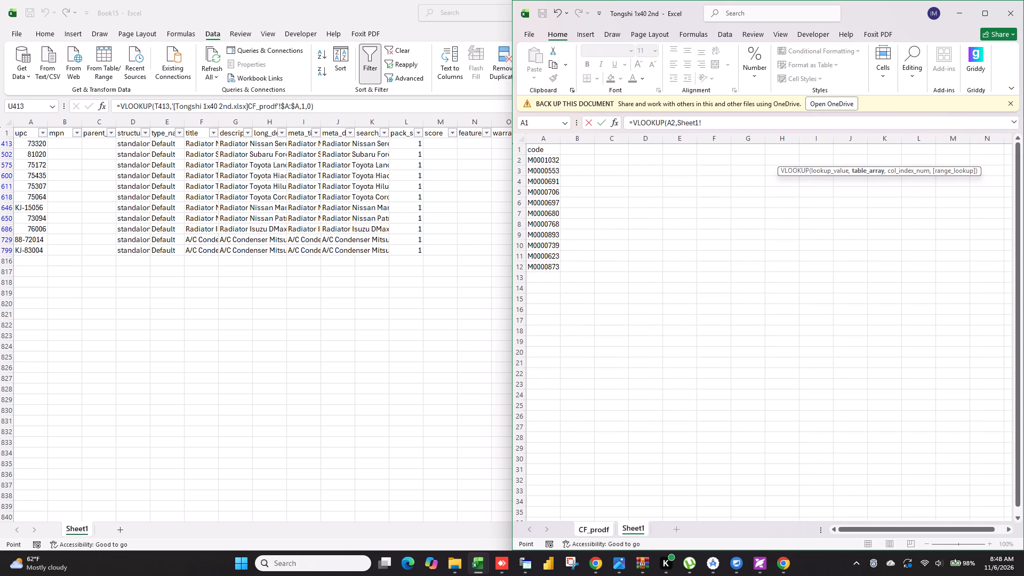
{"action": "left_click", "coordinate": [546, 136]}
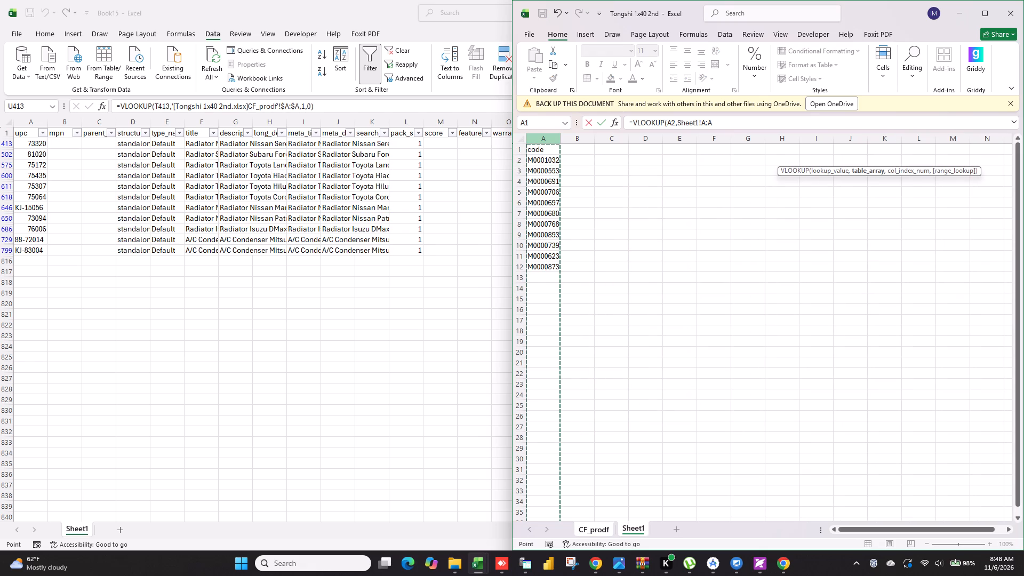
{"action": "type", "text": ",1,0"}
{"action": "key", "text": "Return"}
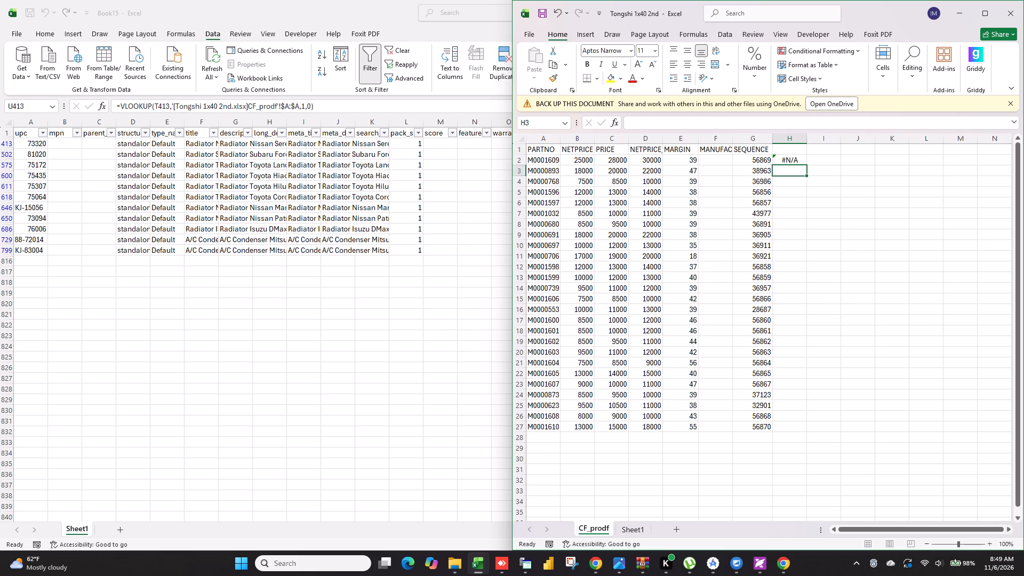
{"action": "left_click", "coordinate": [802, 159]}
{"action": "double_click", "coordinate": [807, 164]}
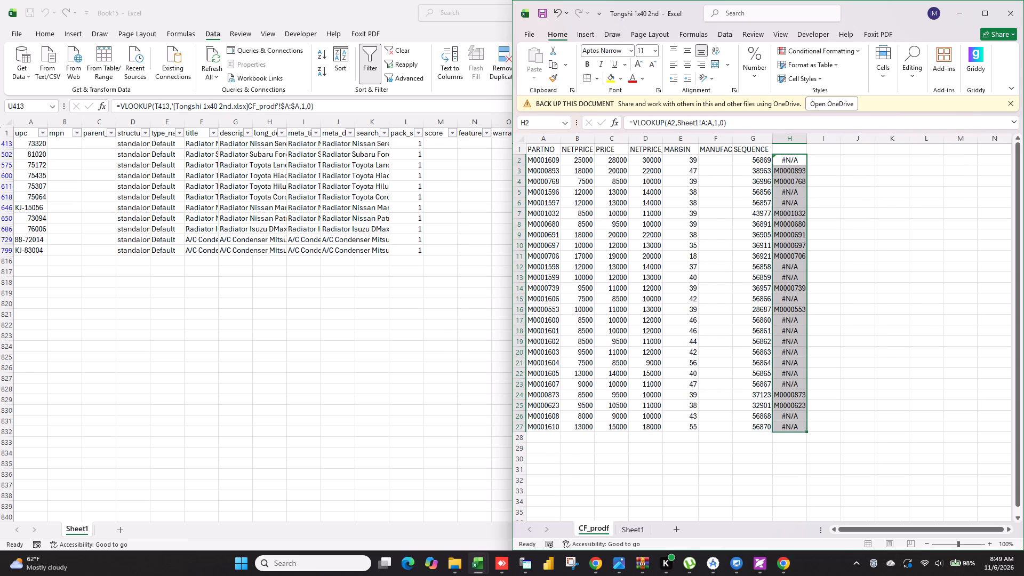
Add filters to the CF_prodf header row and filter column H to show only the #N/A rows.
{"action": "left_click", "coordinate": [801, 146]}
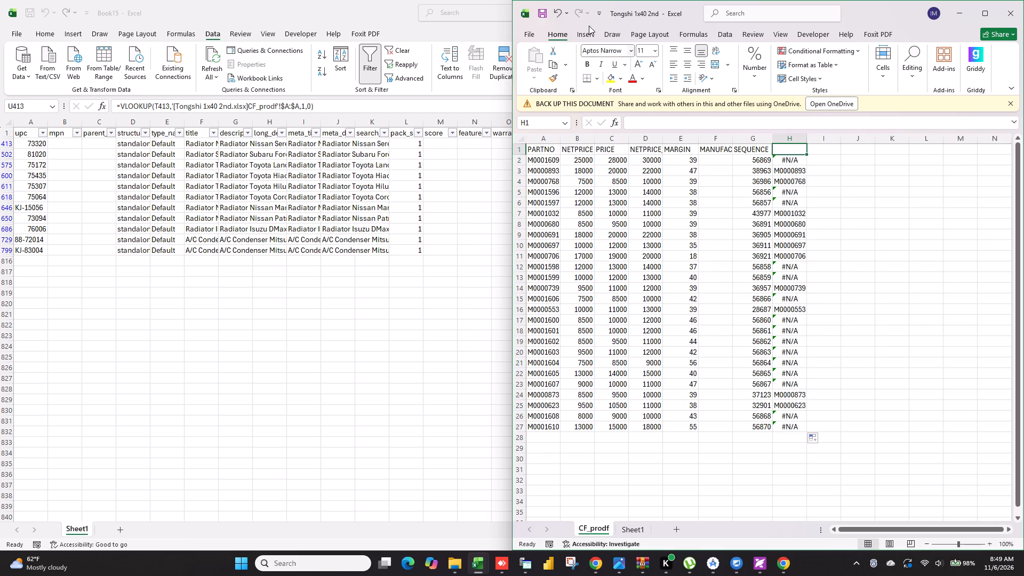
{"action": "left_click", "coordinate": [726, 34]}
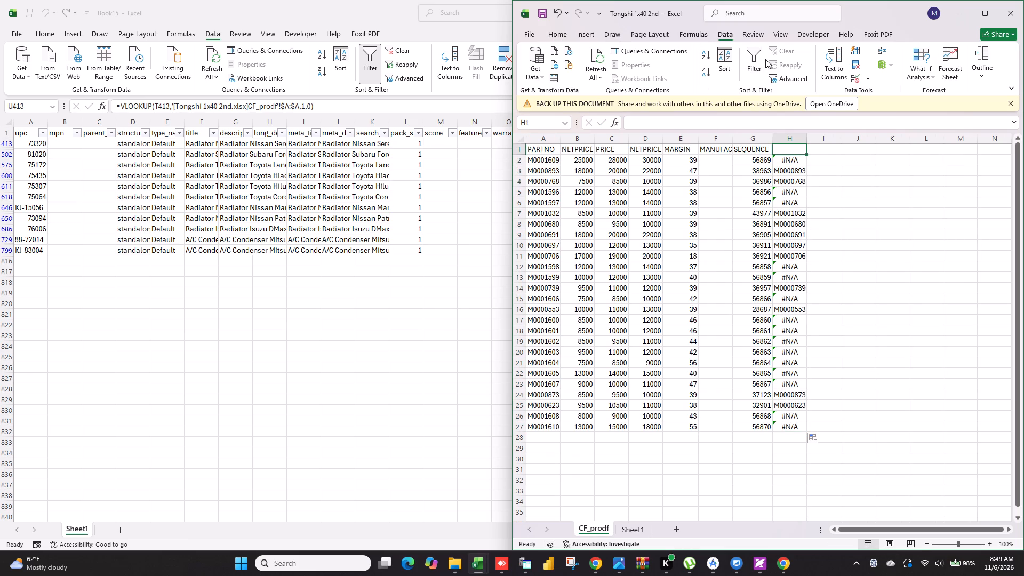
{"action": "left_click", "coordinate": [761, 66]}
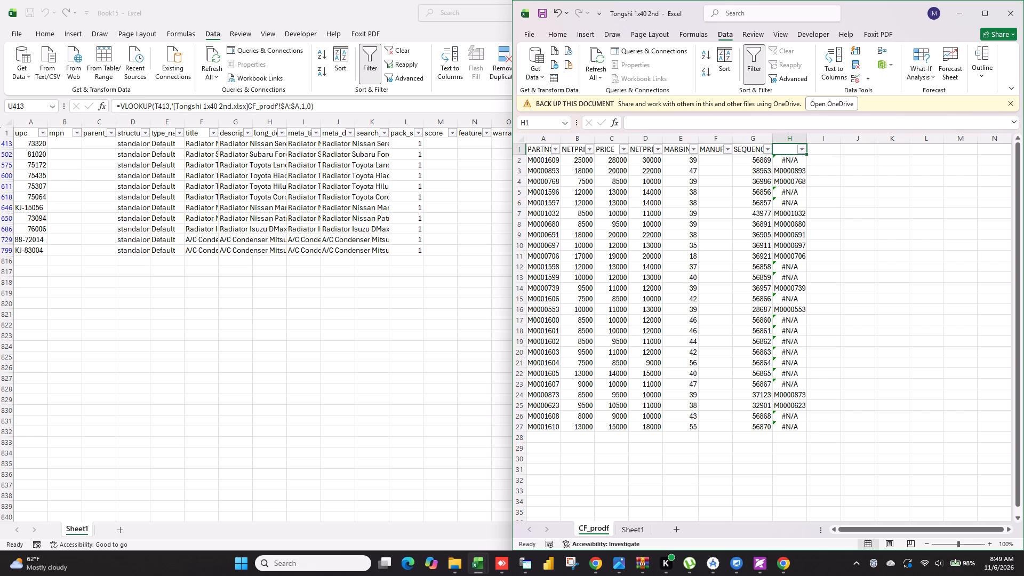
{"action": "left_click", "coordinate": [802, 148]}
{"action": "scroll", "coordinate": [876, 333], "scroll_direction": "down", "scroll_amount": 8}
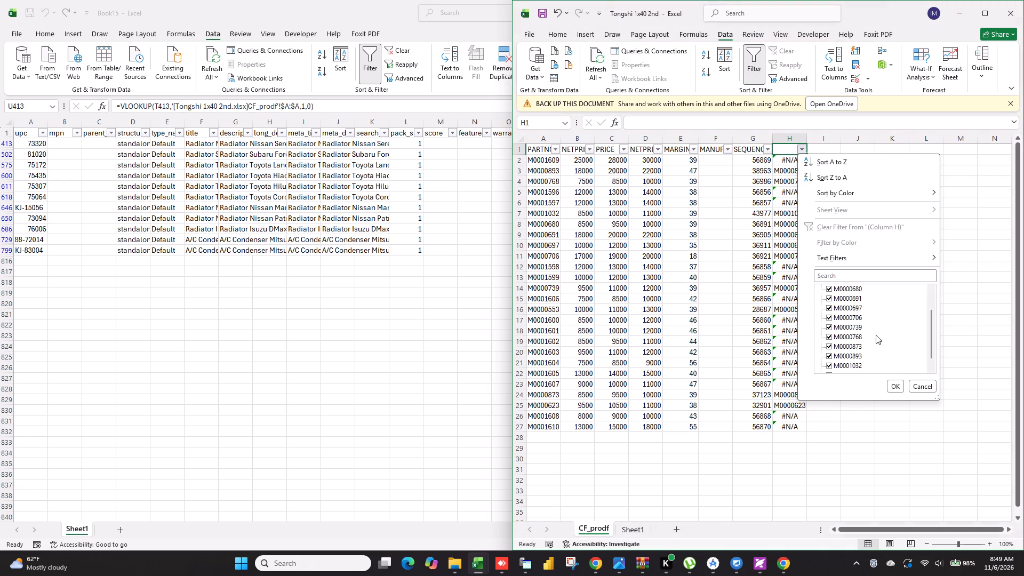
{"action": "scroll", "coordinate": [876, 335], "scroll_direction": "down", "scroll_amount": 2}
{"action": "scroll", "coordinate": [859, 312], "scroll_direction": "up", "scroll_amount": 9}
{"action": "left_click", "coordinate": [846, 289]}
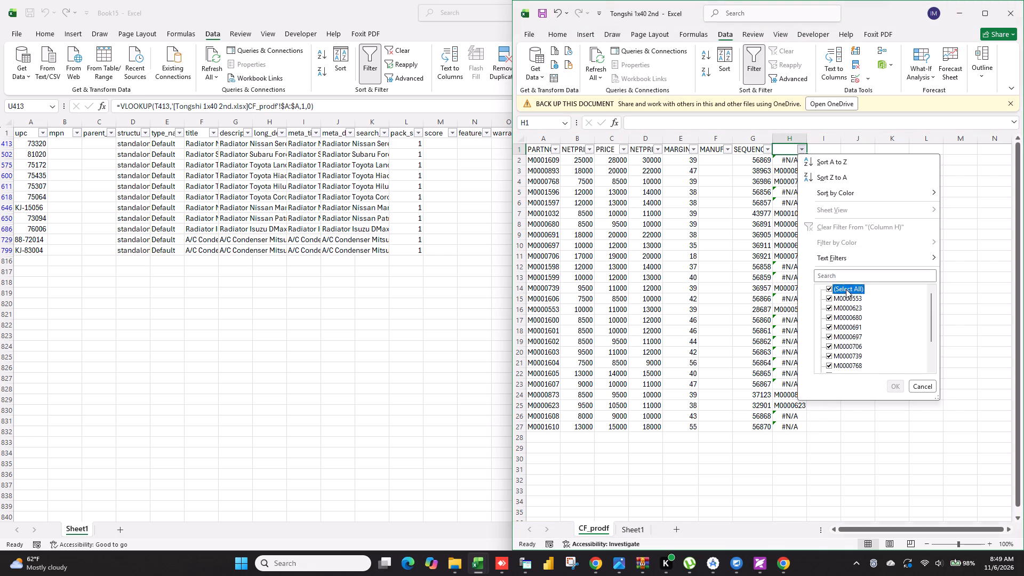
{"action": "scroll", "coordinate": [847, 297], "scroll_direction": "down", "scroll_amount": 13}
{"action": "left_click", "coordinate": [838, 364]}
{"action": "left_click", "coordinate": [901, 384]}
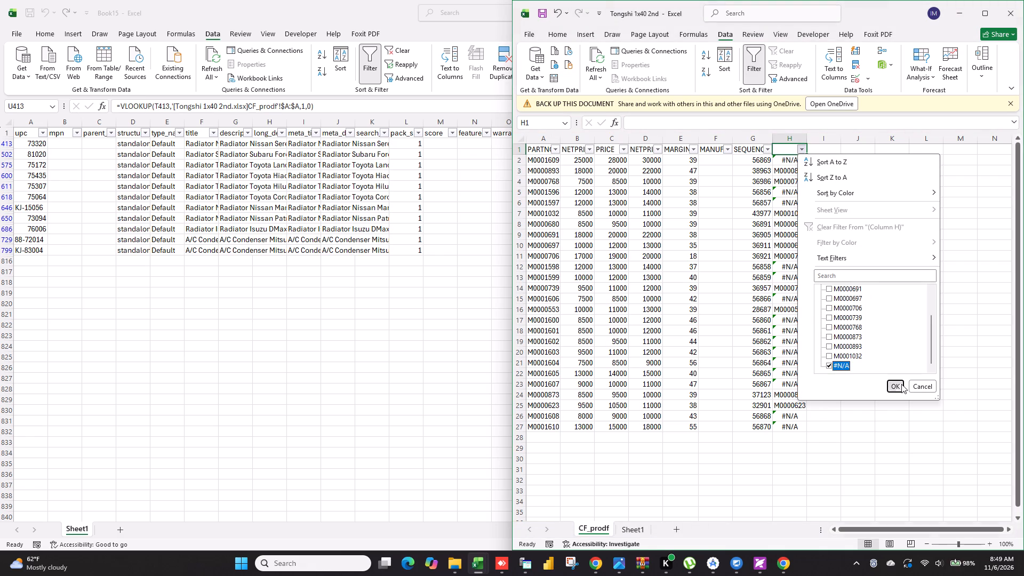
{"action": "left_click", "coordinate": [847, 194]}
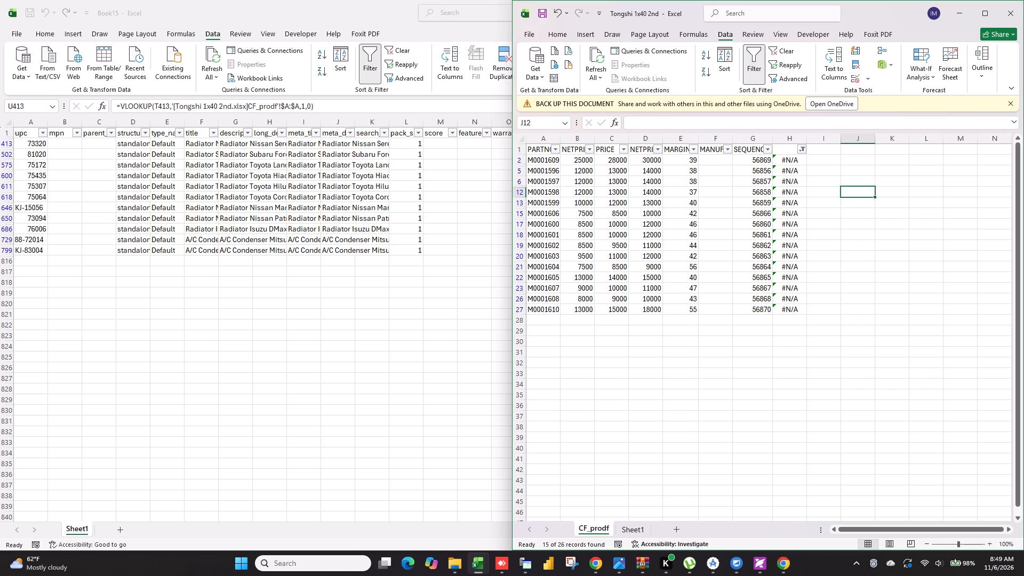
Copy the filtered PARTNO values into A2 of a new sheet named New Items.
{"action": "left_click_drag", "start_coordinate": [549, 162], "coordinate": [553, 310]}
{"action": "key", "text": "ctrl+c"}
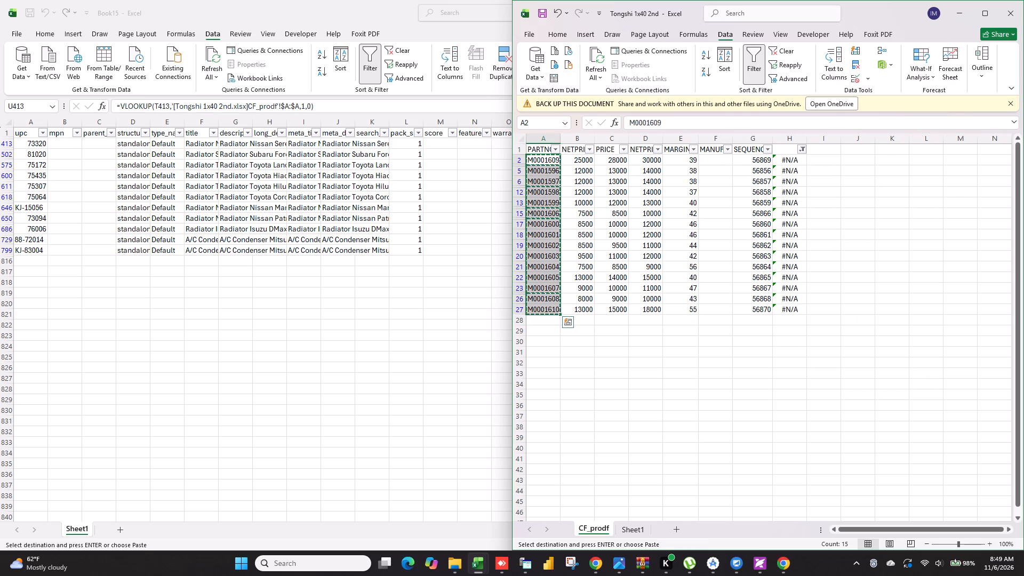
{"action": "left_click", "coordinate": [682, 530]}
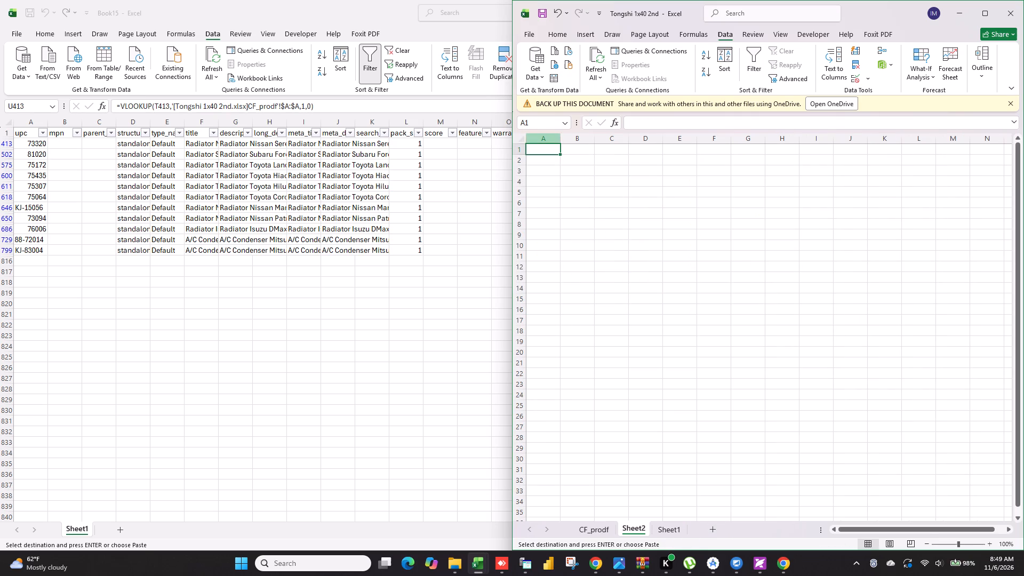
{"action": "double_click", "coordinate": [642, 531]}
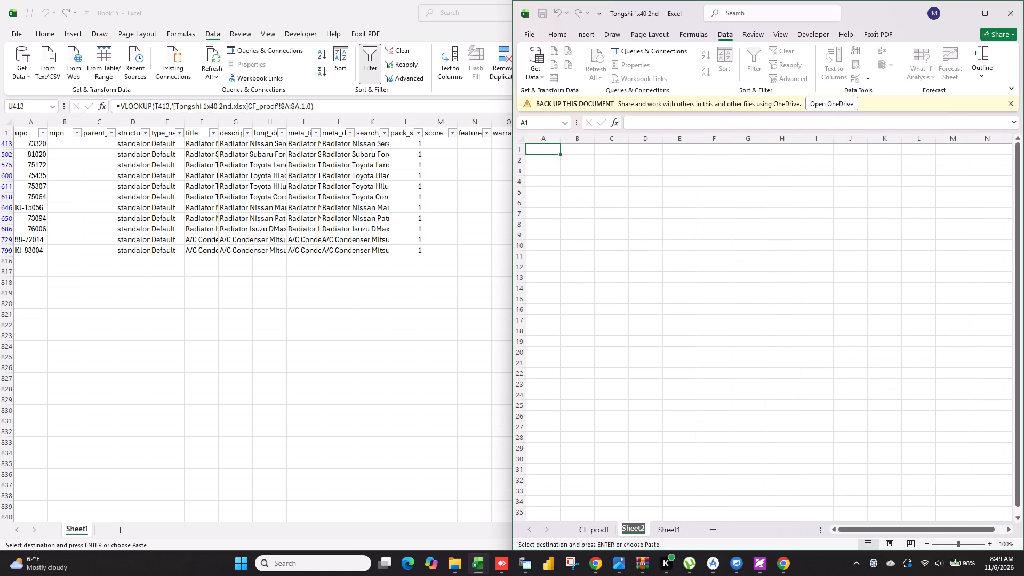
{"action": "key", "text": "BackSpace"}
{"action": "type", "text": "New Items"}
{"action": "key", "text": "Return"}
{"action": "left_click", "coordinate": [707, 309]}
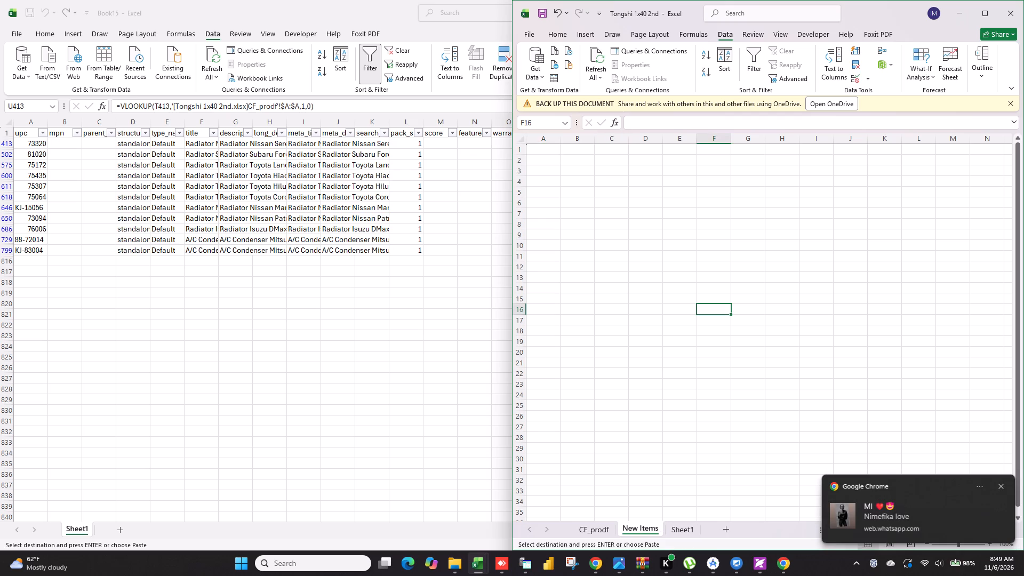
{"action": "left_click", "coordinate": [548, 156]}
{"action": "key", "text": "ctrl+v"}
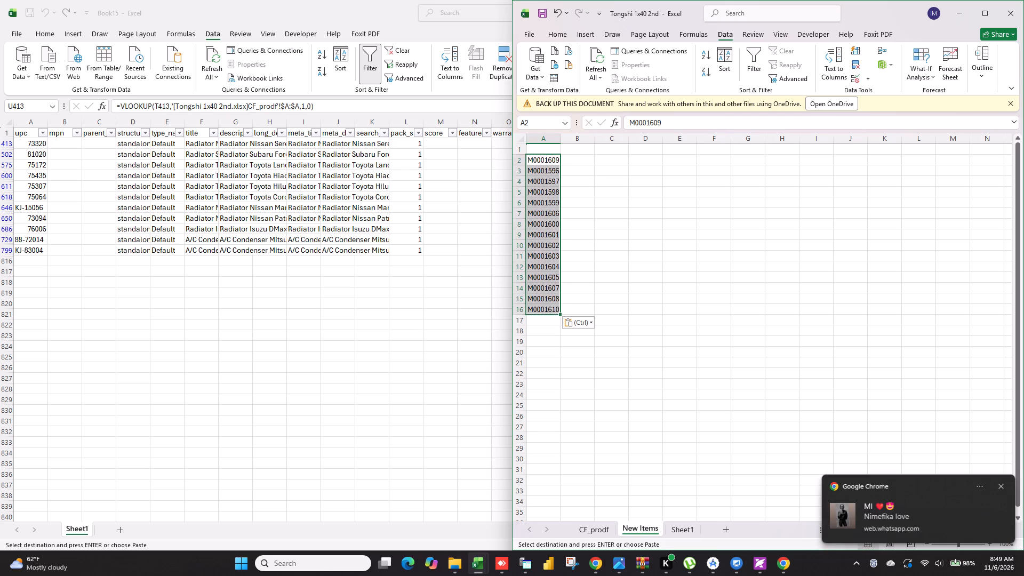
Enter the header Item ID in A1 of the New Items sheet.
{"action": "left_click", "coordinate": [543, 149]}
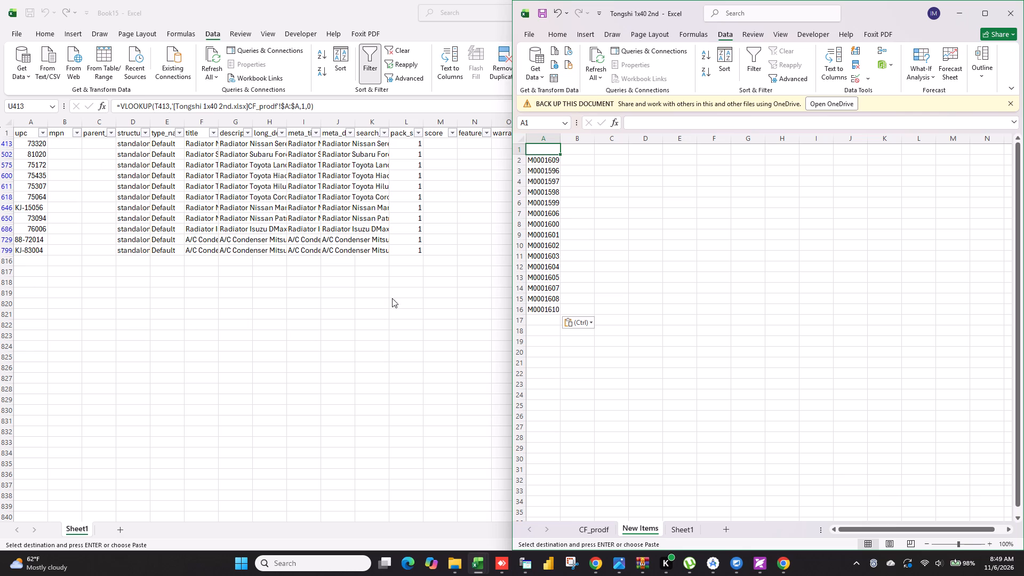
{"action": "left_click", "coordinate": [545, 146]}
{"action": "type", "text": "Item"}
{"action": "key", "text": "space"}
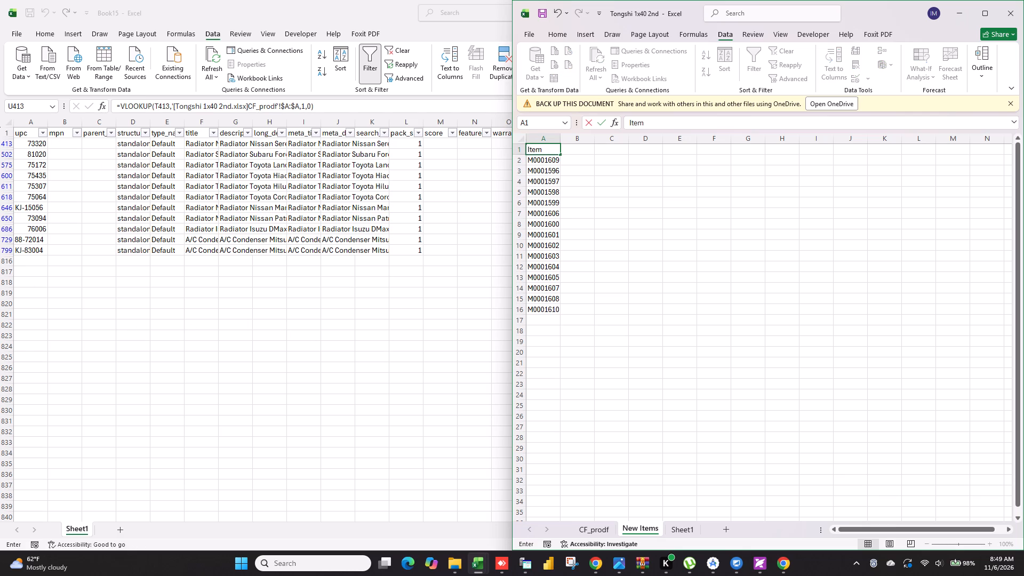
{"action": "type", "text": "ID"}
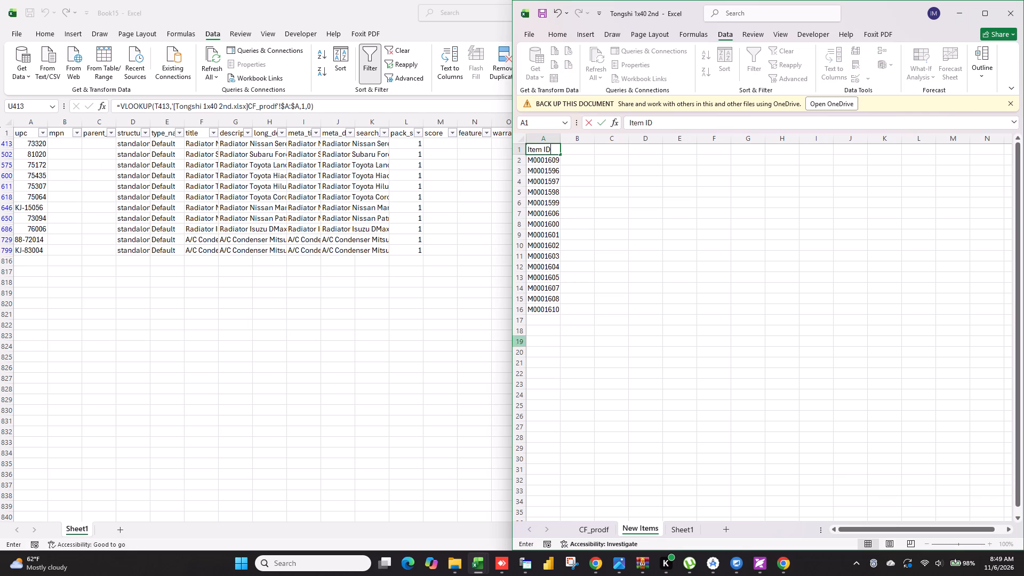
{"action": "left_click", "coordinate": [544, 333]}
Check how many part numbers are listed on the New Items sheet.
{"action": "left_click_drag", "start_coordinate": [276, 460], "coordinate": [281, 458]}
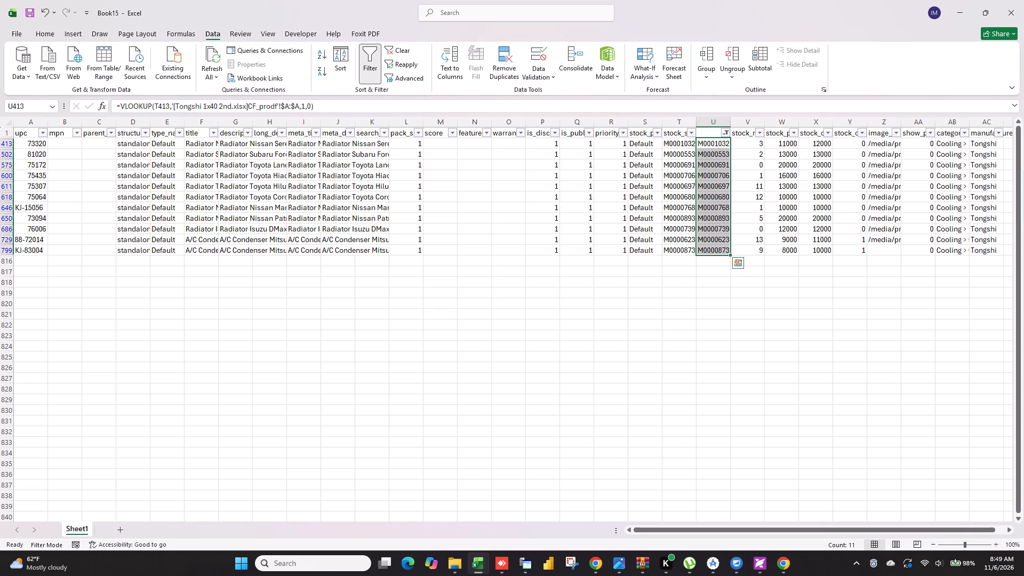
{"action": "key", "text": "alt+Tab"}
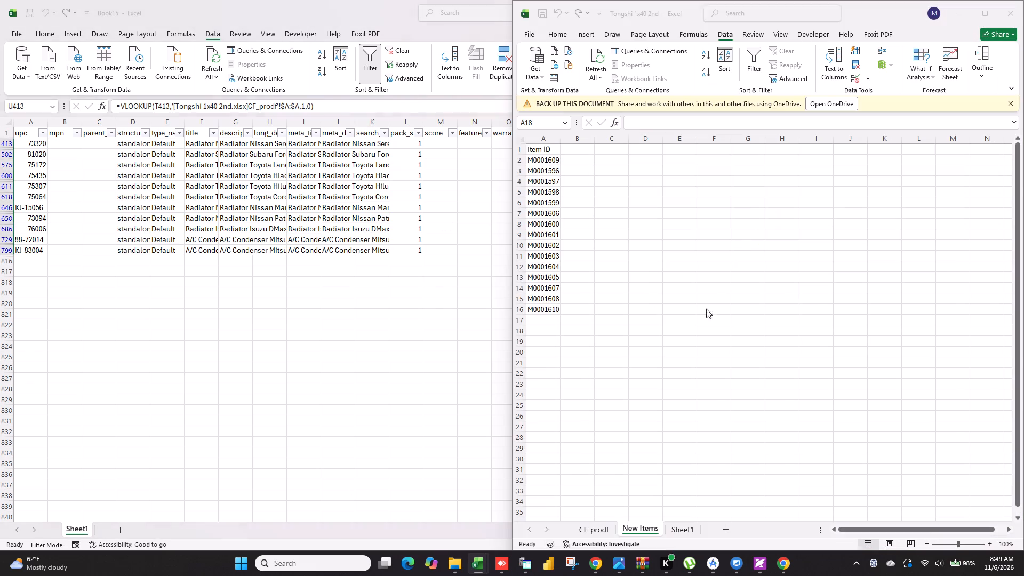
{"action": "left_click_drag", "start_coordinate": [550, 163], "coordinate": [550, 309]}
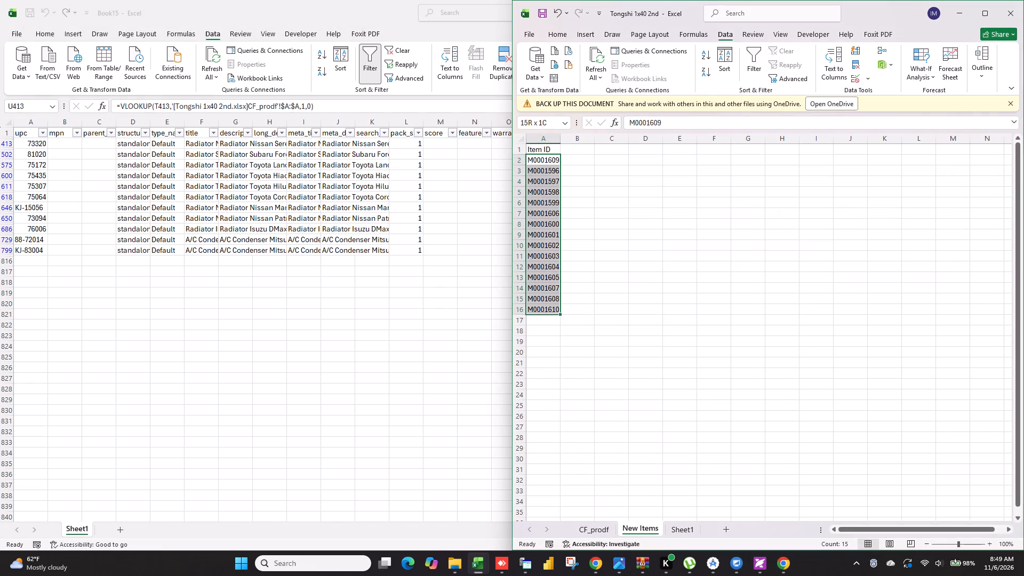
{"action": "left_click_drag", "start_coordinate": [550, 309], "coordinate": [550, 310]}
Bring up the Book15 workbook and clear the column U filter so all product rows are included.
{"action": "left_click", "coordinate": [298, 407]}
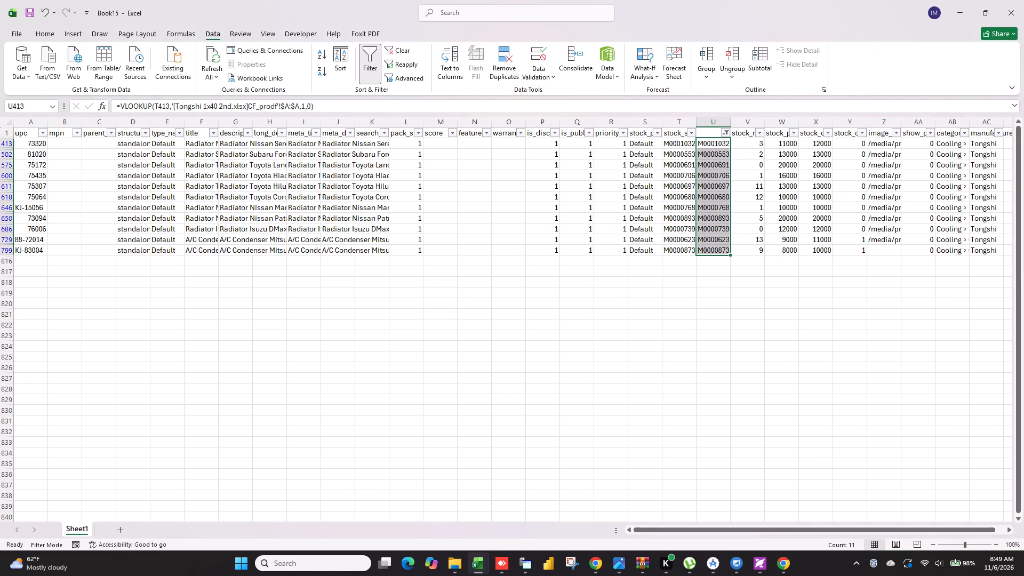
{"action": "left_click", "coordinate": [625, 369]}
{"action": "left_click", "coordinate": [397, 52]}
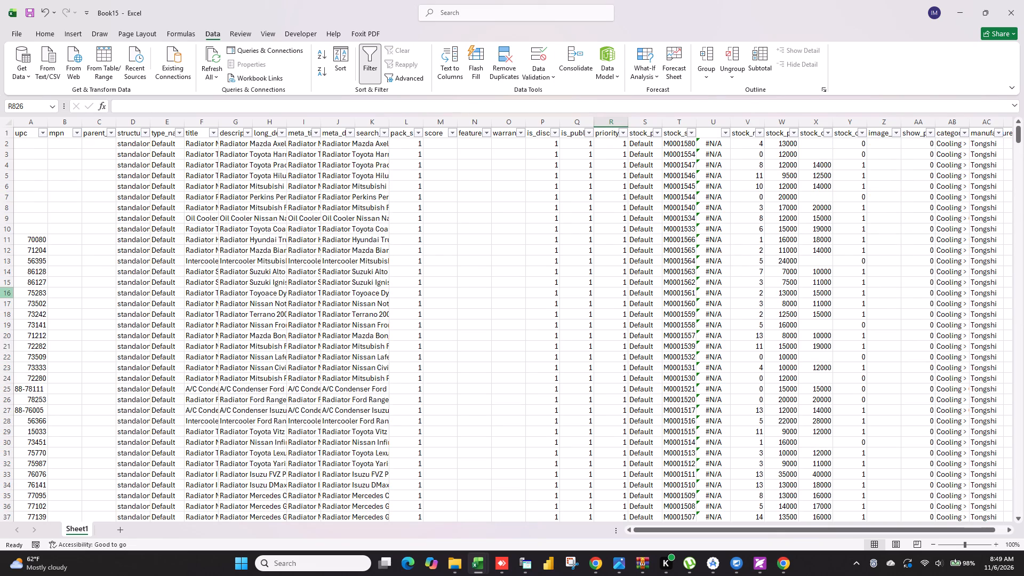
Delete all product rows from row 16 downward in Book15, keeping only the header and the first 14 products.
{"action": "left_click", "coordinate": [7, 292]}
{"action": "key", "text": "ctrl+shift+Down"}
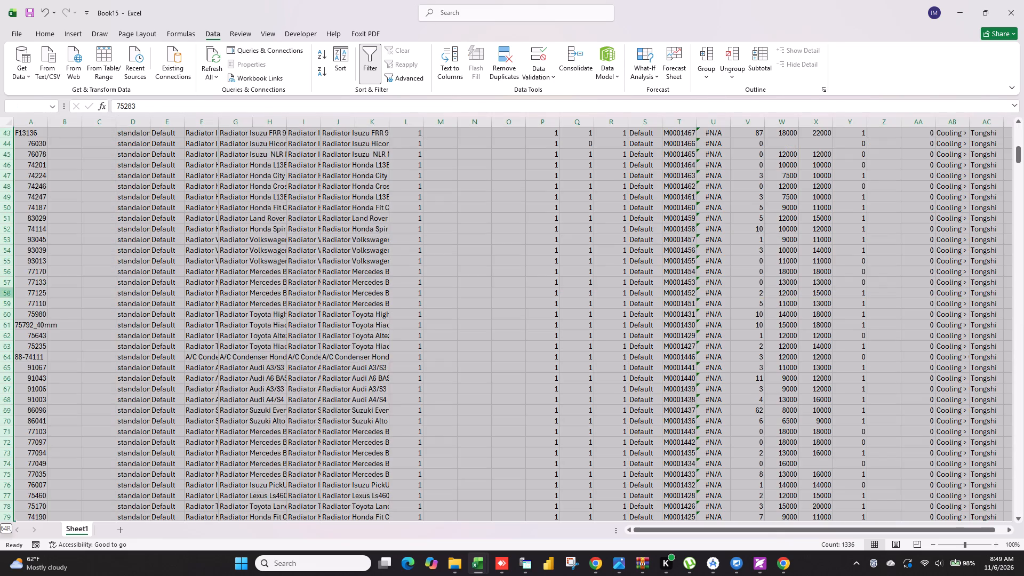
{"action": "key", "text": "ctrl+minus"}
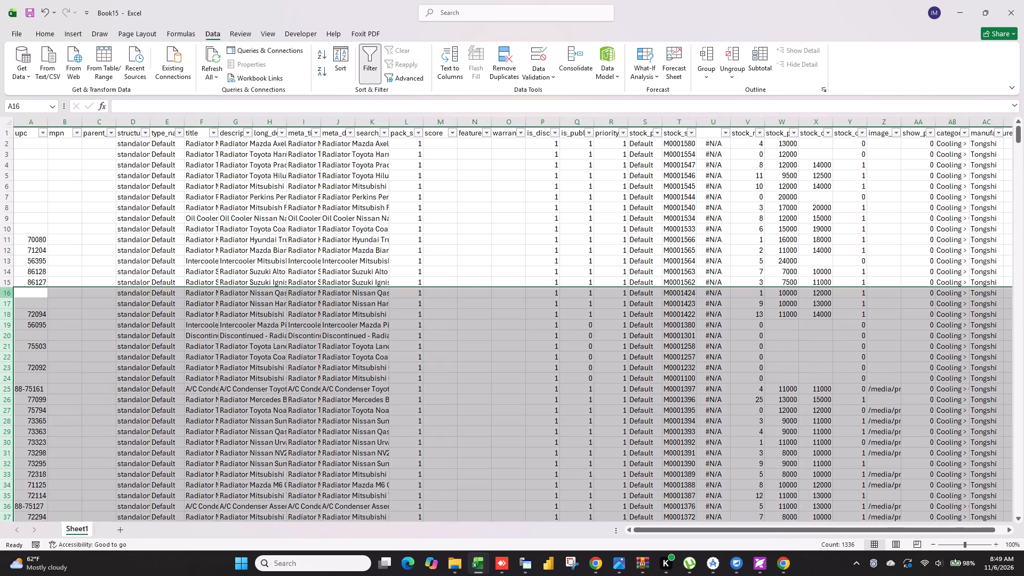
{"action": "key", "text": "ctrl+minus"}
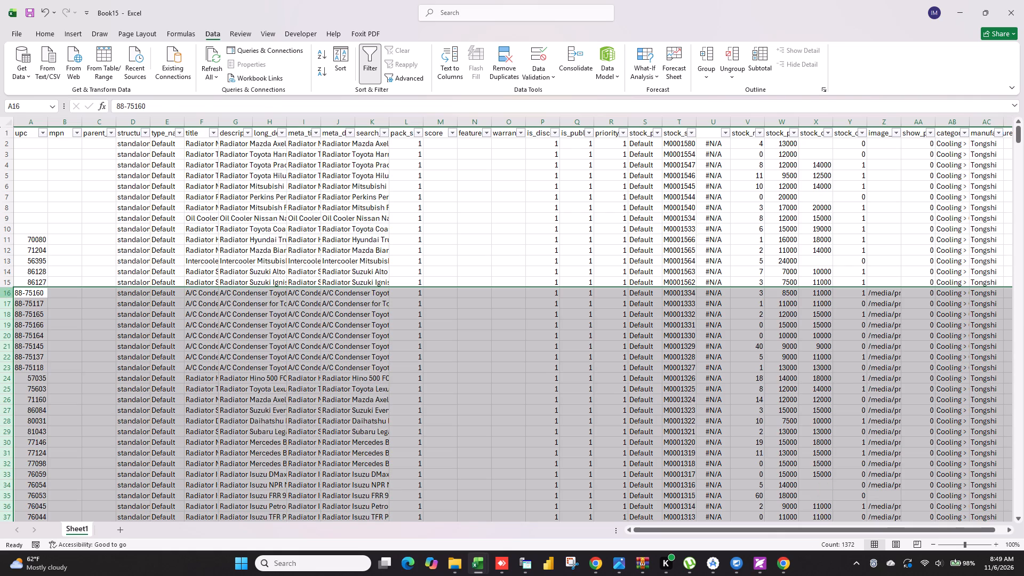
{"action": "key", "text": "ctrl+minus"}
{"action": "left_click", "coordinate": [59, 362]}
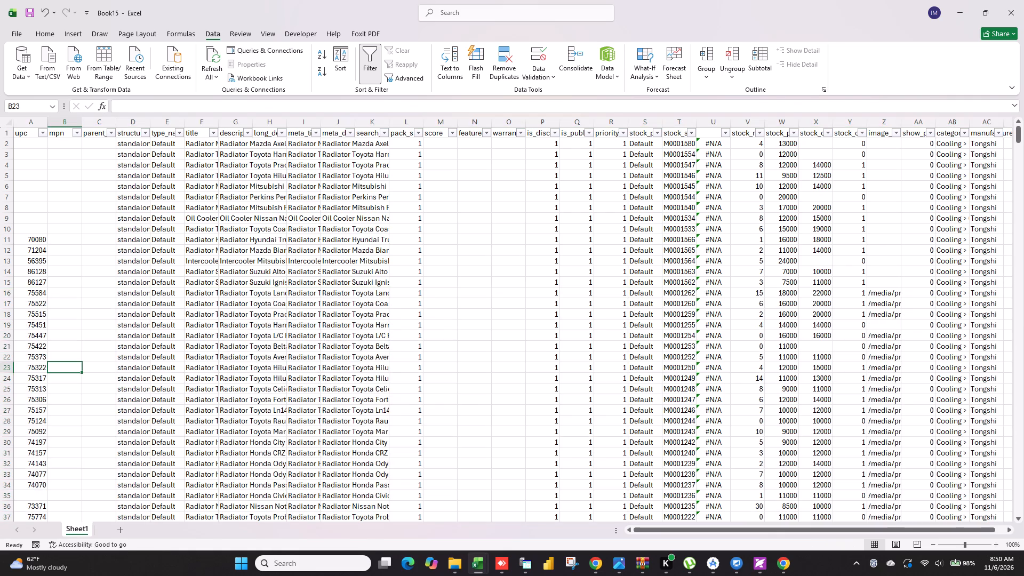
{"action": "left_click", "coordinate": [2, 293]}
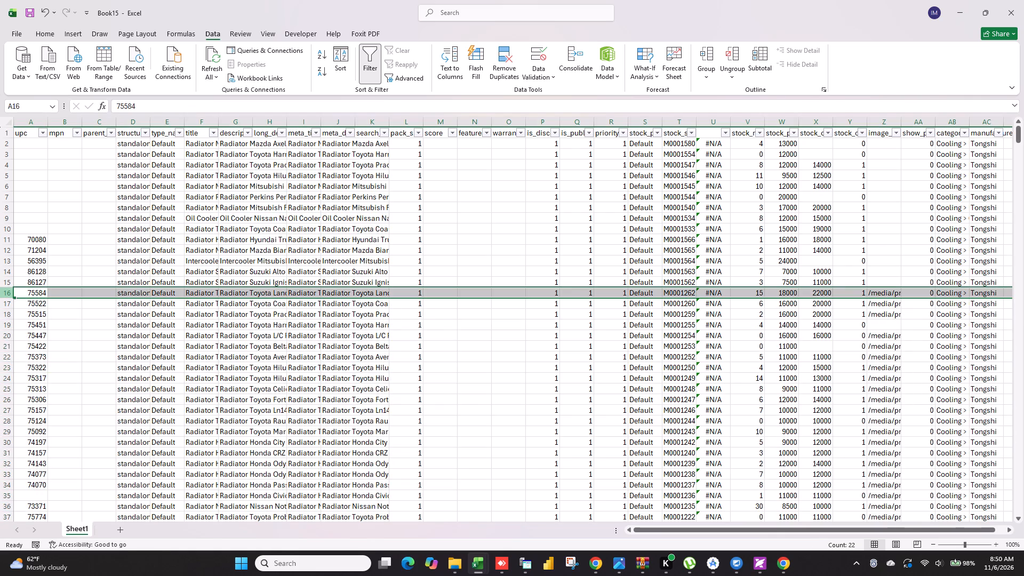
{"action": "key", "text": "ctrl+shift+Down"}
{"action": "key", "text": "ctrl+shift+Down"}
{"action": "key", "text": "ctrl+shift+Down"}
{"action": "key", "text": "ctrl+shift+Down"}
{"action": "key", "text": "ctrl+shift+Down"}
{"action": "key", "text": "ctrl+shift+Down"}
{"action": "key", "text": "ctrl+shift+Down"}
{"action": "key", "text": "ctrl+shift+Down"}
{"action": "key", "text": "ctrl+shift+Down"}
{"action": "key", "text": "ctrl+shift+Down"}
{"action": "key", "text": "ctrl+shift+Down"}
{"action": "key", "text": "ctrl+shift+Down"}
{"action": "key", "text": "ctrl+shift+Down"}
{"action": "key", "text": "ctrl+shift+Down"}
{"action": "key", "text": "ctrl+shift+Down"}
{"action": "key", "text": "ctrl+shift+Down"}
{"action": "key", "text": "ctrl+shift+Down"}
{"action": "key", "text": "ctrl+shift+Down"}
{"action": "key", "text": "ctrl+shift+Down"}
{"action": "key", "text": "ctrl+shift+Down"}
{"action": "key", "text": "ctrl+shift+Down"}
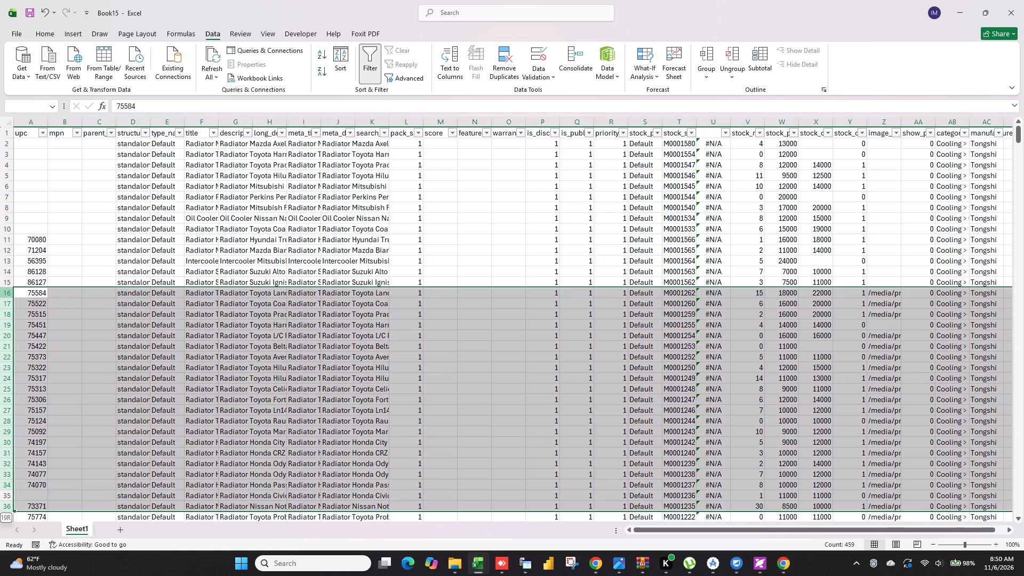
{"action": "key", "text": "ctrl+minus"}
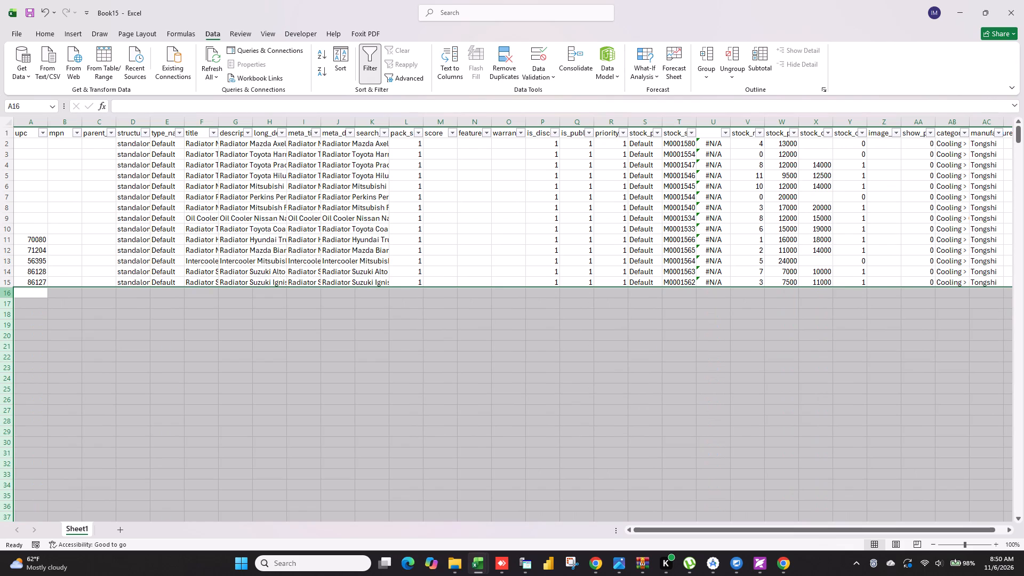
{"action": "left_click", "coordinate": [205, 351]}
Delete the helper lookup column U beside the stock SKU column.
{"action": "left_click", "coordinate": [719, 123]}
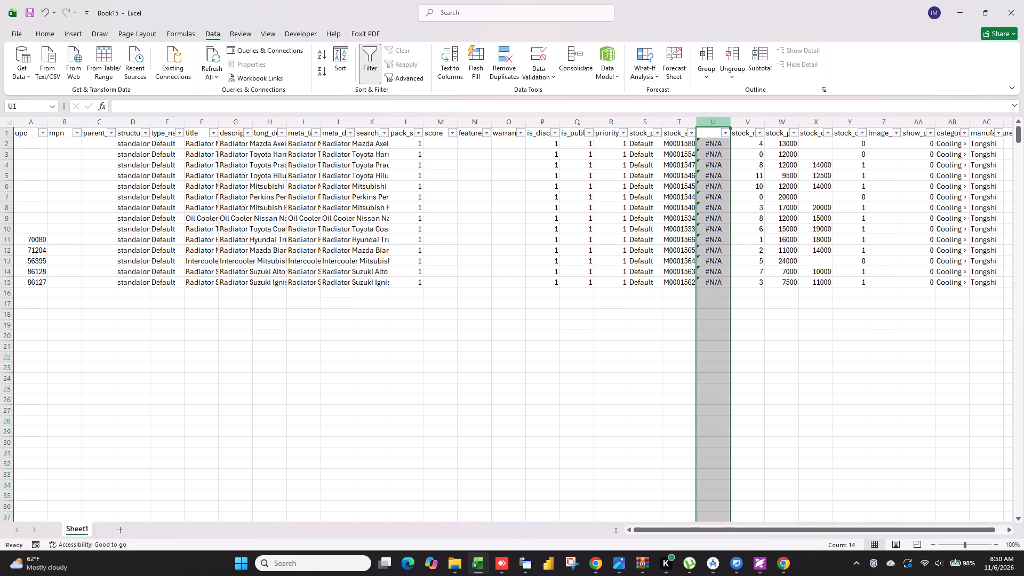
{"action": "key", "text": "ctrl+minus"}
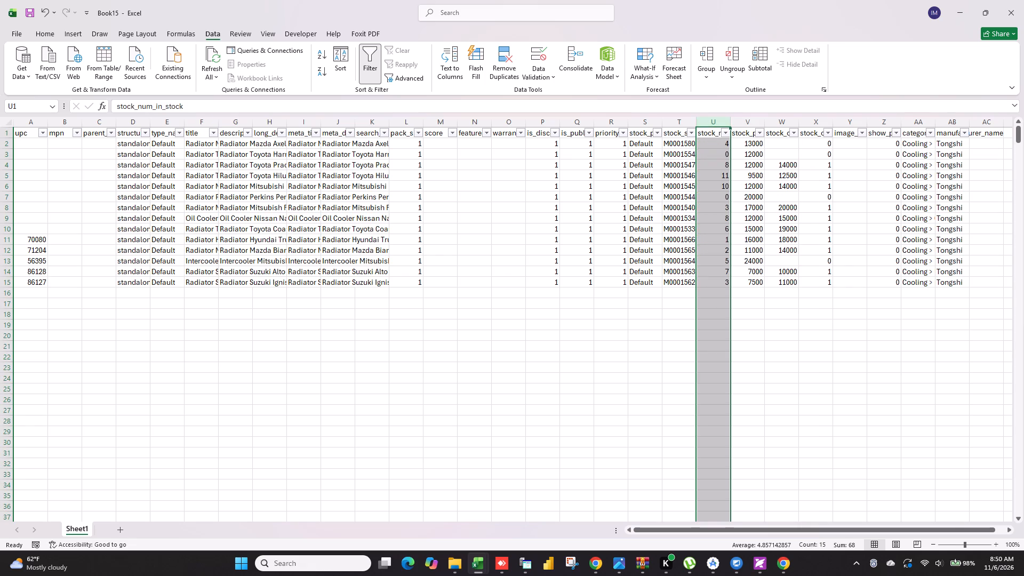
{"action": "left_click", "coordinate": [574, 355]}
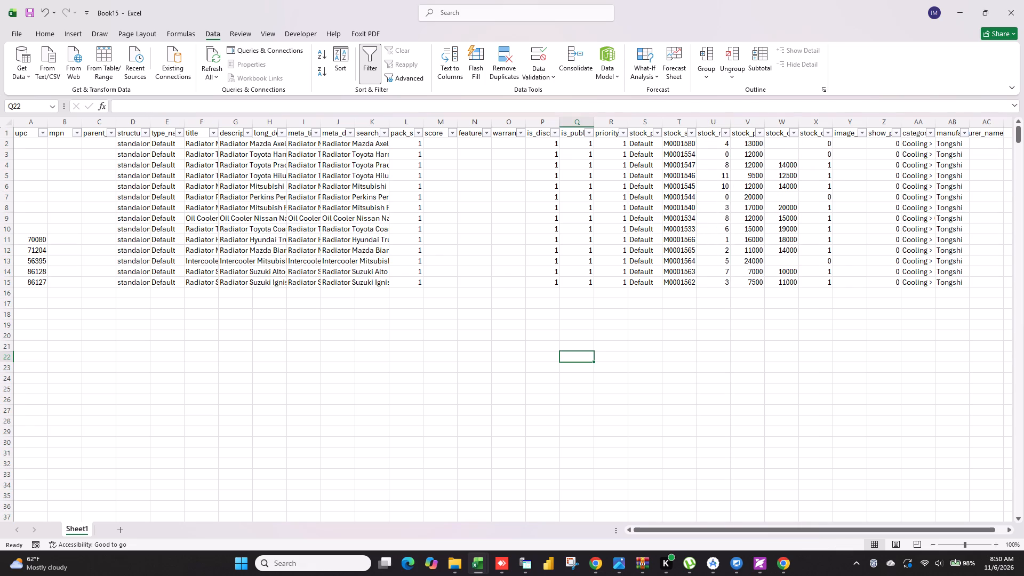
{"action": "left_click_drag", "start_coordinate": [692, 121], "coordinate": [698, 121]}
{"action": "left_click", "coordinate": [521, 510]}
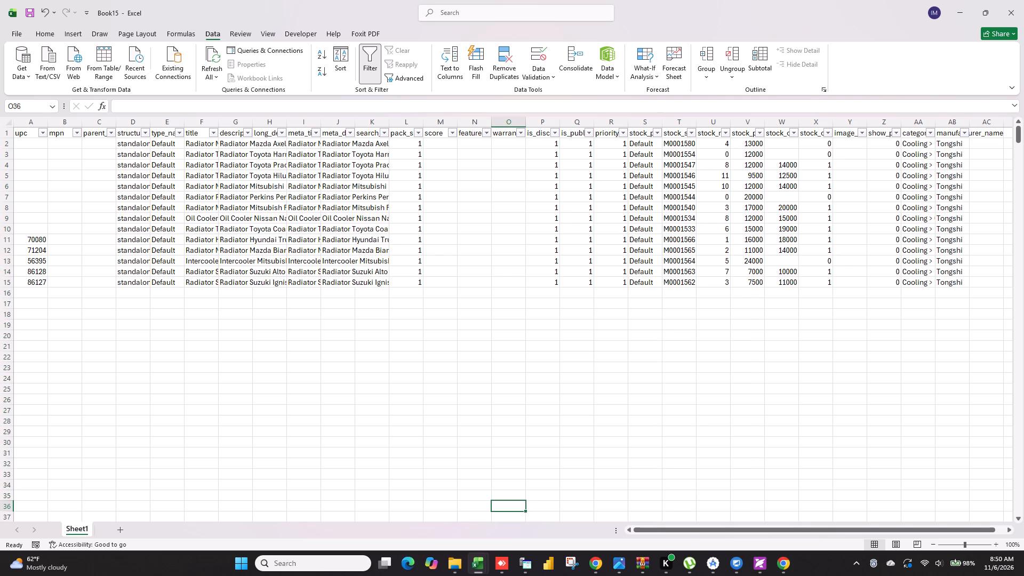
Copy the item IDs from the New Items sheet and paste them as values into the stock SKU column from T2.
{"action": "key", "text": "alt+Tab"}
{"action": "key", "text": "ctrl+c"}
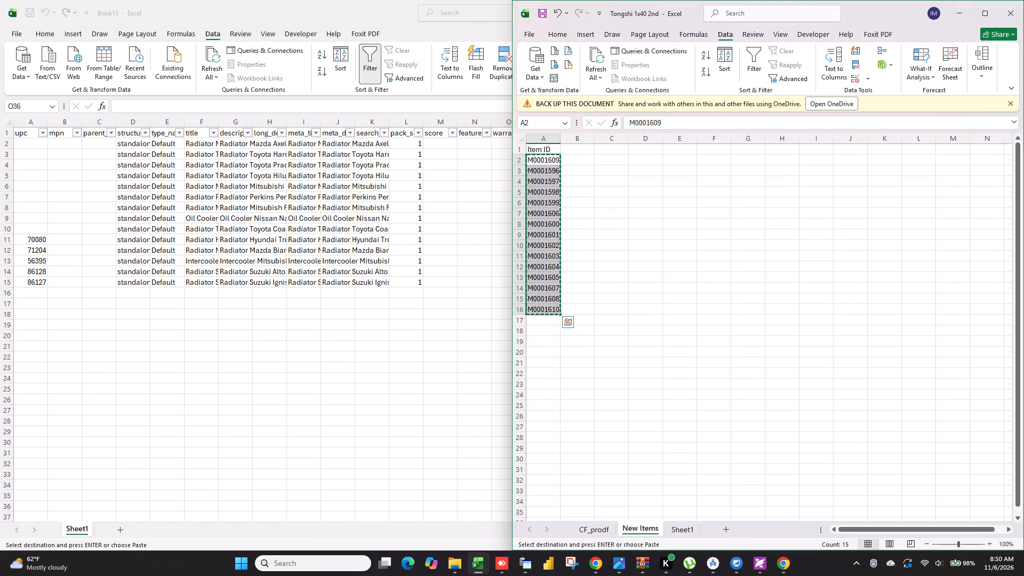
{"action": "key", "text": "alt+Tab"}
{"action": "left_click", "coordinate": [679, 146]}
{"action": "right_click", "coordinate": [679, 146]}
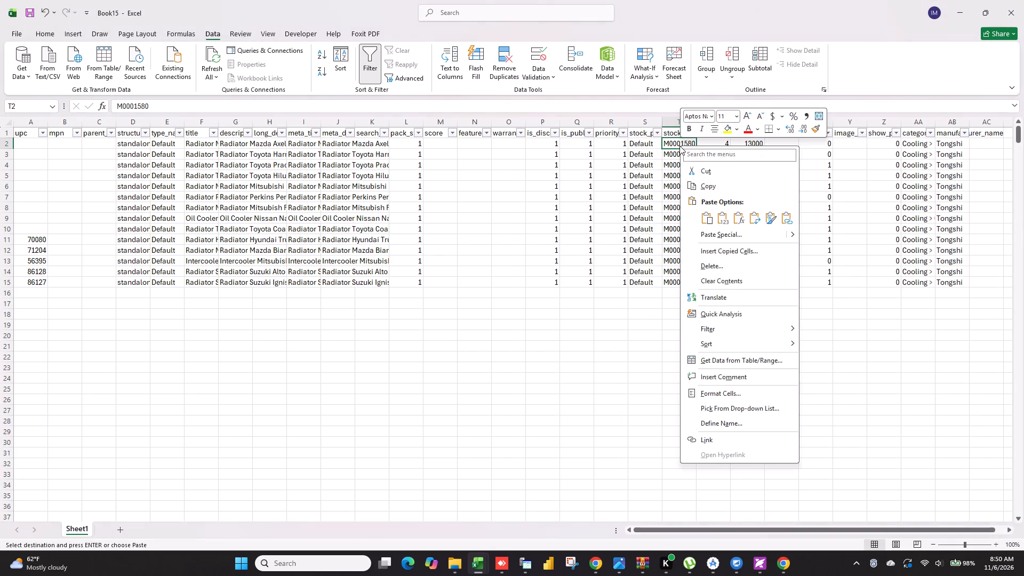
{"action": "left_click", "coordinate": [722, 216]}
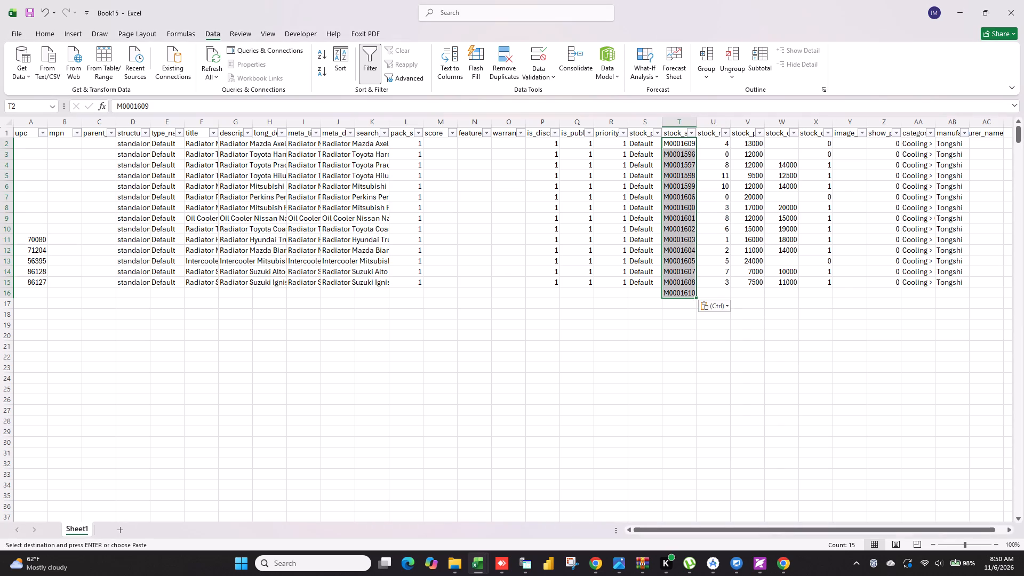
{"action": "left_click", "coordinate": [701, 331]}
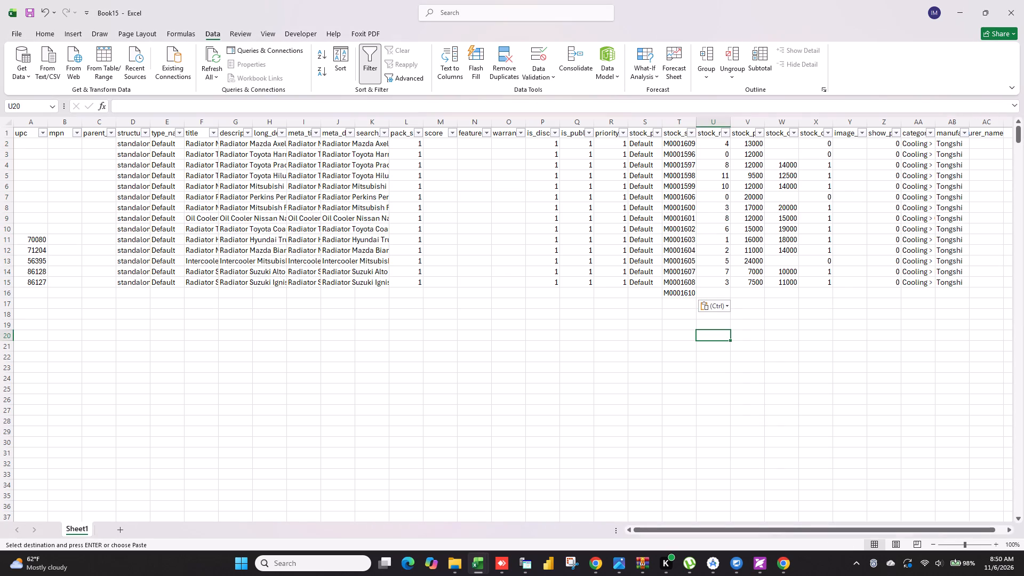
Extend the Default stock partner value in column S down to row 16.
{"action": "left_click", "coordinate": [646, 285]}
{"action": "double_click", "coordinate": [660, 289]}
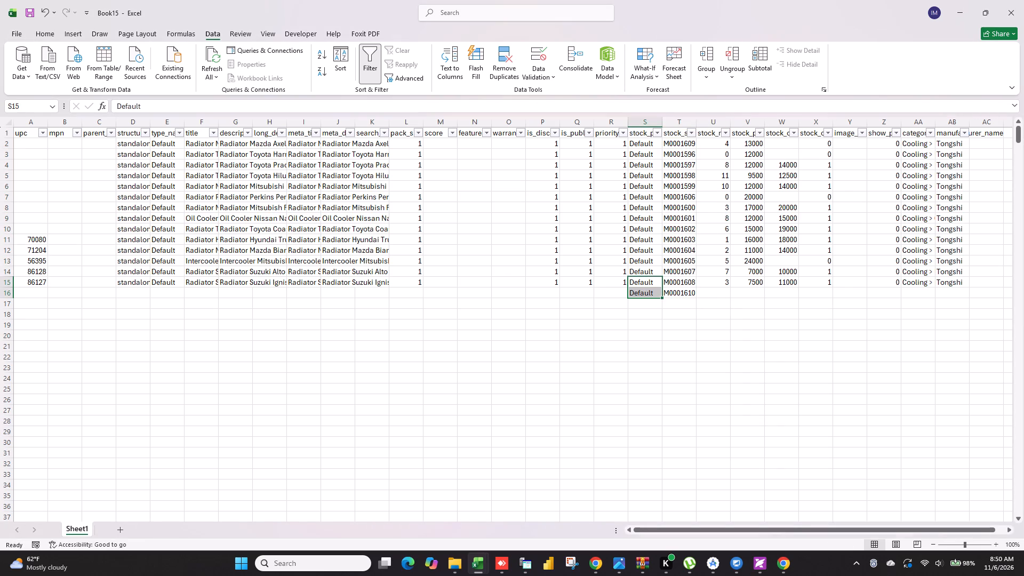
Widen the categories column so more of each category path fits.
{"action": "left_click_drag", "start_coordinate": [934, 124], "coordinate": [945, 122]}
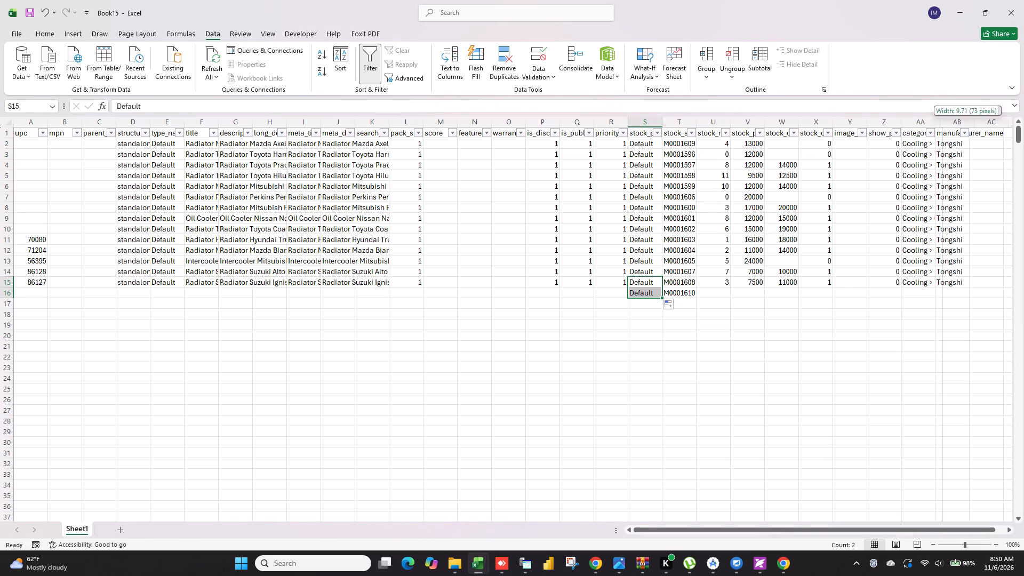
{"action": "left_click_drag", "start_coordinate": [945, 122], "coordinate": [958, 120]}
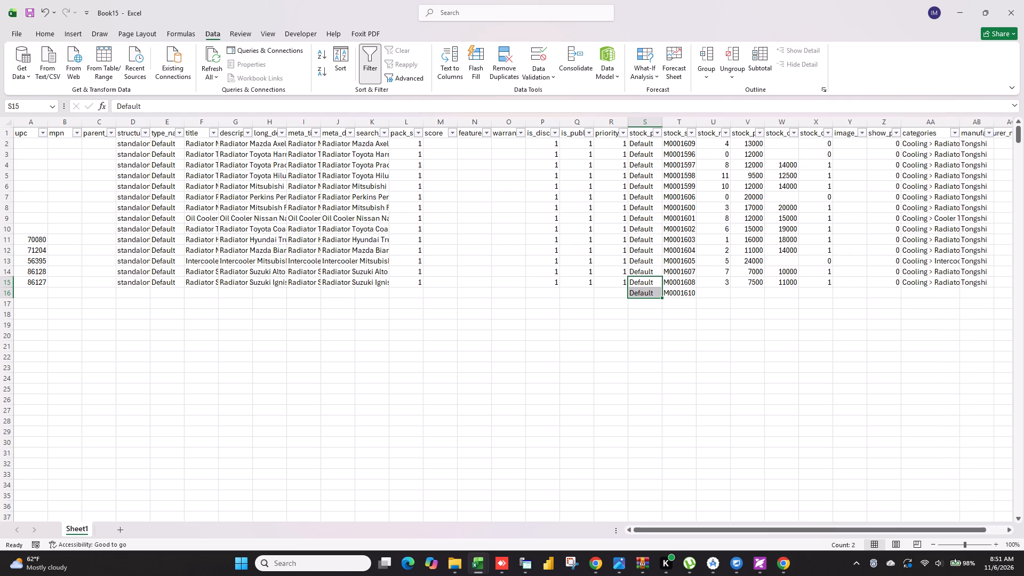
Clear the copied stock_num_in_stock and stock price values in rows 2 to 15.
{"action": "left_click_drag", "start_coordinate": [719, 146], "coordinate": [725, 284]}
{"action": "key", "text": "Delete"}
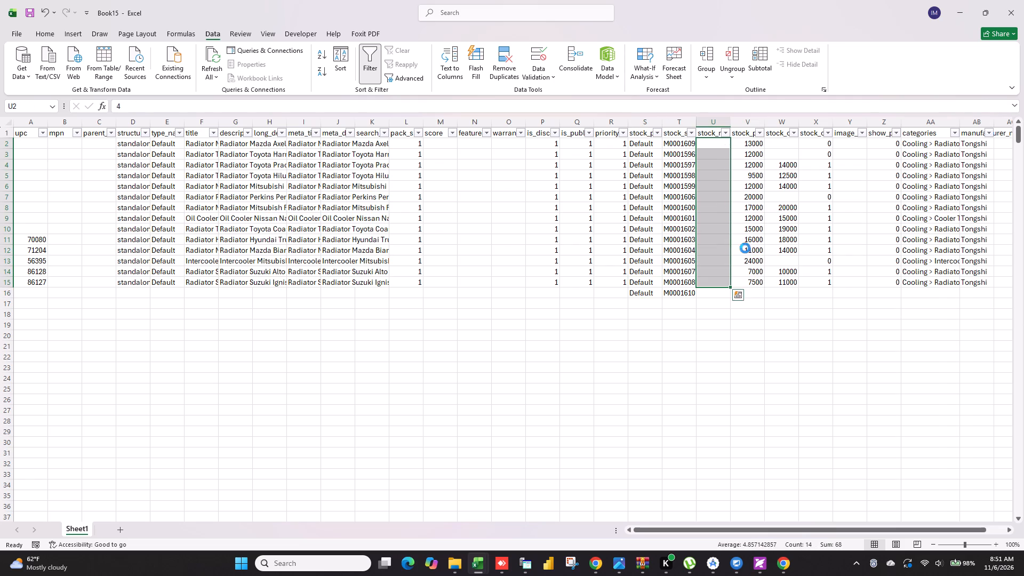
{"action": "left_click_drag", "start_coordinate": [757, 143], "coordinate": [763, 286]}
{"action": "key", "text": "Delete"}
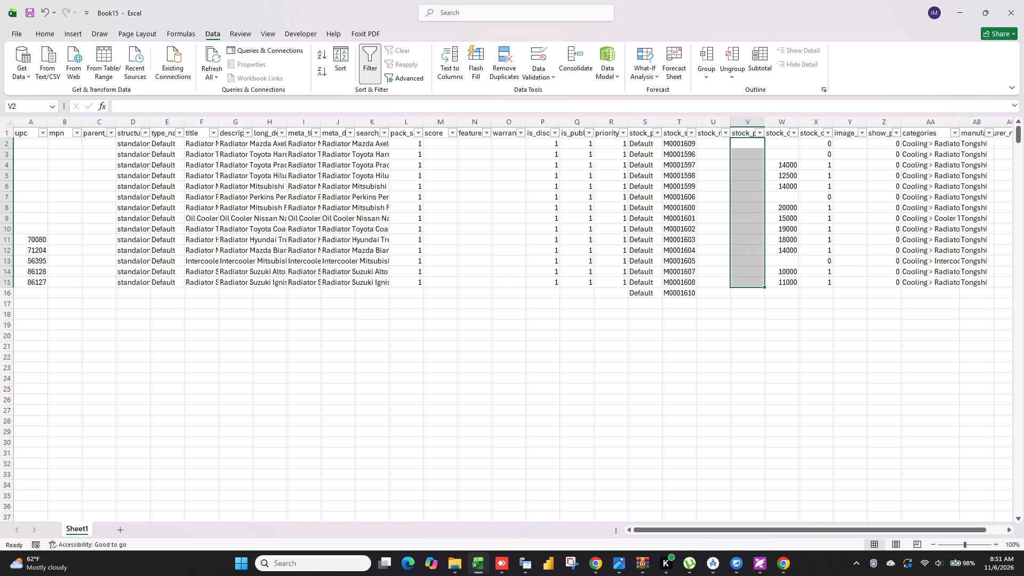
Clear the old product text from the title through search columns (F to K) and the remaining upc values.
{"action": "left_click", "coordinate": [827, 147]}
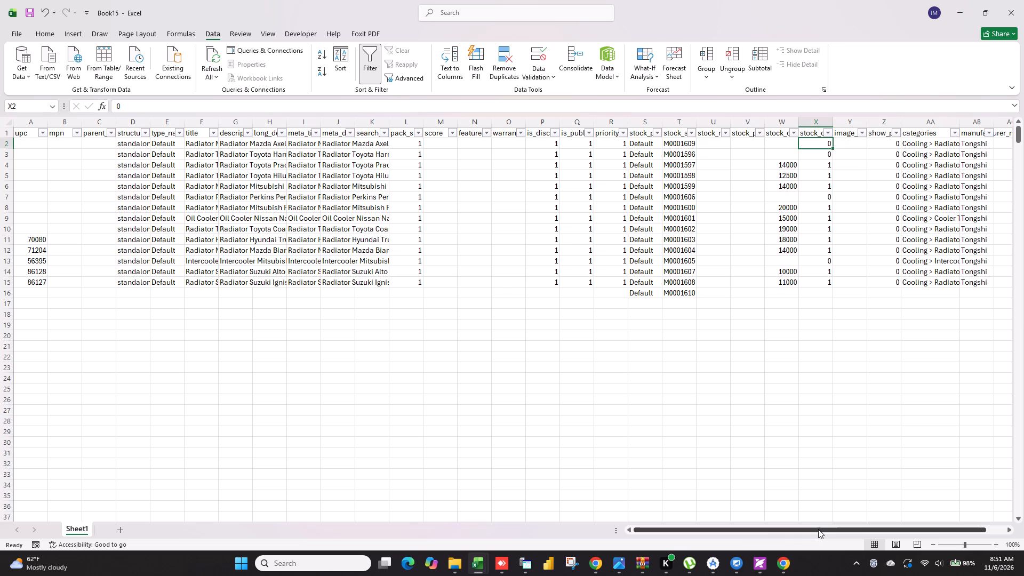
{"action": "left_click_drag", "start_coordinate": [818, 529], "coordinate": [641, 551]}
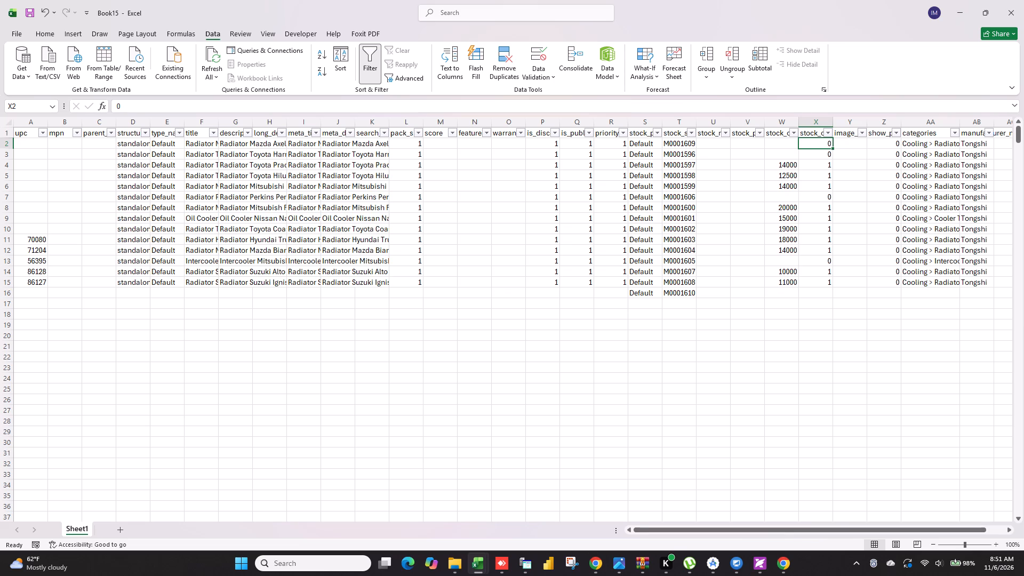
{"action": "left_click_drag", "start_coordinate": [213, 146], "coordinate": [377, 290]}
{"action": "key", "text": "Delete"}
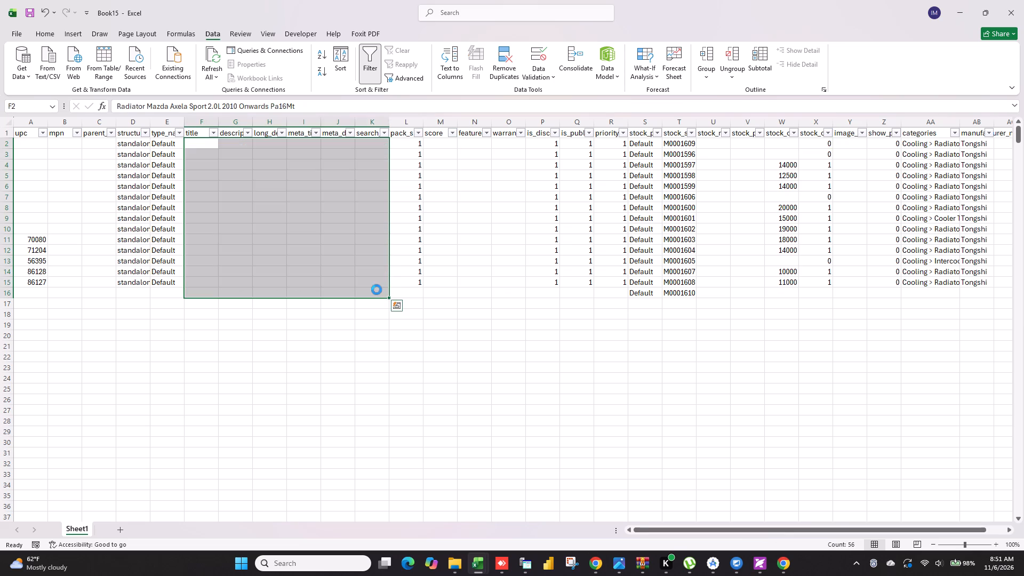
{"action": "left_click", "coordinate": [279, 367]}
{"action": "left_click_drag", "start_coordinate": [34, 241], "coordinate": [38, 282]}
{"action": "key", "text": "Delete"}
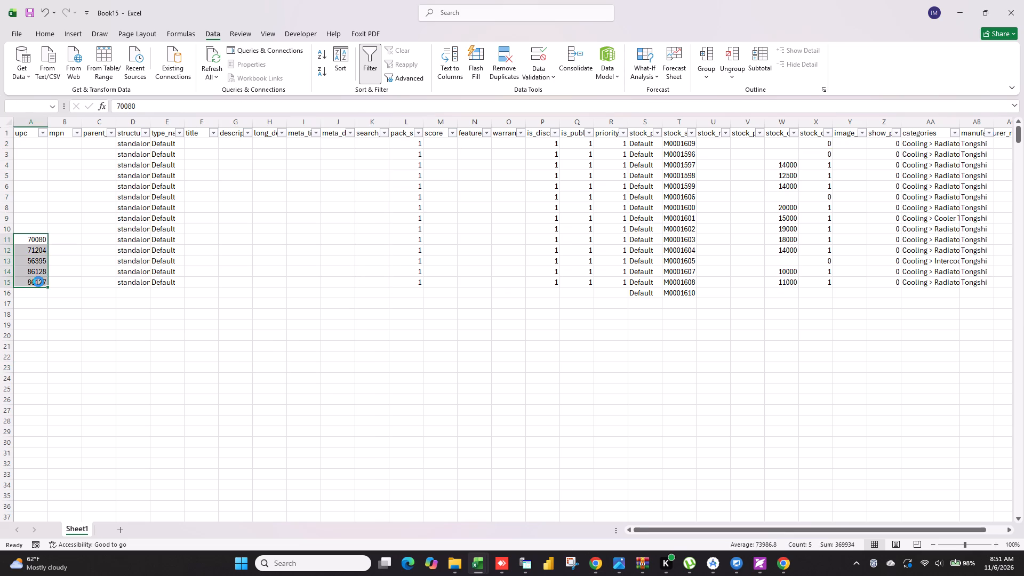
Switch to K8 and exit the Values sales analysis window.
{"action": "left_click", "coordinate": [531, 566]}
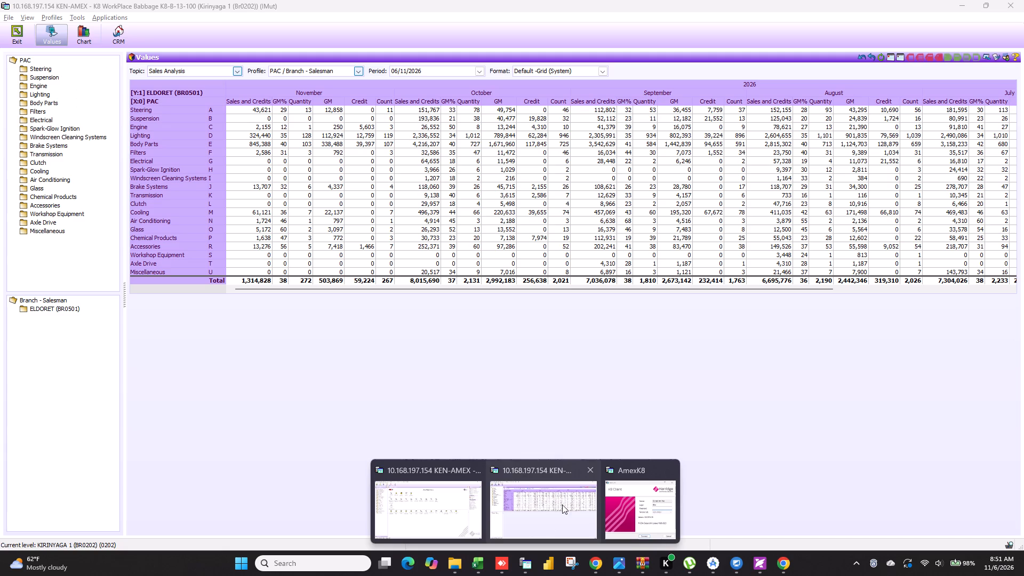
{"action": "left_click", "coordinate": [529, 516]}
{"action": "left_click", "coordinate": [21, 40]}
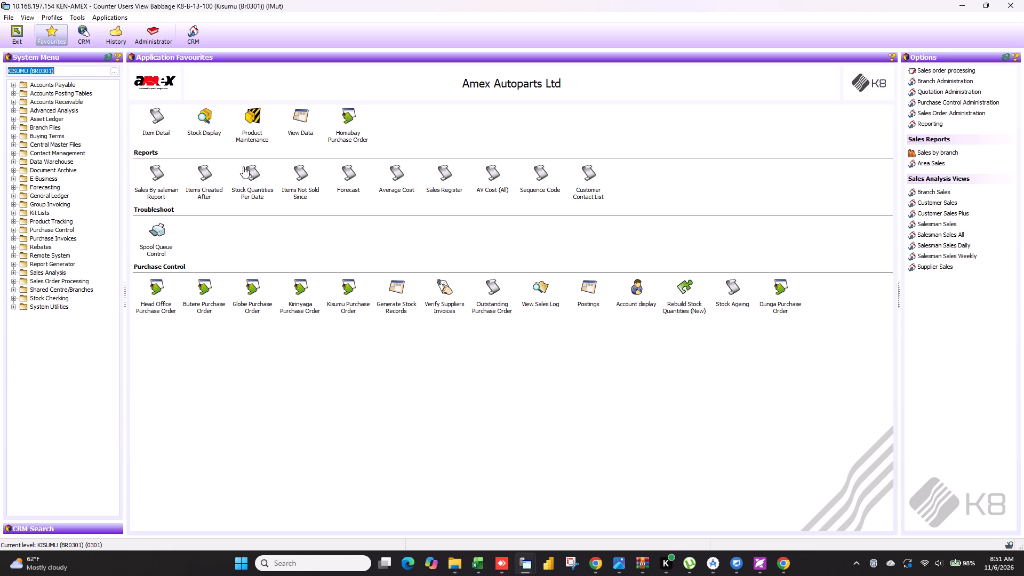
Run the Item Detail report for the Kisumu branch with Excel output, leaving the search prompts blank.
{"action": "double_click", "coordinate": [153, 122]}
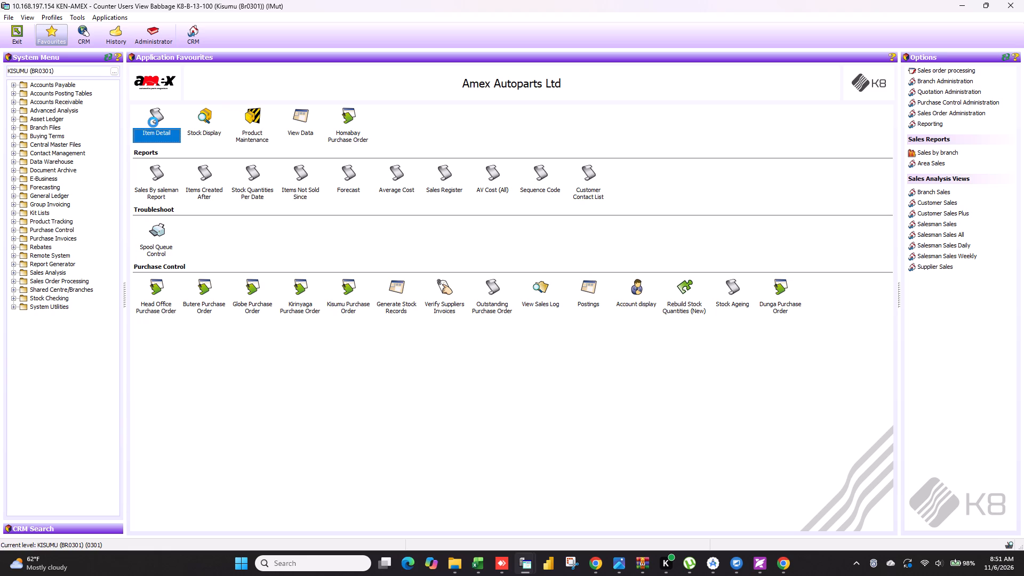
{"action": "left_click", "coordinate": [416, 152]}
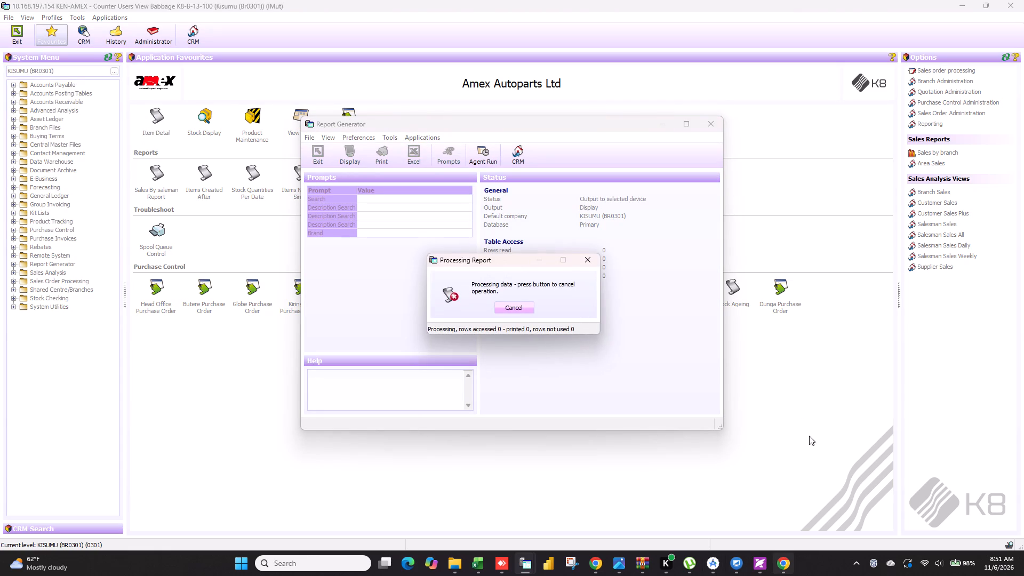
{"action": "left_click", "coordinate": [812, 411]}
Open the most recently downloaded product export CSV from Chrome, examine its stock and date columns, and return to Book15.
{"action": "left_click", "coordinate": [597, 569]}
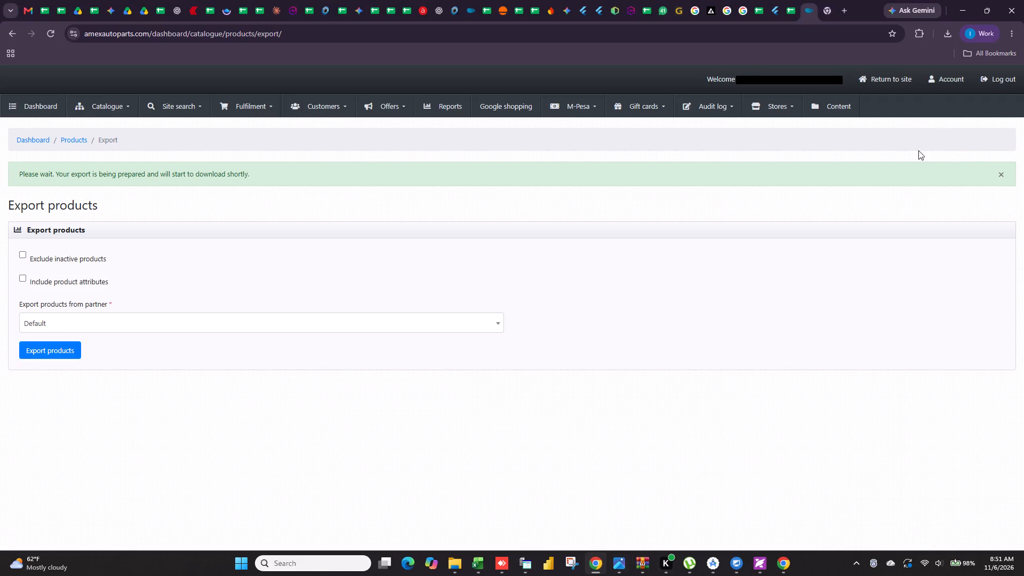
{"action": "left_click", "coordinate": [944, 33]}
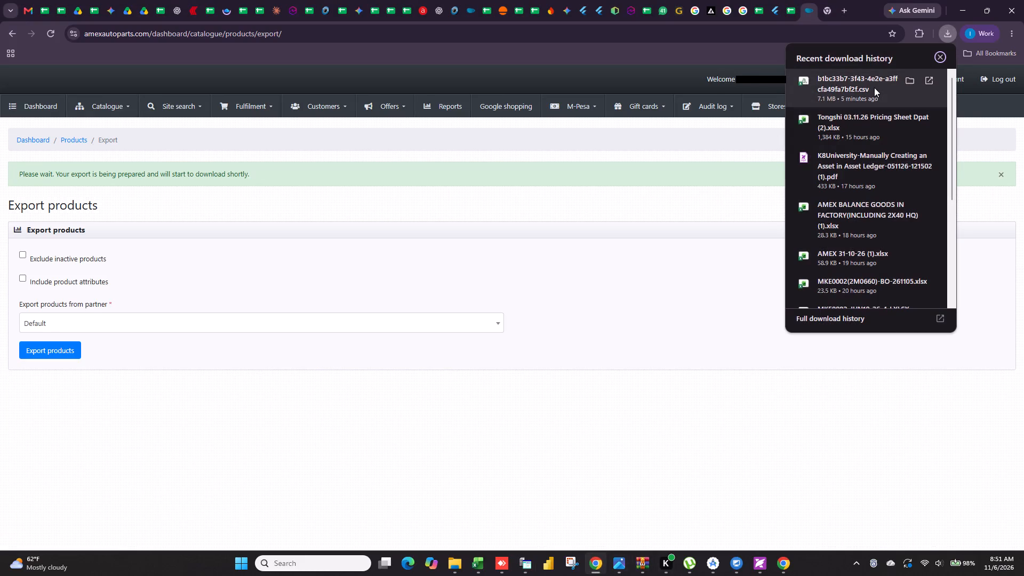
{"action": "left_click", "coordinate": [874, 87]}
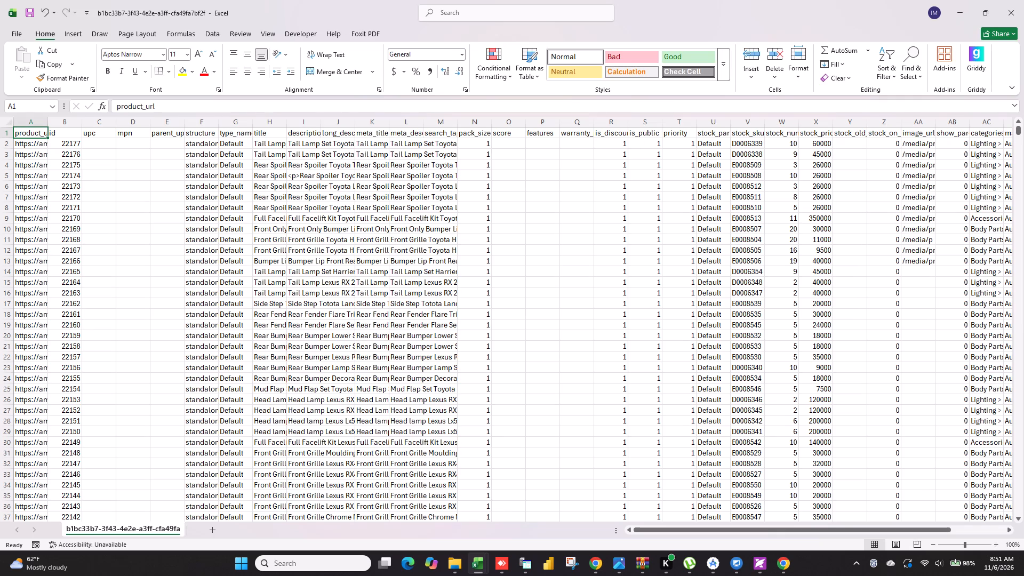
{"action": "left_click_drag", "start_coordinate": [862, 528], "coordinate": [981, 532]}
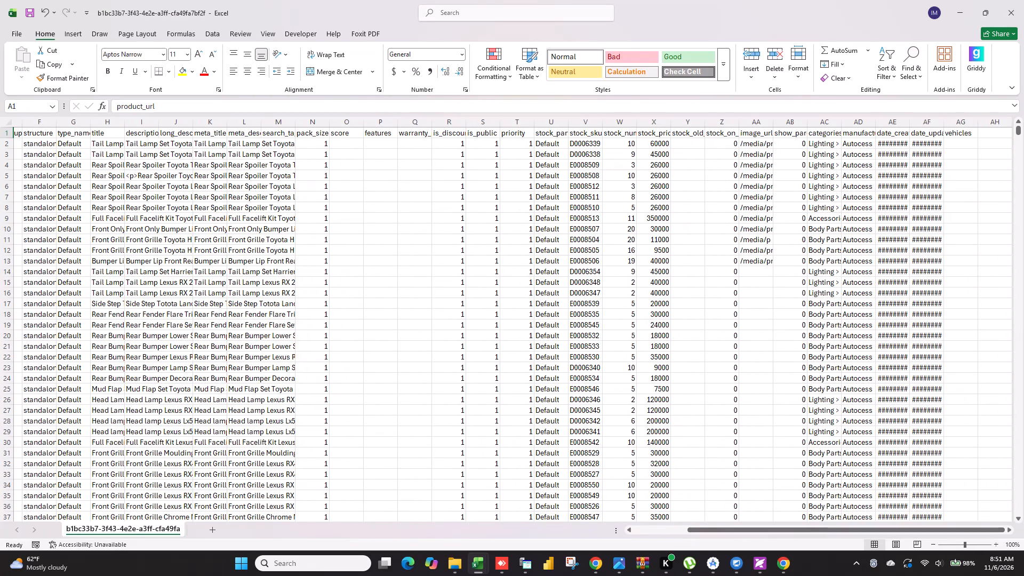
{"action": "left_click_drag", "start_coordinate": [914, 124], "coordinate": [922, 125]}
{"action": "left_click", "coordinate": [617, 121]}
{"action": "right_click", "coordinate": [617, 121]}
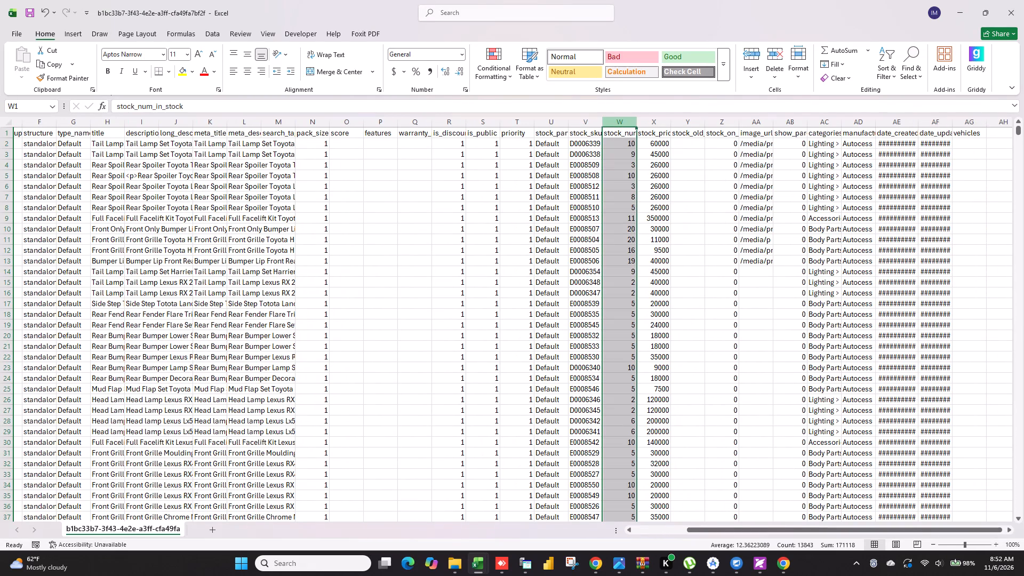
{"action": "left_click", "coordinate": [952, 1]}
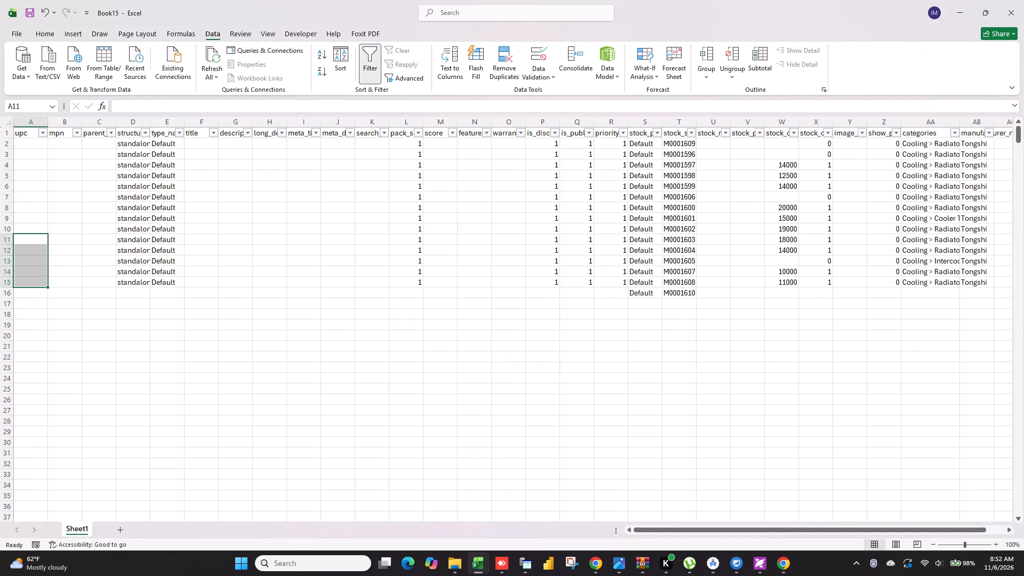
{"action": "left_click", "coordinate": [430, 446]}
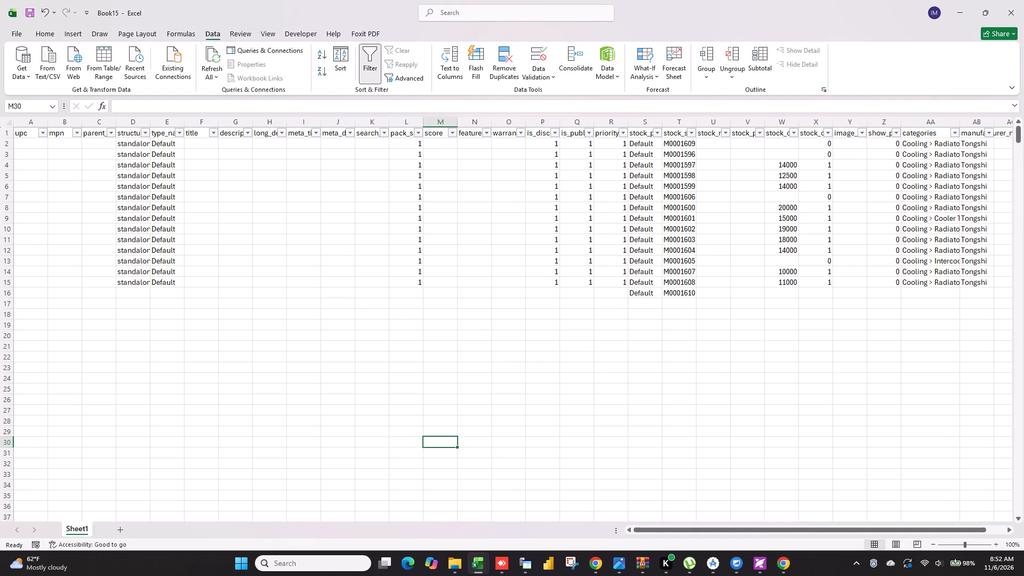
Fill column X of Book15 with 0 from row 2 down to row 16.
{"action": "left_click", "coordinate": [818, 146]}
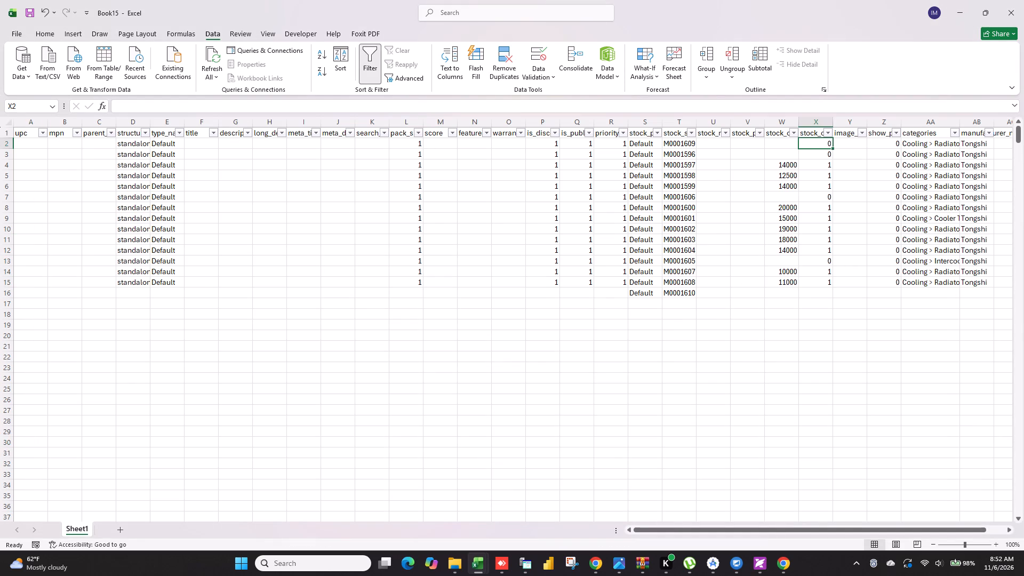
{"action": "key", "text": "0"}
{"action": "left_click", "coordinate": [827, 166]}
{"action": "left_click", "coordinate": [830, 145]}
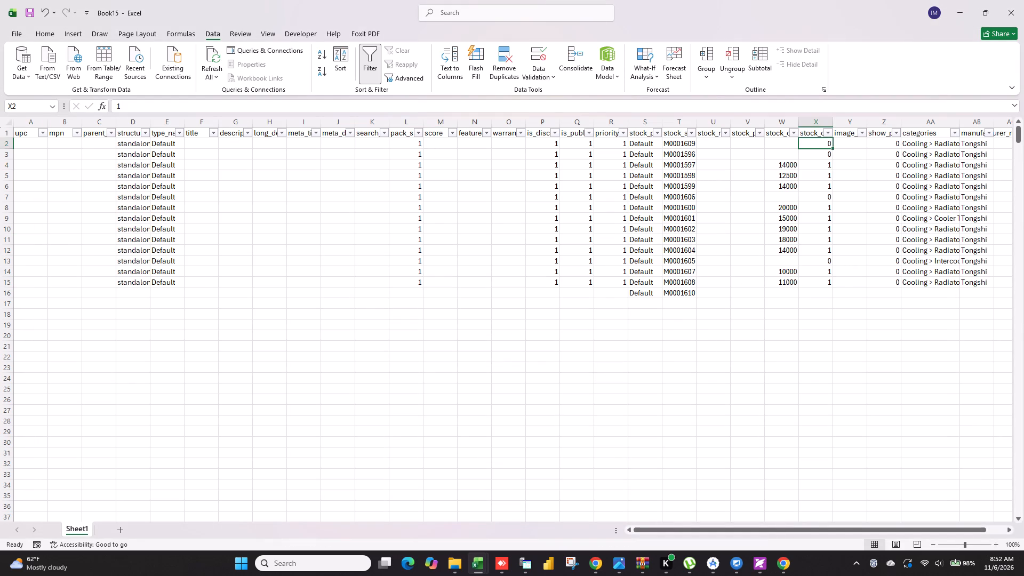
{"action": "left_click_drag", "start_coordinate": [833, 147], "coordinate": [830, 289]}
{"action": "left_click", "coordinate": [778, 341]}
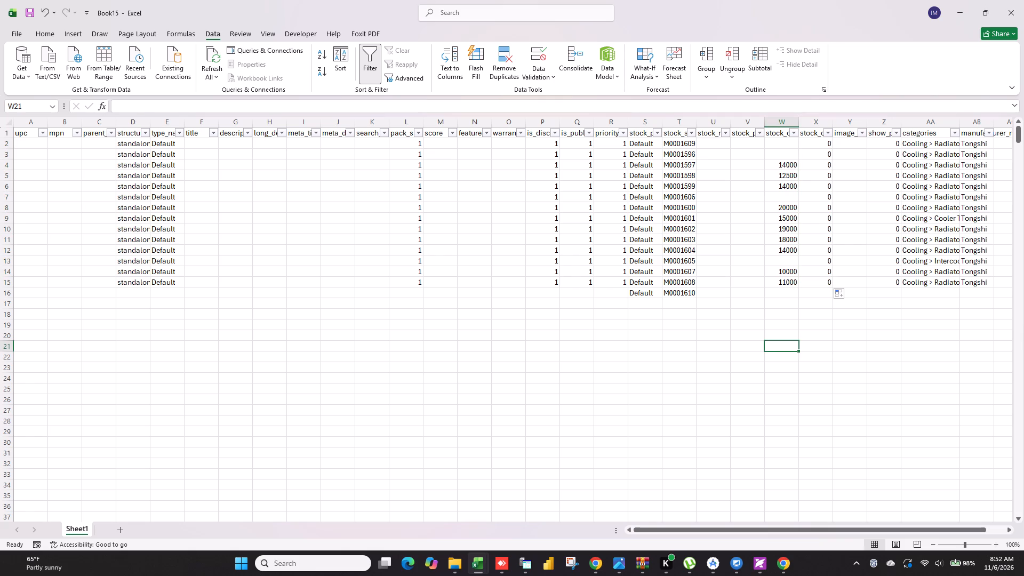
{"action": "left_click", "coordinate": [823, 282]}
{"action": "double_click", "coordinate": [831, 289]}
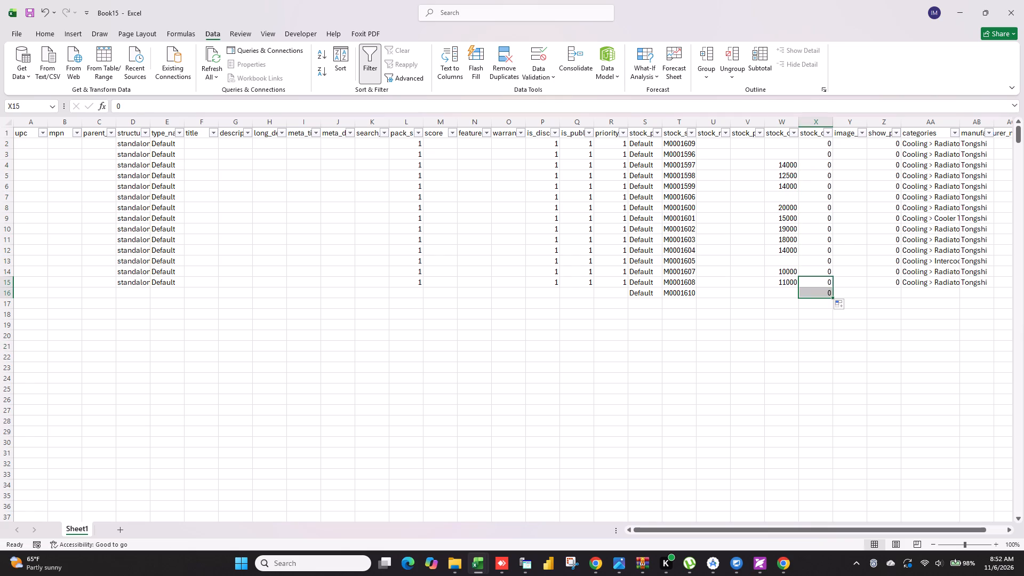
Extend the 0 values in column Z down to row 16.
{"action": "left_click", "coordinate": [884, 284]}
{"action": "double_click", "coordinate": [900, 286]}
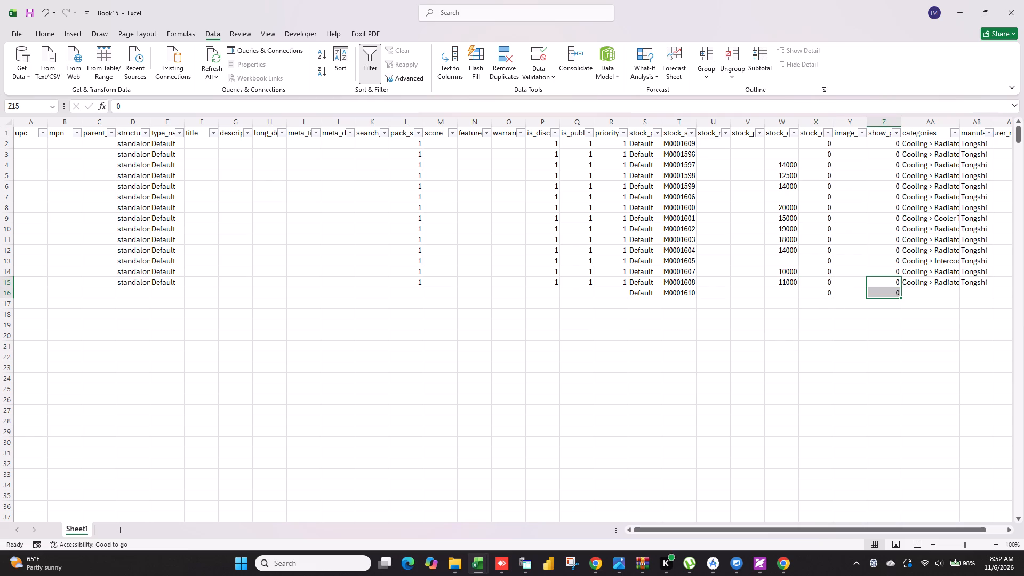
{"action": "left_click", "coordinate": [351, 557]}
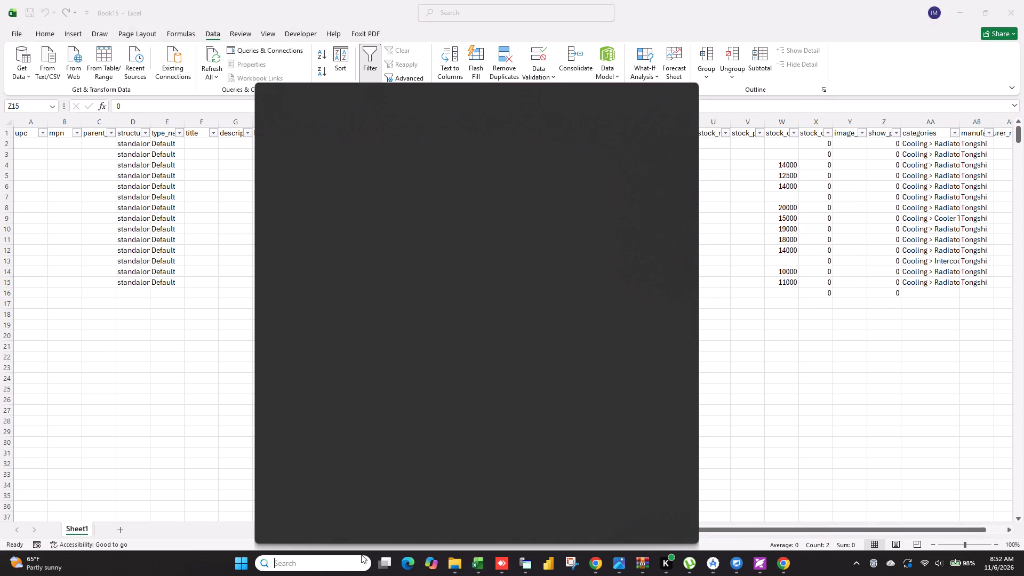
{"action": "left_click", "coordinate": [769, 388]}
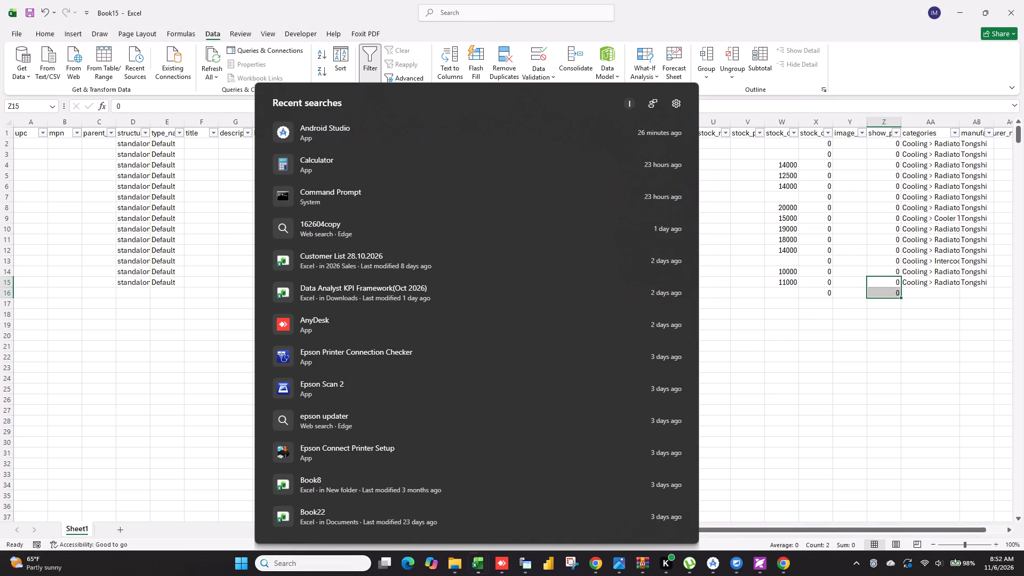
Snap Book15 to half of the screen and bring up the 61be5b7a product export workbook.
{"action": "left_click", "coordinate": [706, 147]}
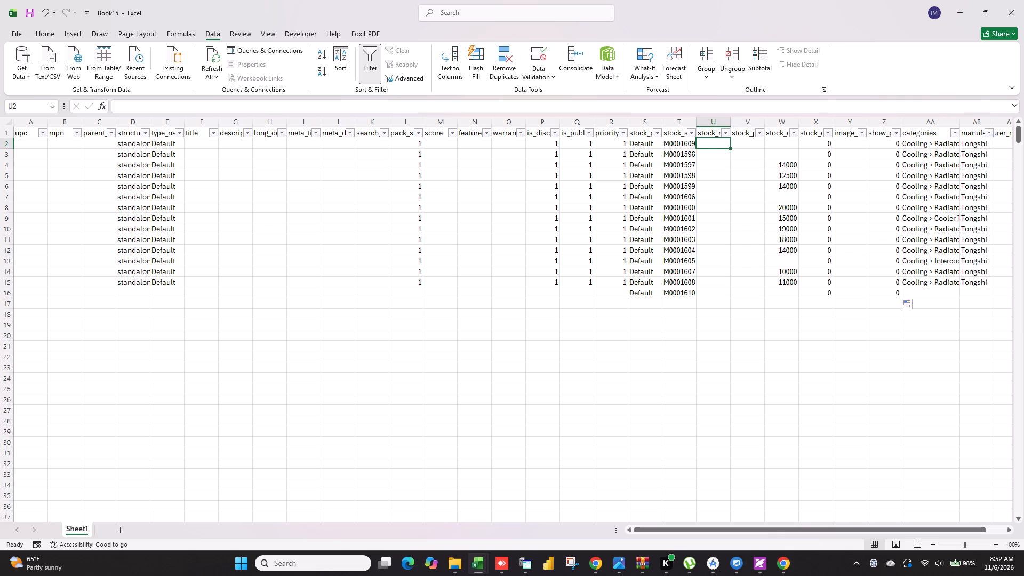
{"action": "key", "text": "super+Right"}
{"action": "left_click", "coordinate": [477, 558]}
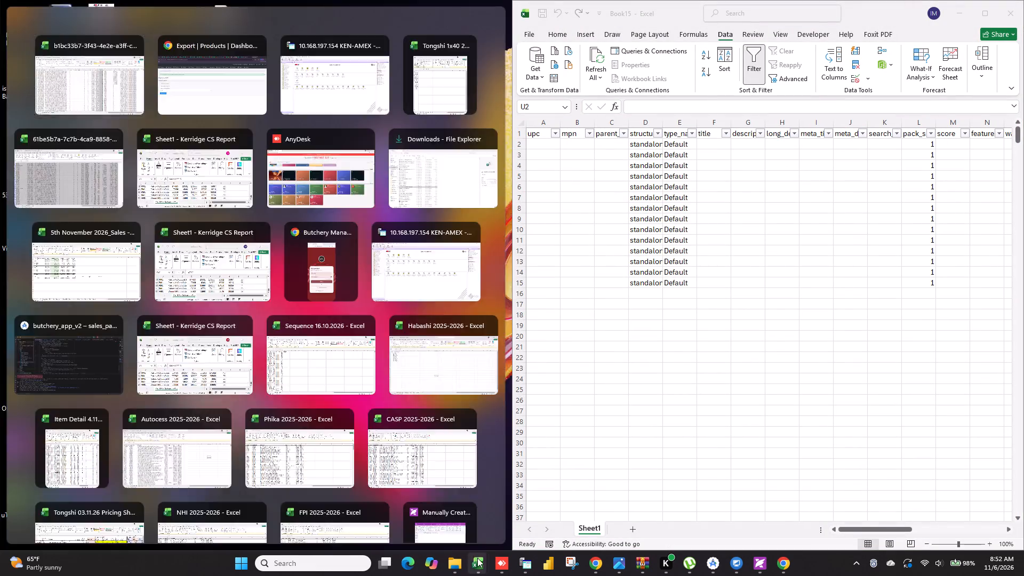
{"action": "left_click", "coordinate": [477, 558]}
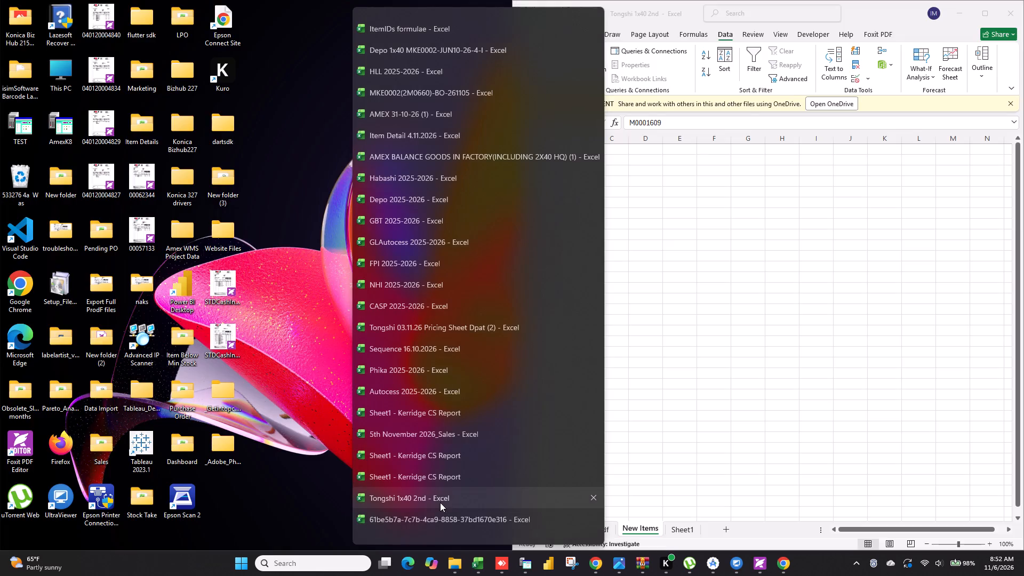
{"action": "left_click", "coordinate": [450, 524]}
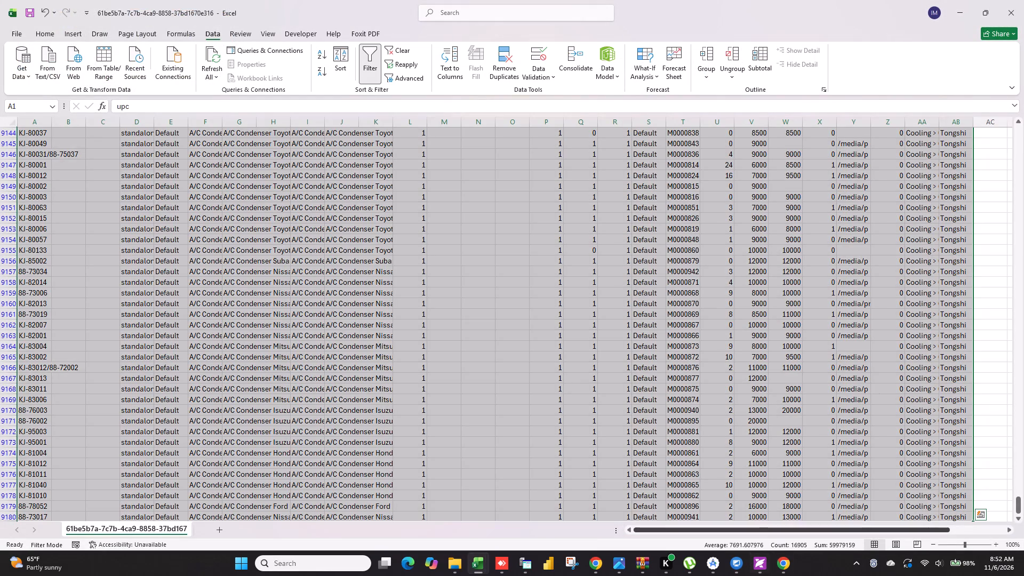
Examine the title, description, long description and meta title cells in the first product row of the export, and return to Book15.
{"action": "left_click_drag", "start_coordinate": [1021, 505], "coordinate": [1023, 63]}
{"action": "left_click_drag", "start_coordinate": [141, 133], "coordinate": [146, 131]}
{"action": "key", "text": "Escape"}
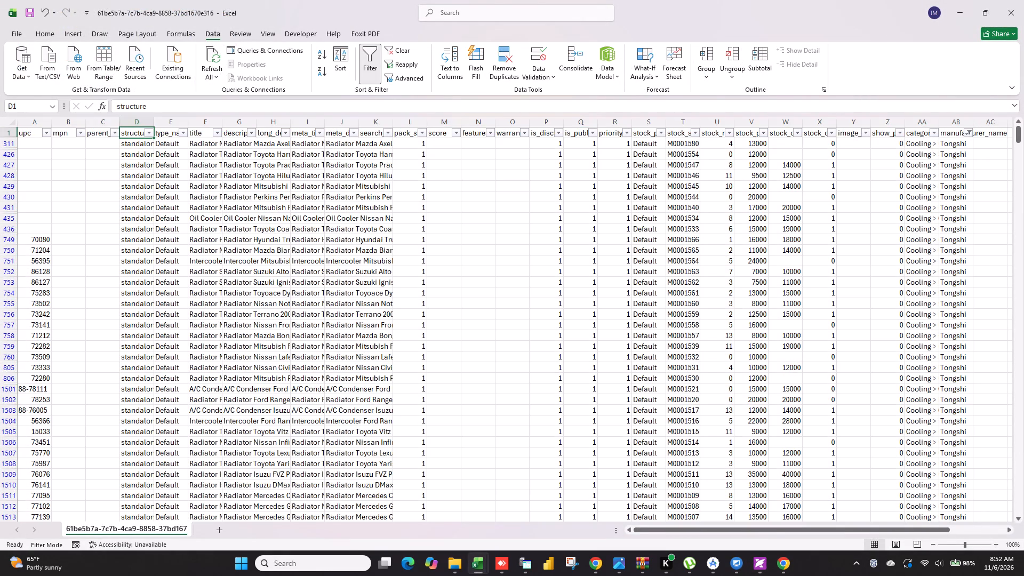
{"action": "key", "text": "Escape"}
{"action": "left_click", "coordinate": [206, 133]}
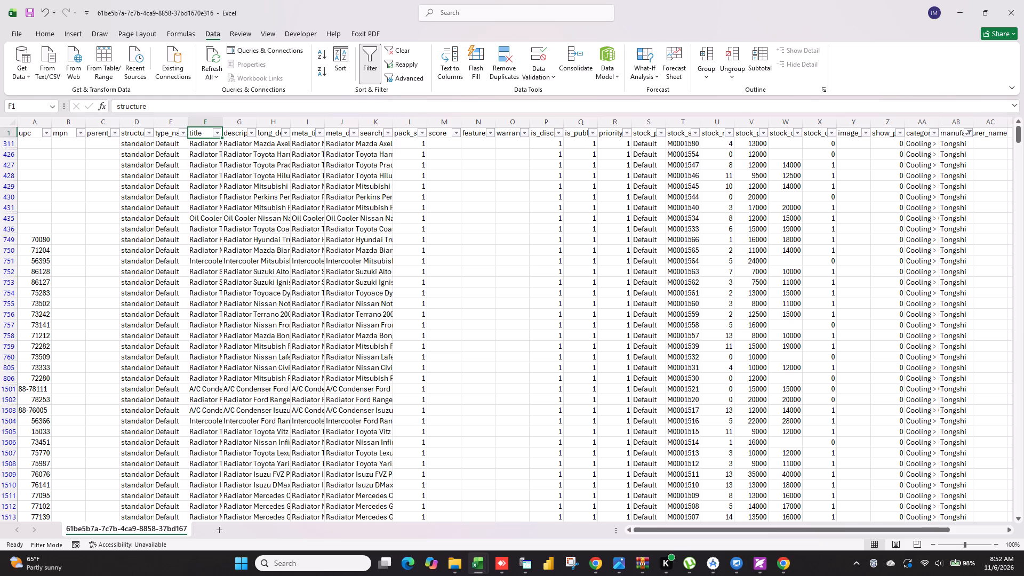
{"action": "left_click", "coordinate": [237, 147]}
{"action": "left_click", "coordinate": [270, 146]}
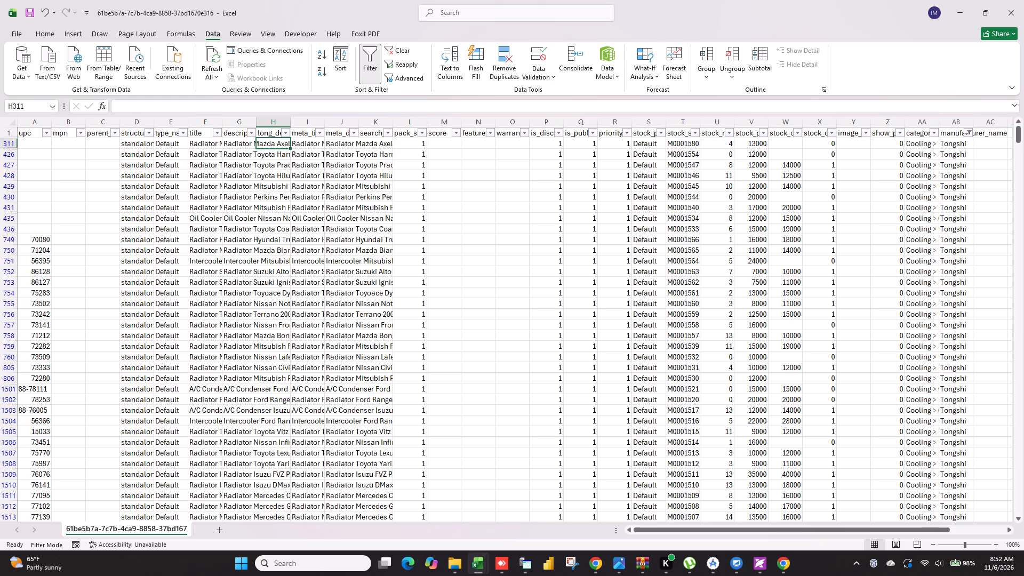
{"action": "left_click", "coordinate": [301, 146]}
{"action": "key", "text": "alt+Tab"}
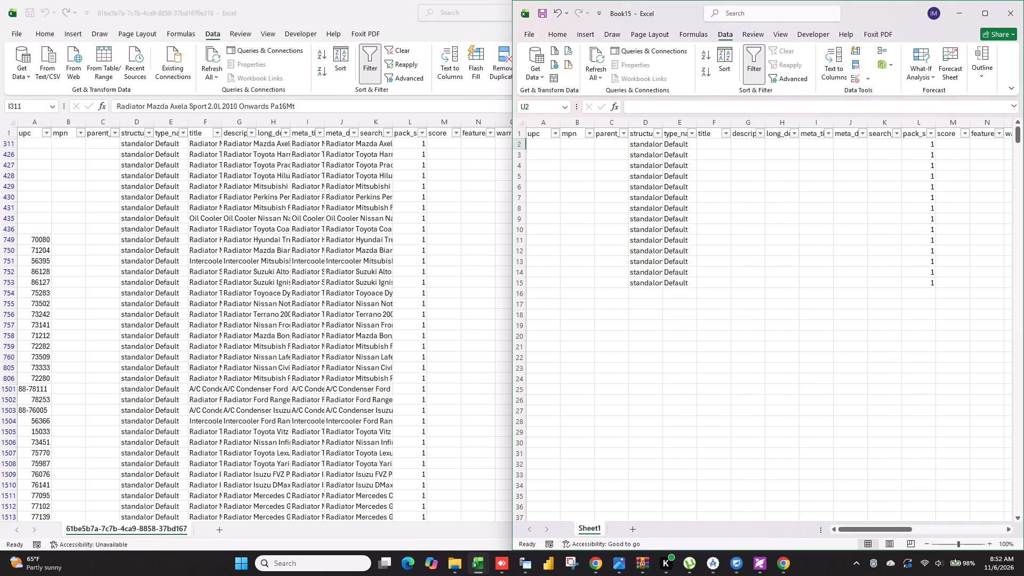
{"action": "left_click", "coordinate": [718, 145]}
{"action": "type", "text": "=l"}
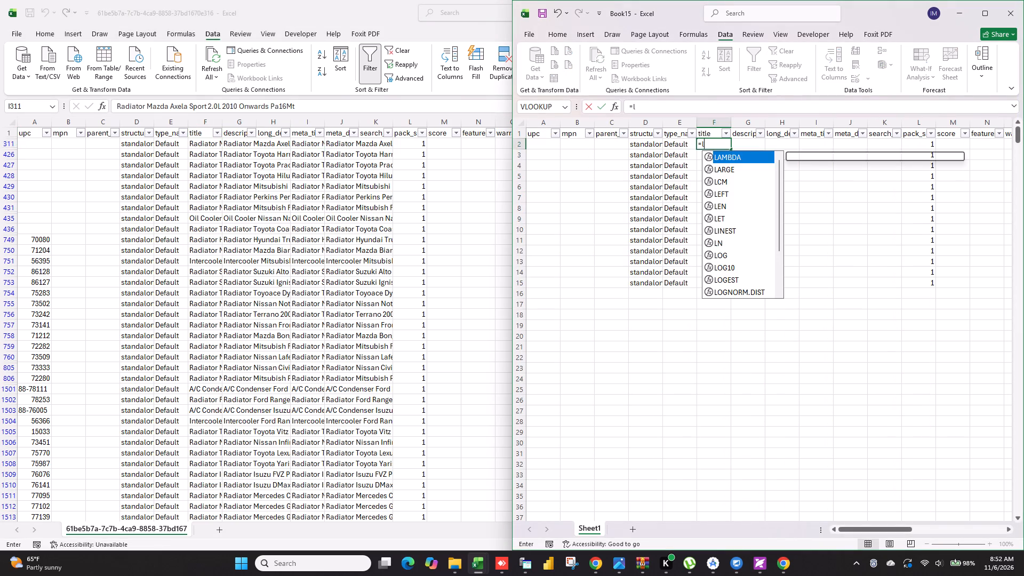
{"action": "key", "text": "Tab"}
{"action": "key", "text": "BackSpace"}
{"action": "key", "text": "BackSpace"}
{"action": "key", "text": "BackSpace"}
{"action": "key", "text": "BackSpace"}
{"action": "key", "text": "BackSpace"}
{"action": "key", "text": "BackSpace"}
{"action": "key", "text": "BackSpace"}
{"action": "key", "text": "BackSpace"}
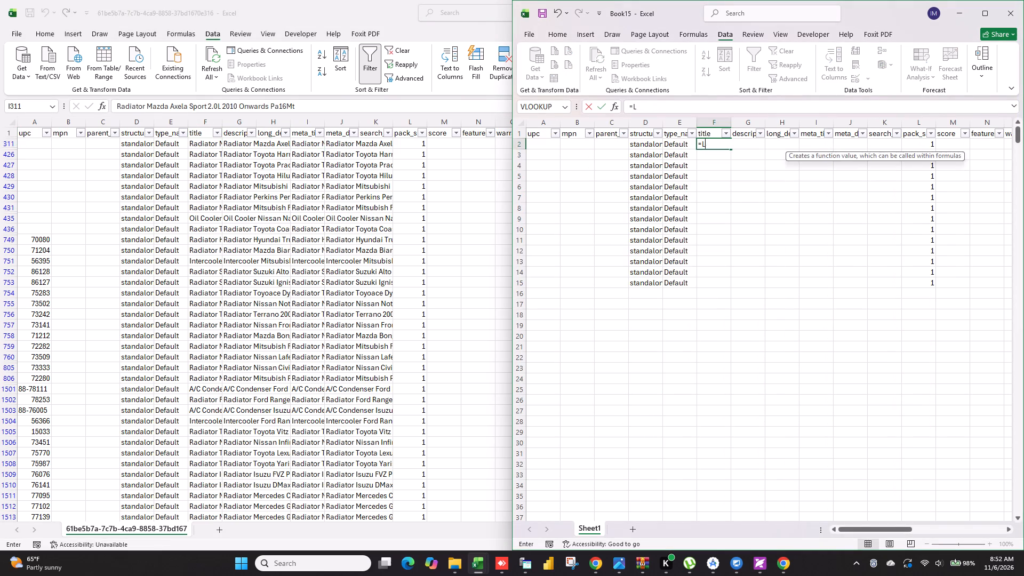
Fill the title column F2:F16 with an exact-match VLOOKUP of T2 in columns A:B of Item Detail 4.11.2026, returning column 2.
{"action": "key", "text": "equal"}
{"action": "type", "text": "vl"}
{"action": "key", "text": "Tab"}
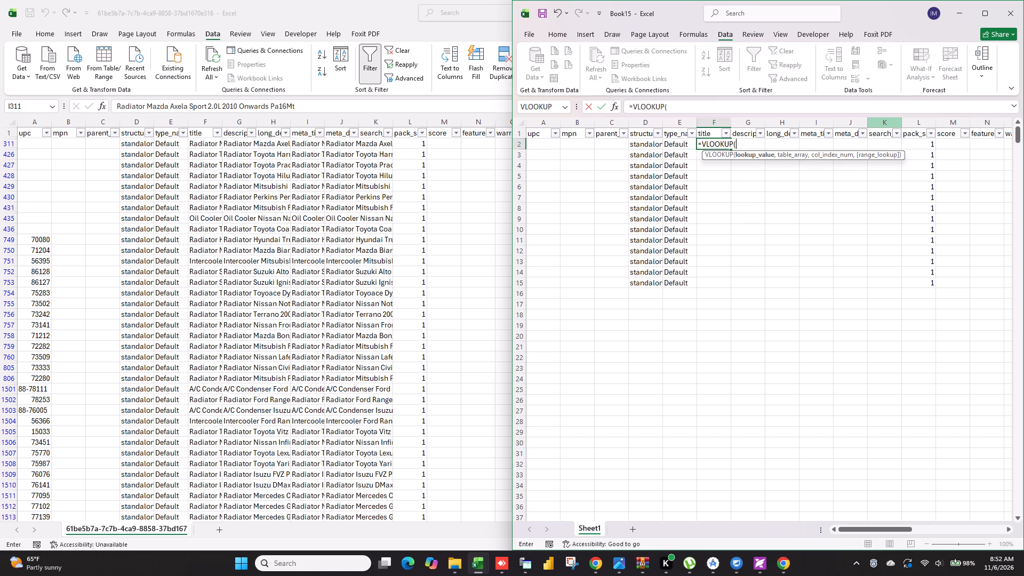
{"action": "left_click_drag", "start_coordinate": [858, 530], "coordinate": [978, 519]}
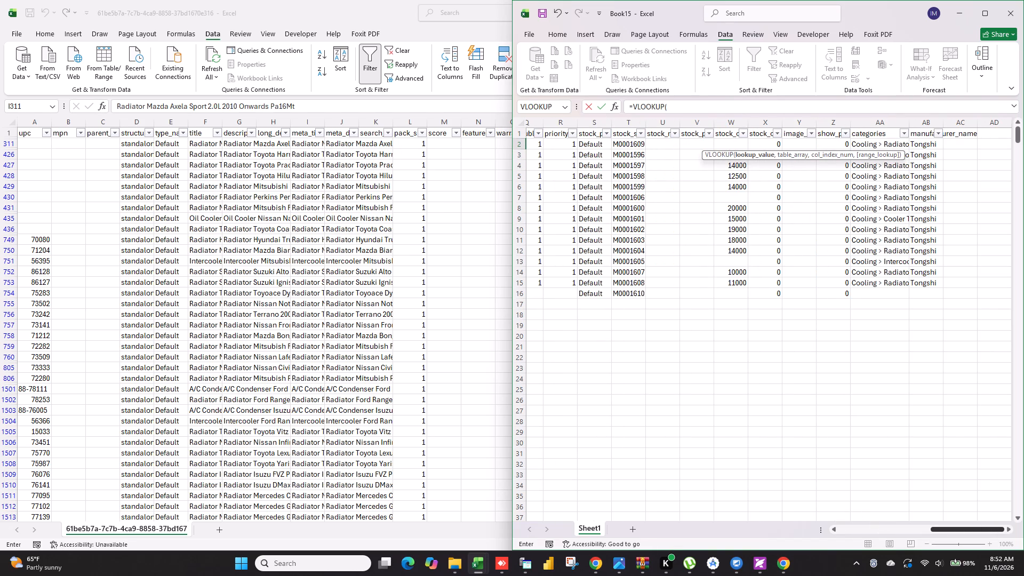
{"action": "left_click", "coordinate": [631, 145]}
{"action": "key", "text": "comma"}
{"action": "left_click", "coordinate": [485, 564]}
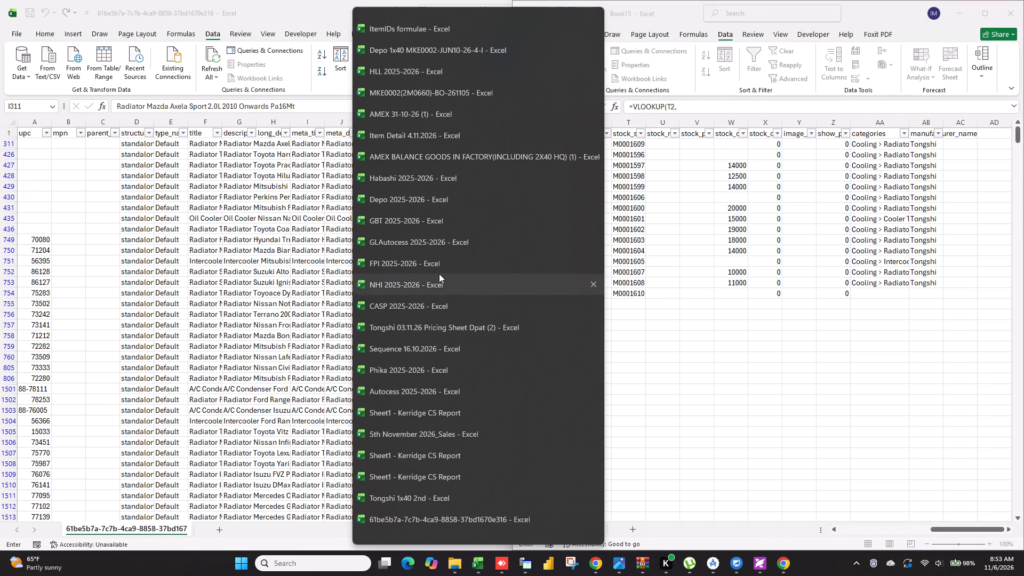
{"action": "scroll", "coordinate": [426, 482], "scroll_direction": "down", "scroll_amount": 6}
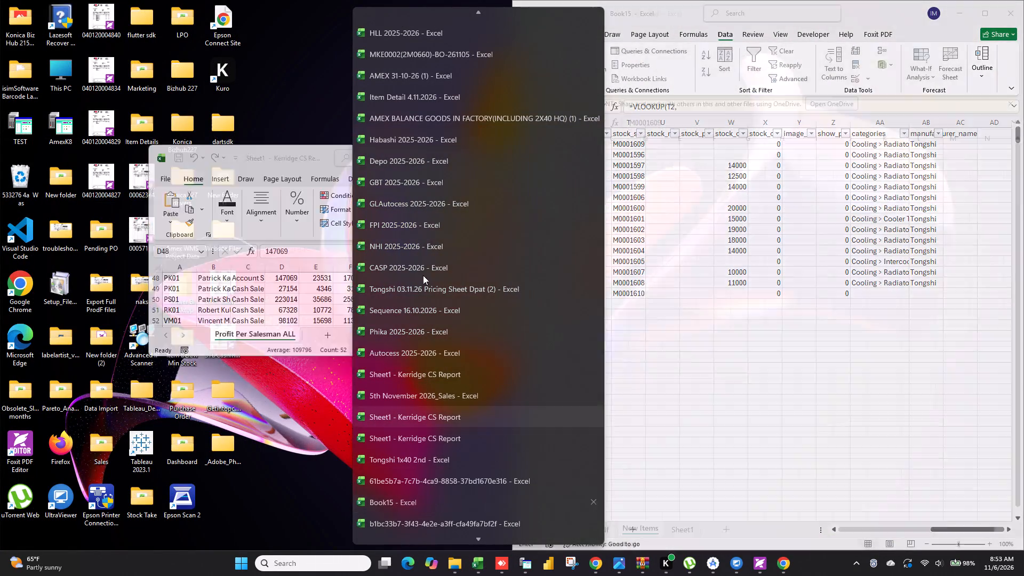
{"action": "left_click", "coordinate": [410, 101]}
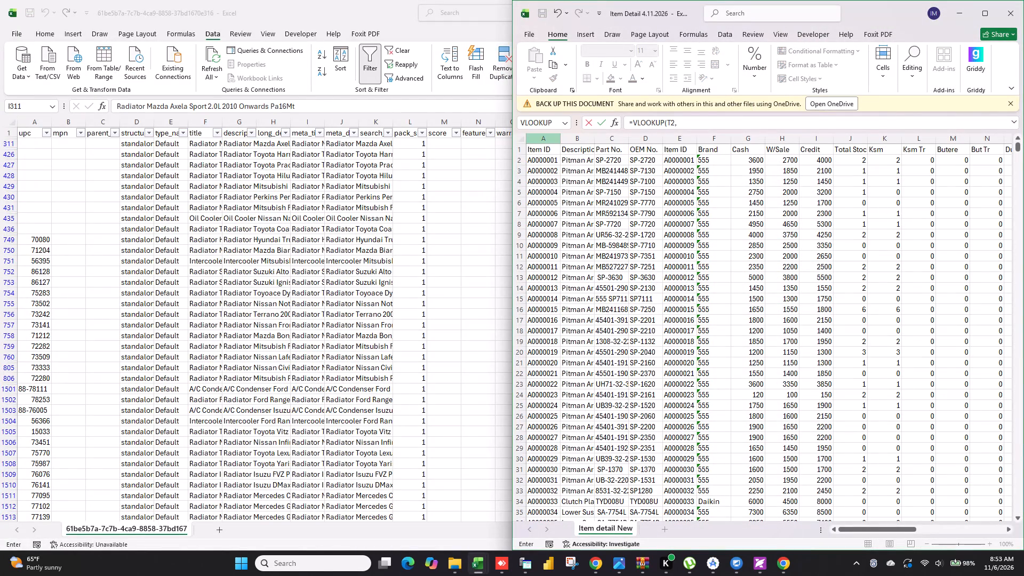
{"action": "left_click_drag", "start_coordinate": [549, 141], "coordinate": [575, 140]}
{"action": "type", "text": ",2,0"}
{"action": "key", "text": "Return"}
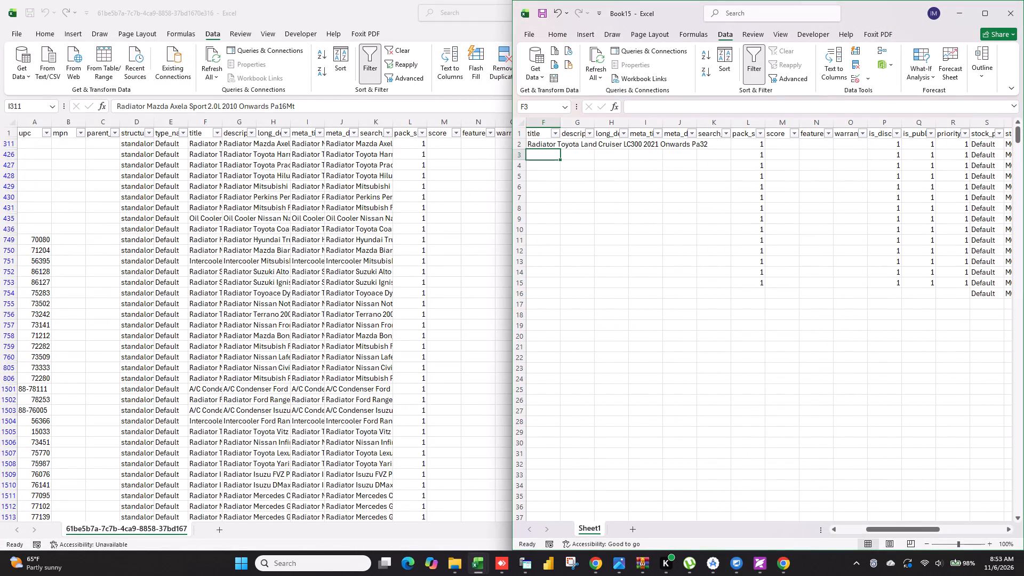
{"action": "left_click", "coordinate": [550, 147]}
{"action": "double_click", "coordinate": [561, 148]}
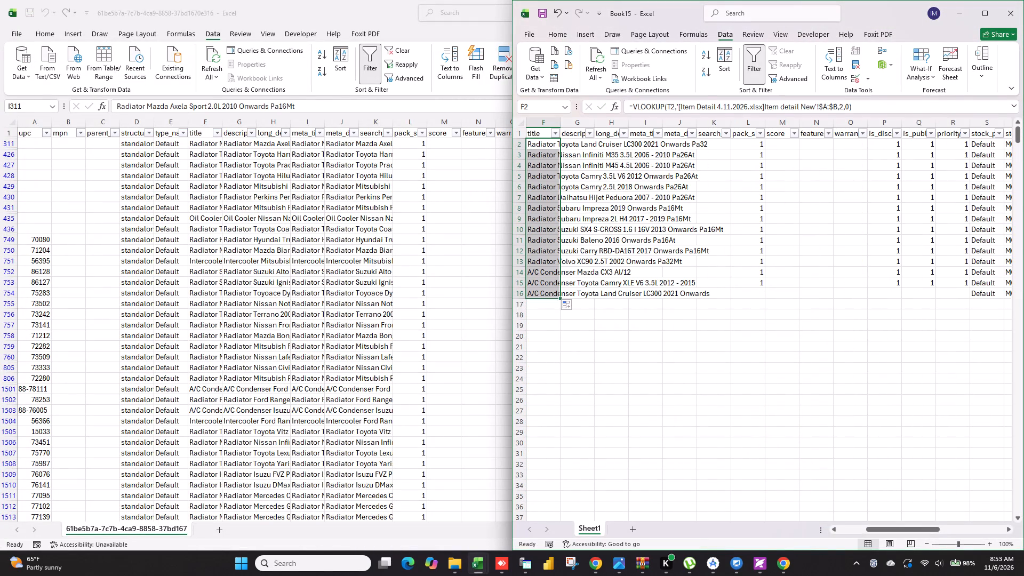
Check the export's description columns, and fill Book15's description column G from row 2 to 16 with the title using =F2.
{"action": "left_click", "coordinate": [241, 140]}
{"action": "left_click", "coordinate": [239, 144]}
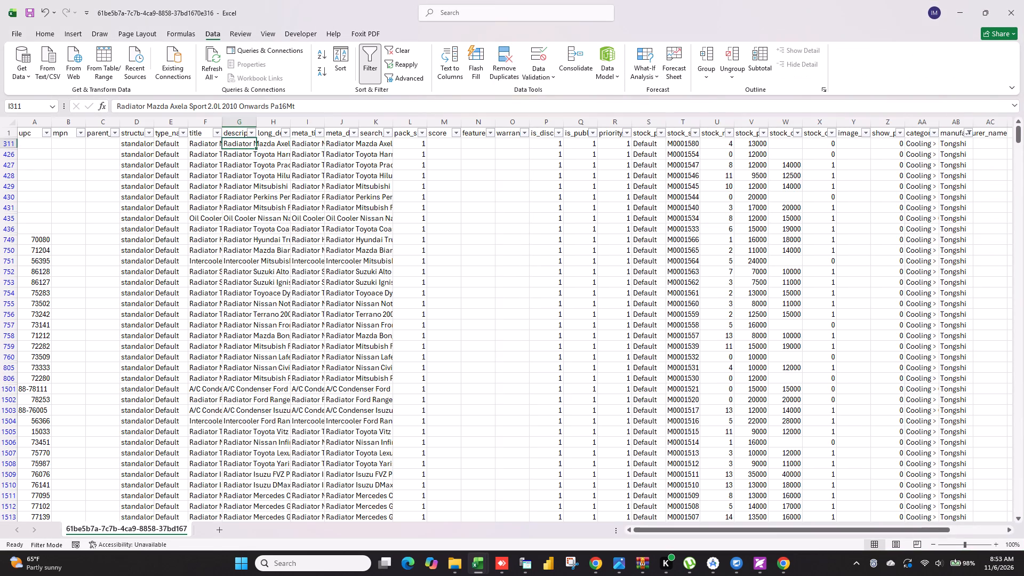
{"action": "left_click", "coordinate": [279, 136]}
{"action": "left_click", "coordinate": [267, 144]}
{"action": "left_click", "coordinate": [242, 146]}
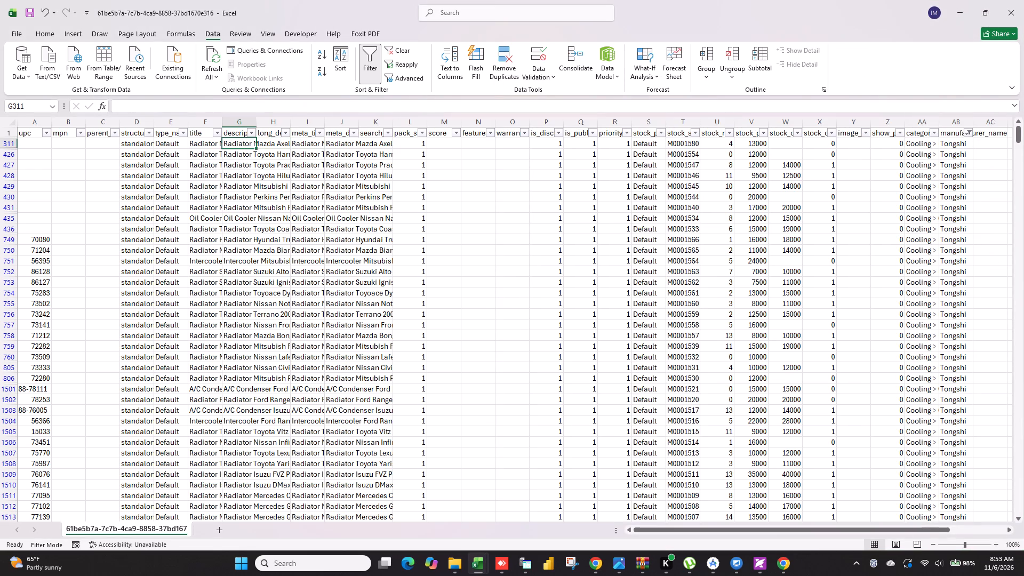
{"action": "key", "text": "alt+Tab"}
{"action": "left_click", "coordinate": [574, 145]}
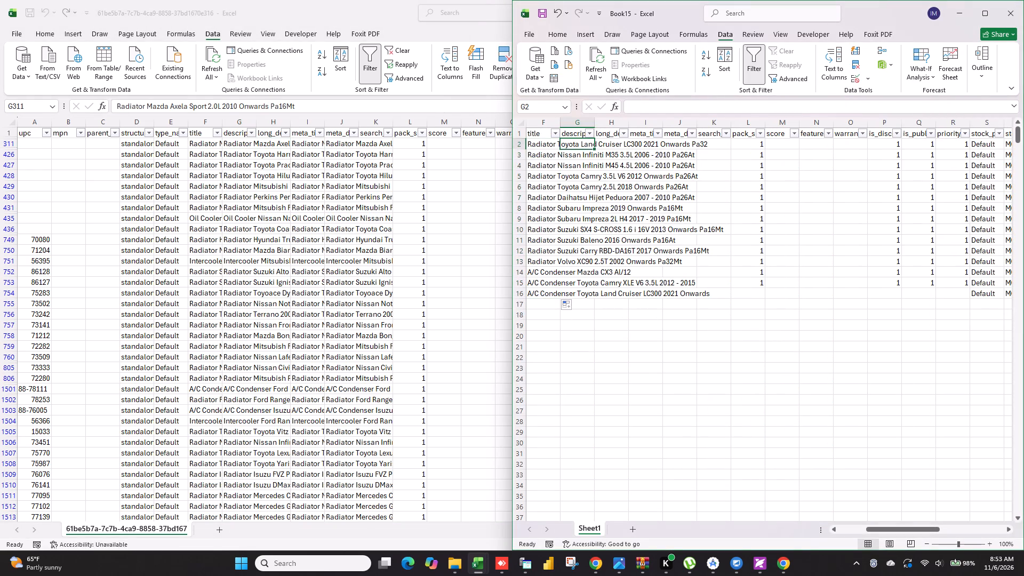
{"action": "key", "text": "equal"}
{"action": "left_click", "coordinate": [534, 142]}
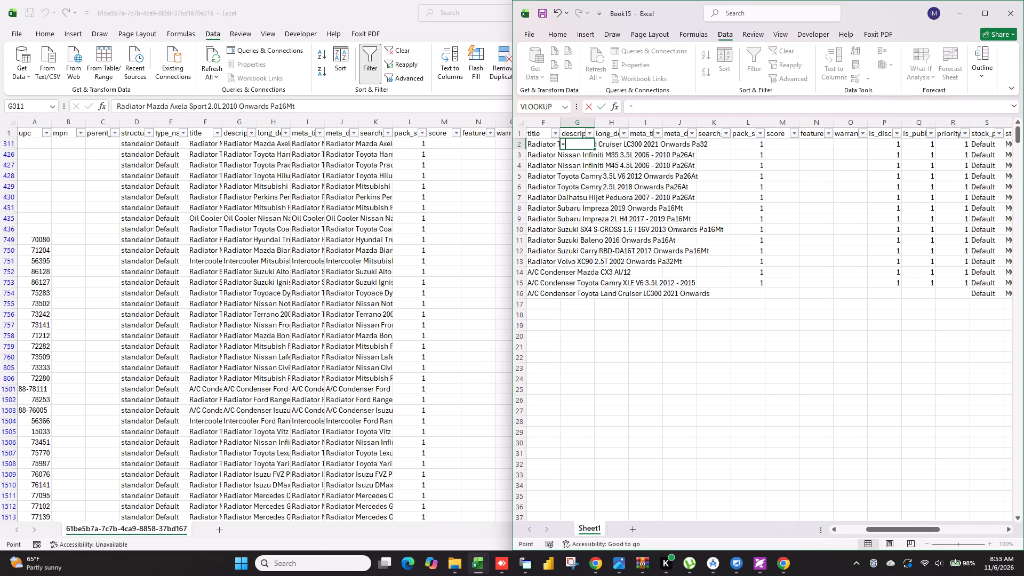
{"action": "key", "text": "Return"}
{"action": "left_click", "coordinate": [581, 146]}
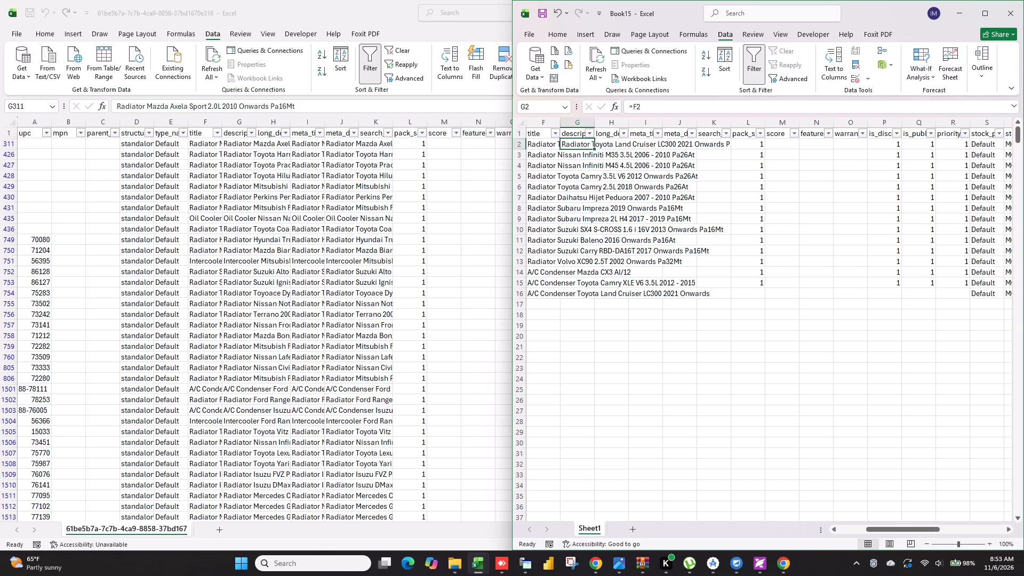
{"action": "double_click", "coordinate": [594, 147]}
{"action": "left_click", "coordinate": [637, 394]}
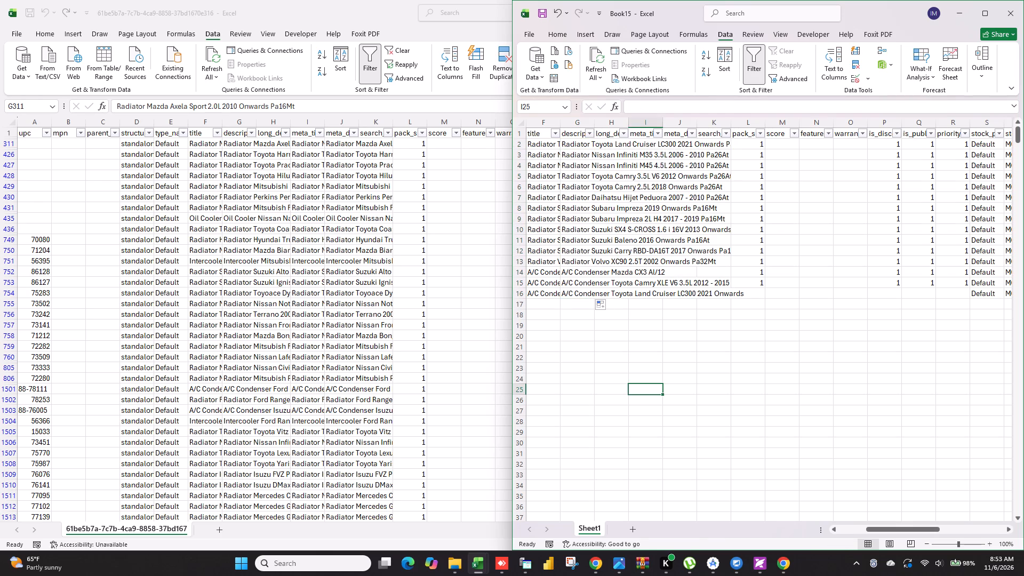
Check the export's long description and meta title cells, and fill Book15's meta title column I from row 2 to 16 using =F2.
{"action": "left_click", "coordinate": [275, 144]}
{"action": "left_click", "coordinate": [271, 144]}
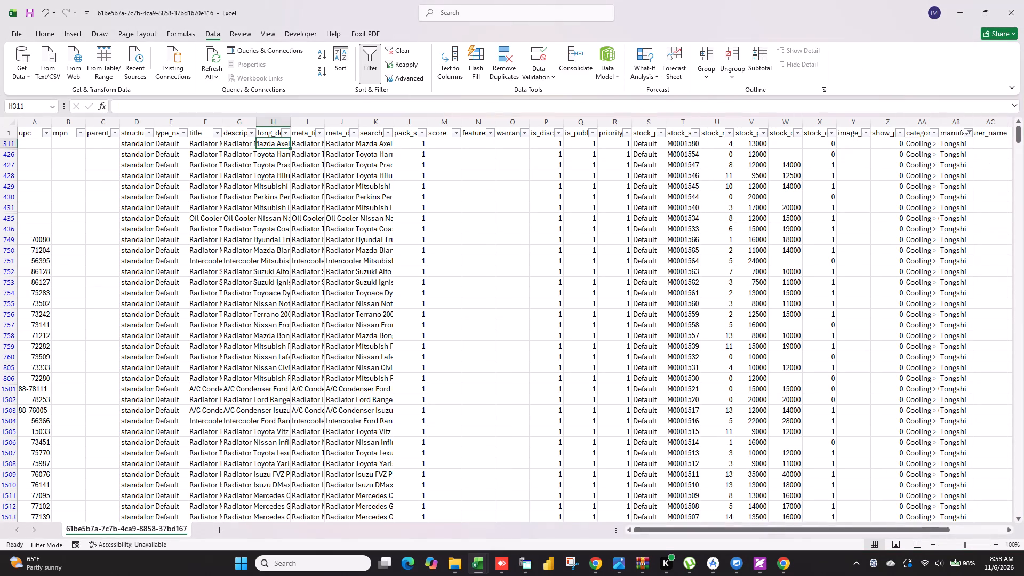
{"action": "left_click", "coordinate": [301, 144]}
{"action": "key", "text": "alt+Tab"}
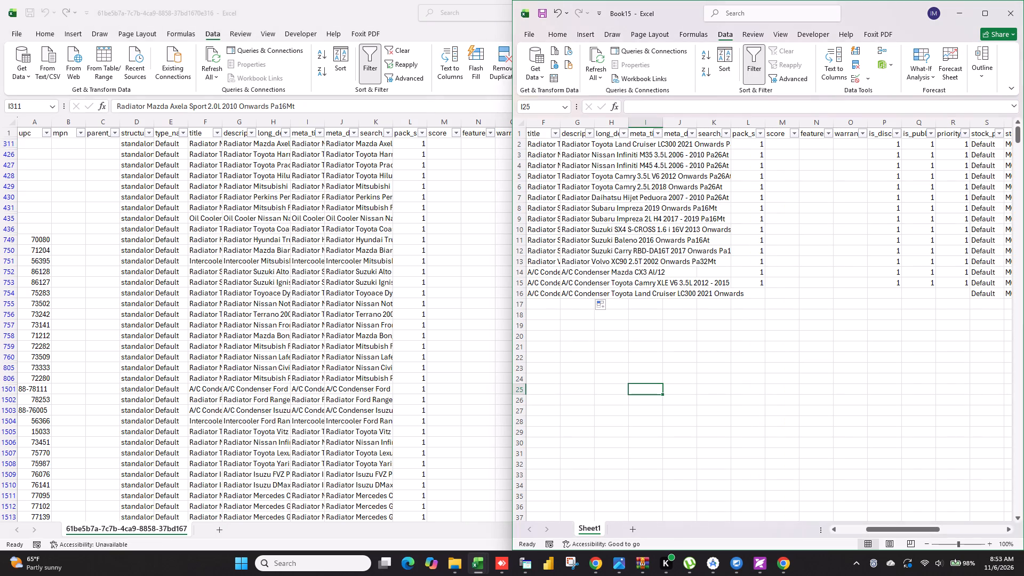
{"action": "left_click", "coordinate": [645, 146]}
{"action": "key", "text": "equal"}
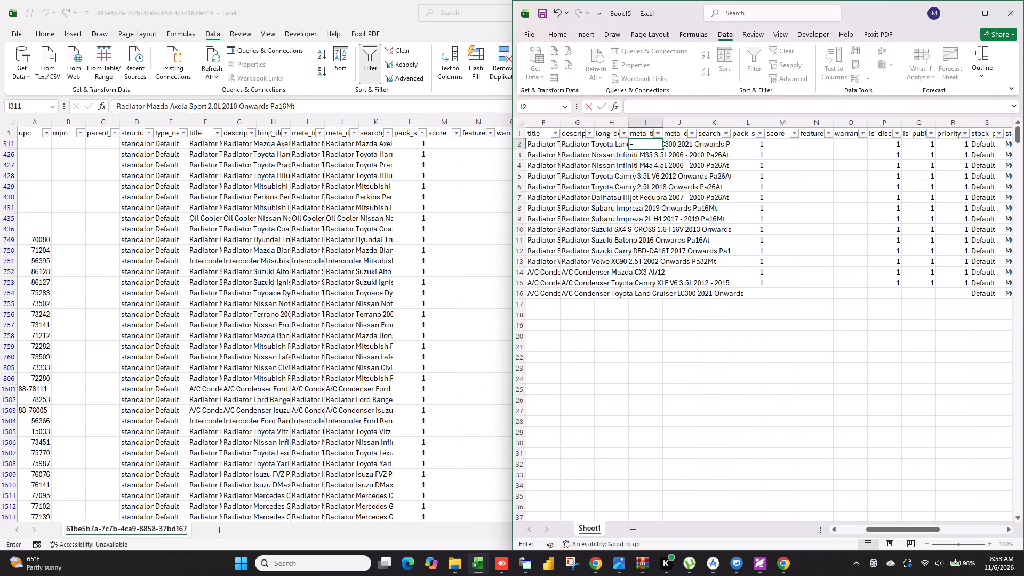
{"action": "left_click", "coordinate": [545, 143]}
{"action": "key", "text": "Return"}
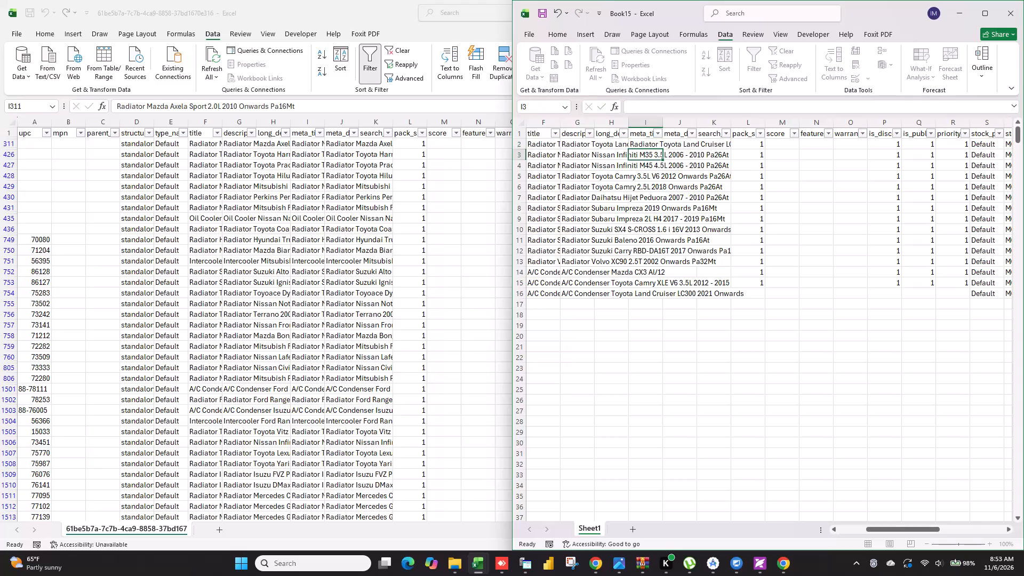
{"action": "left_click", "coordinate": [654, 145]}
{"action": "double_click", "coordinate": [662, 149]}
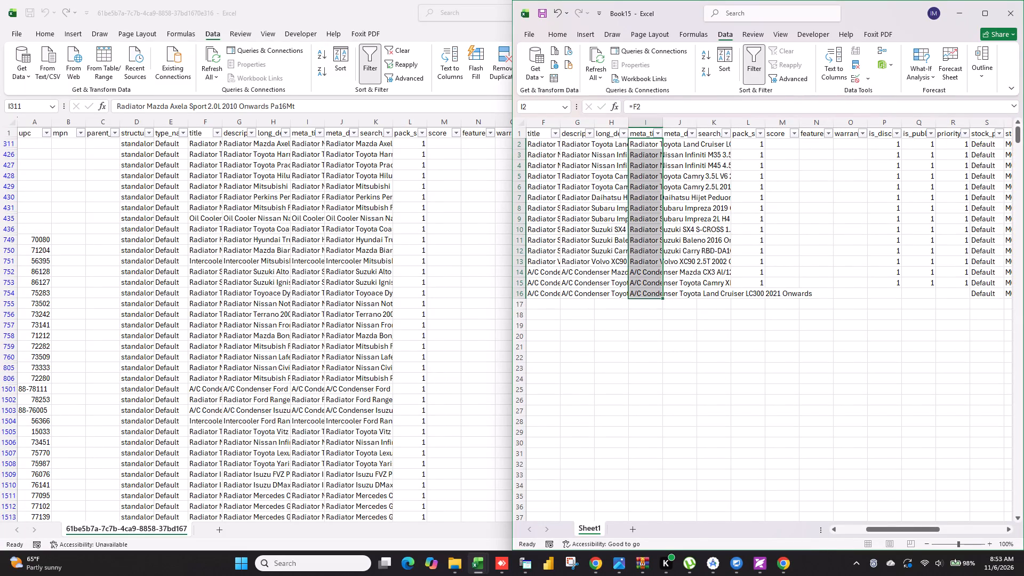
Check the export's meta description cell, and fill Book15's meta description column J from row 2 to 16 using =F2.
{"action": "left_click", "coordinate": [339, 138]}
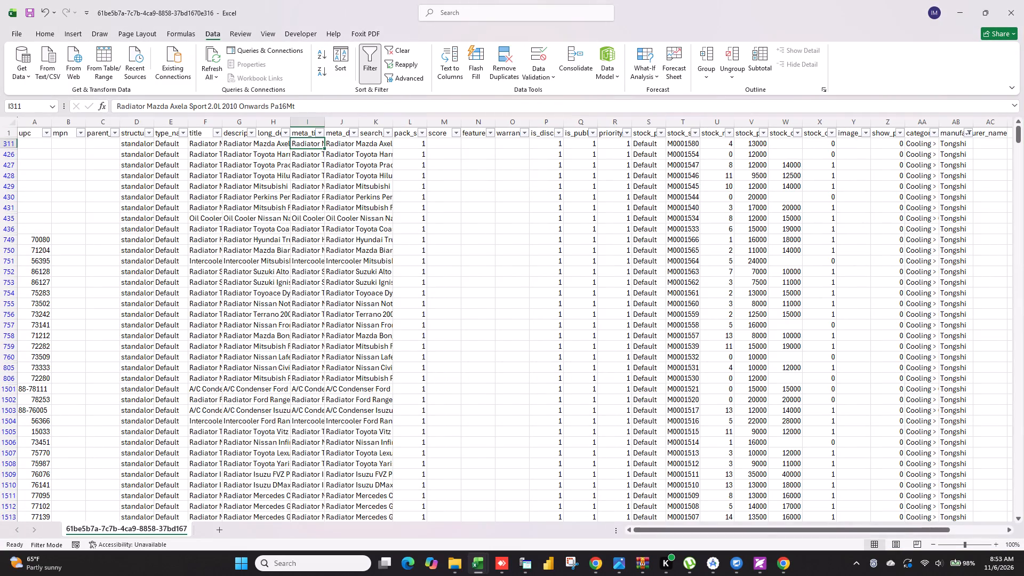
{"action": "left_click", "coordinate": [341, 133]}
{"action": "left_click", "coordinate": [343, 144]}
{"action": "key", "text": "alt+Tab"}
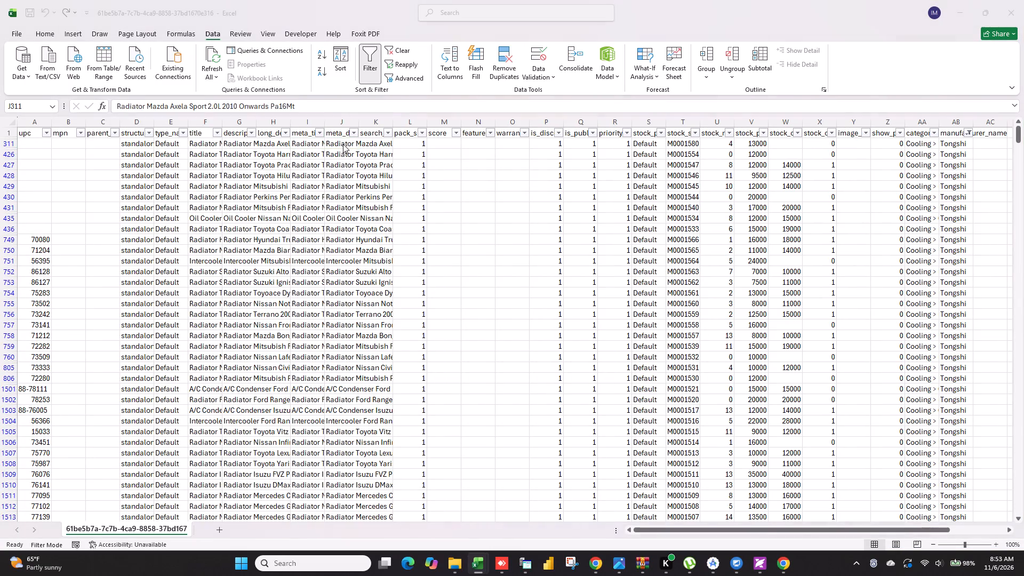
{"action": "left_click", "coordinate": [679, 143]}
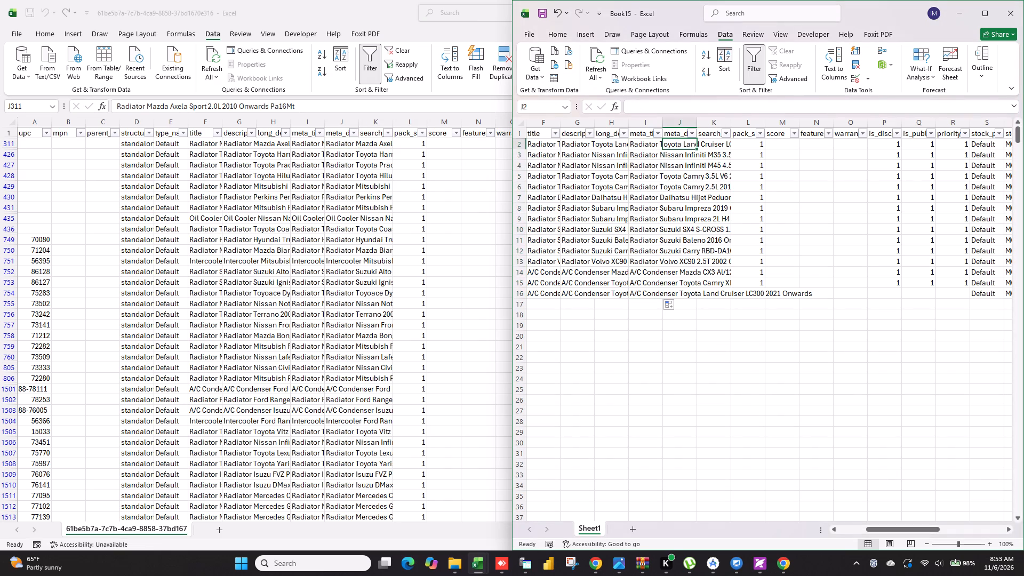
{"action": "key", "text": "equal"}
{"action": "left_click", "coordinate": [553, 146]}
{"action": "key", "text": "Return"}
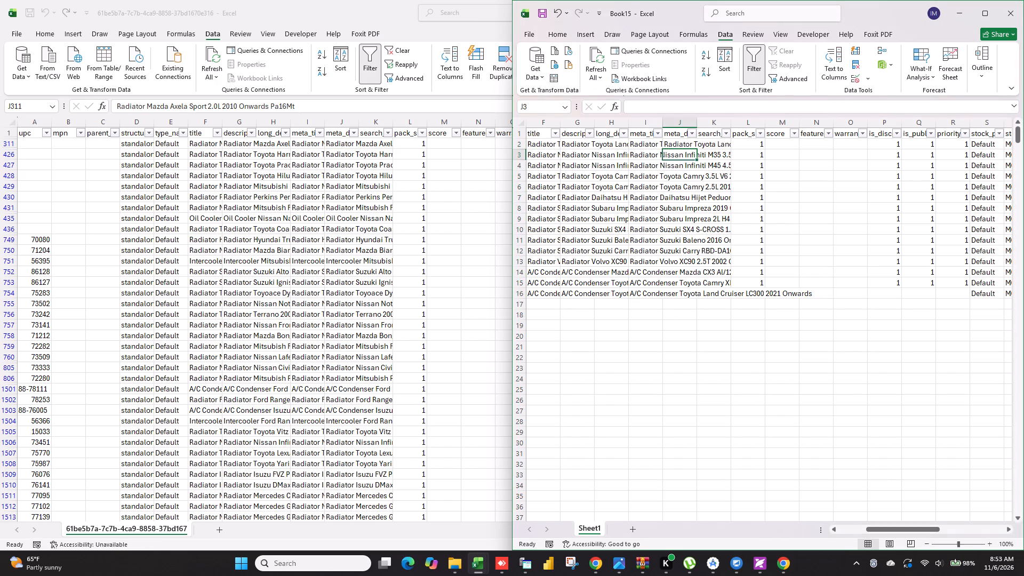
{"action": "left_click", "coordinate": [681, 146]}
{"action": "double_click", "coordinate": [698, 149]}
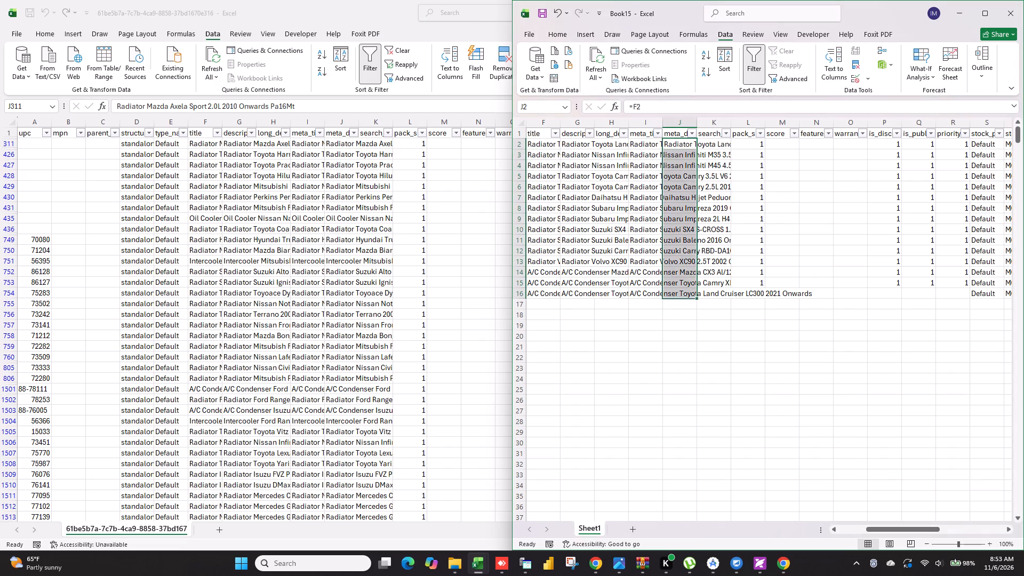
Check the search column cell in the export's first product row, and return to Book15.
{"action": "left_click", "coordinate": [711, 143]}
{"action": "left_click", "coordinate": [379, 142]}
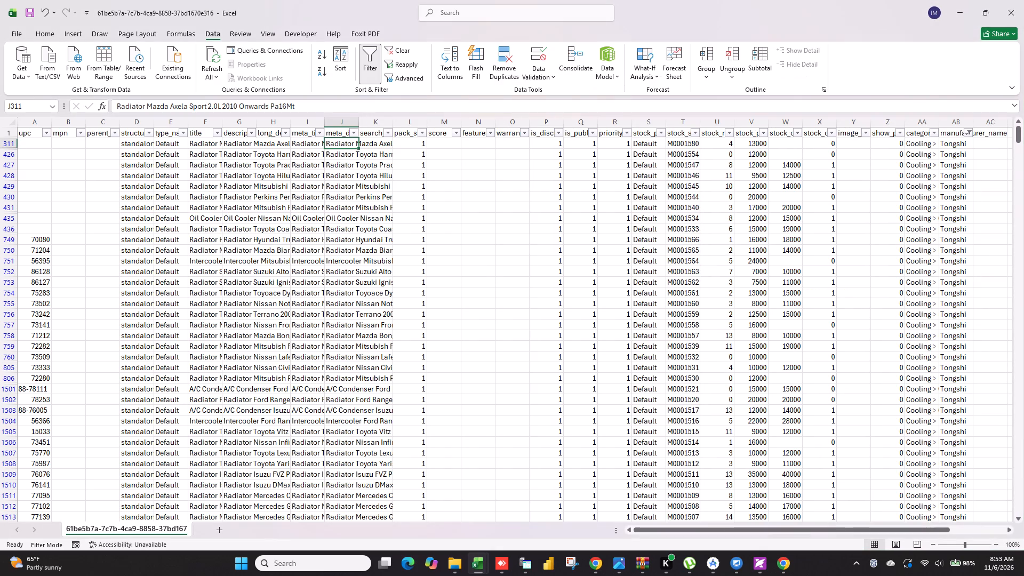
{"action": "left_click", "coordinate": [377, 142]}
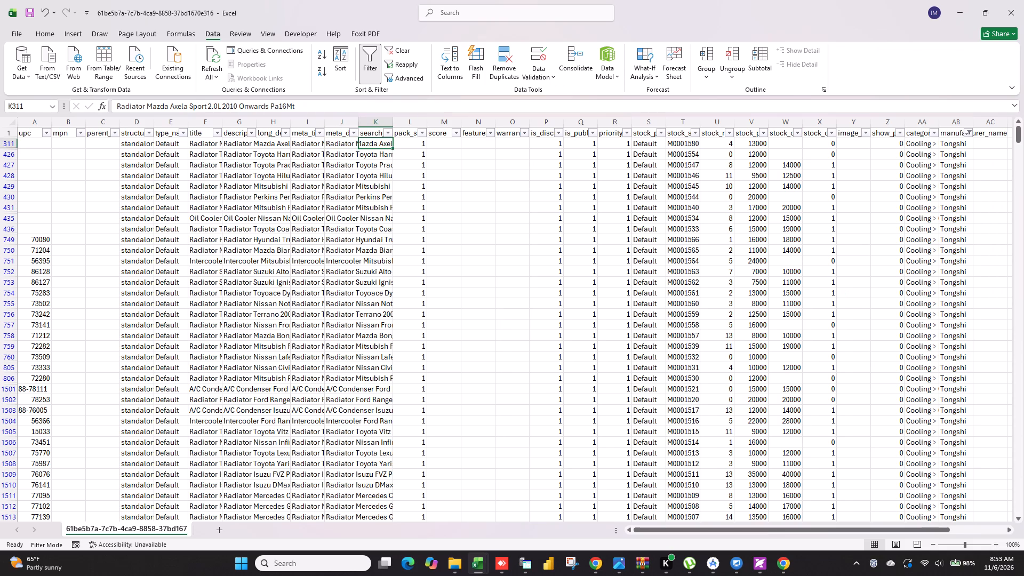
{"action": "key", "text": "alt+Tab"}
{"action": "left_click", "coordinate": [807, 193]}
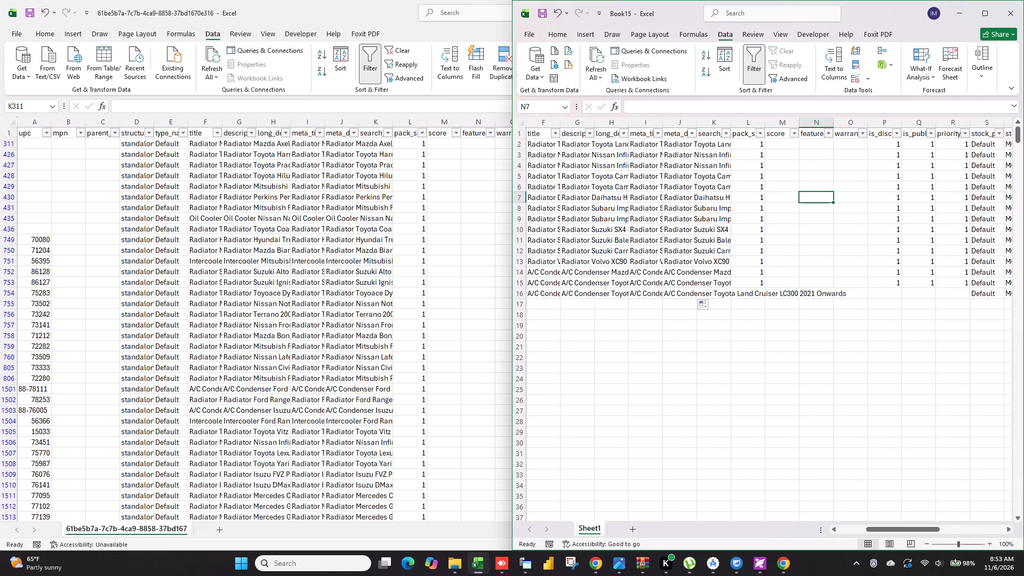
Copy the category Cooling > Radiator and the manufacturer name Tongshi from row 15 down to row 16 in Book15.
{"action": "left_click", "coordinate": [988, 13]}
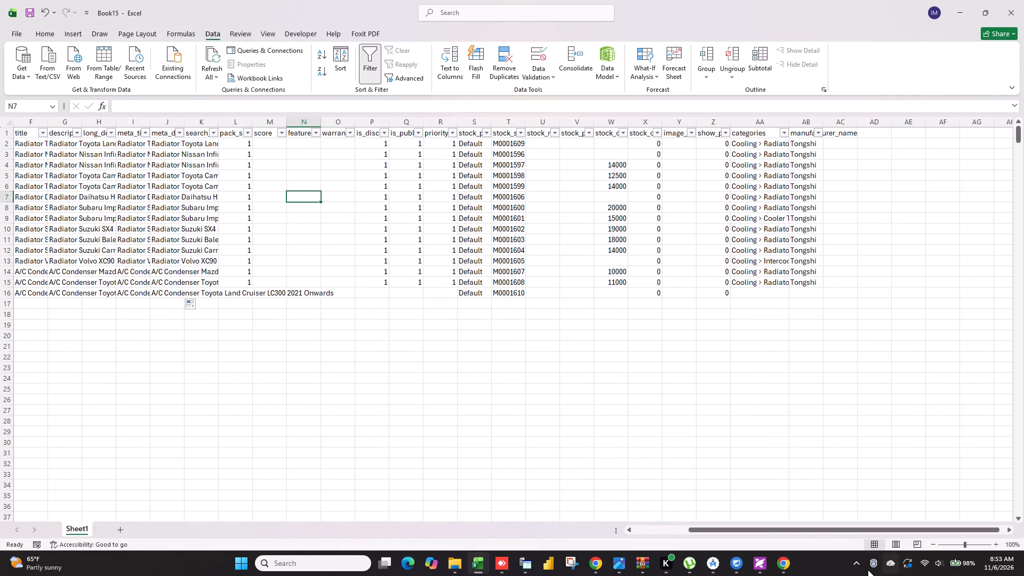
{"action": "left_click", "coordinate": [763, 285]}
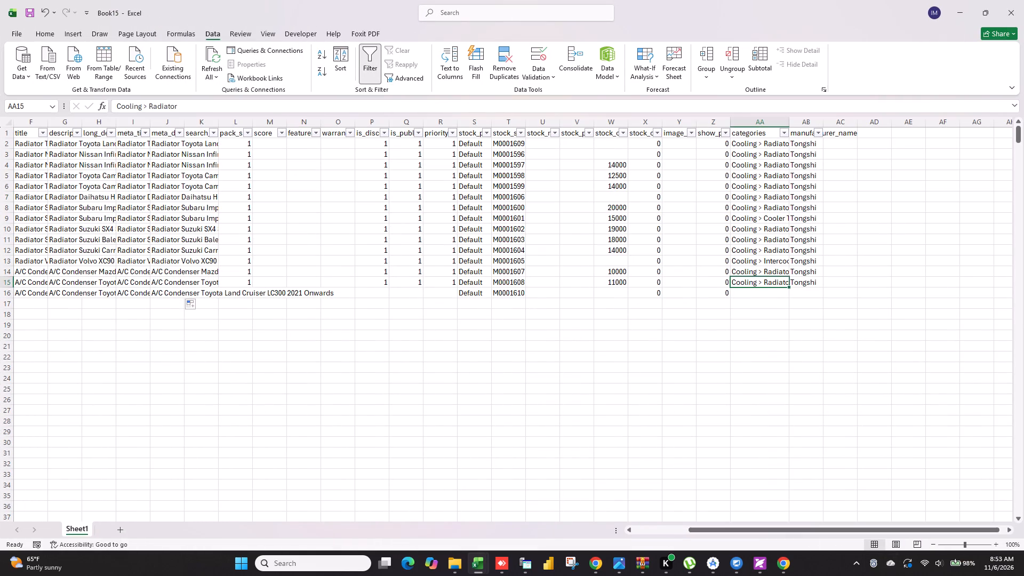
{"action": "left_click_drag", "start_coordinate": [789, 289], "coordinate": [788, 299]}
{"action": "left_click", "coordinate": [812, 280]}
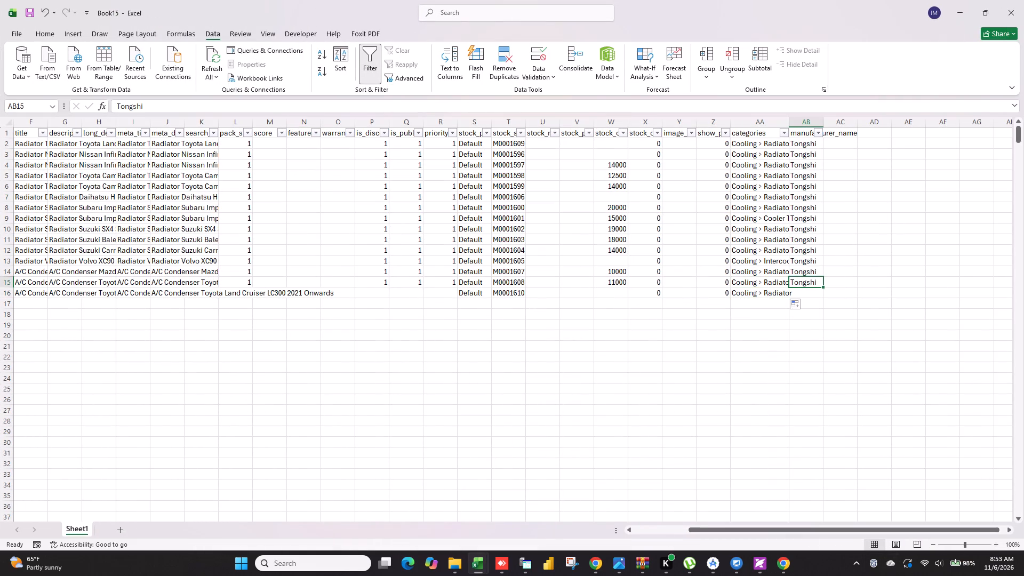
{"action": "left_click_drag", "start_coordinate": [825, 285], "coordinate": [823, 297]}
Widen the title, description, long description, meta title and meta description columns so their text is readable.
{"action": "left_click_drag", "start_coordinate": [773, 532], "coordinate": [502, 562]}
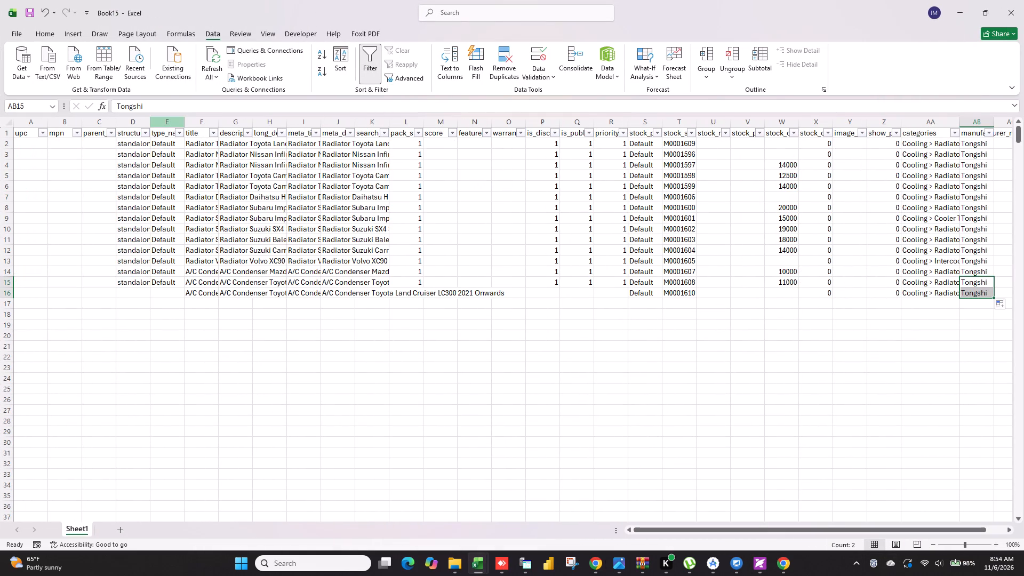
{"action": "left_click_drag", "start_coordinate": [217, 125], "coordinate": [266, 130]}
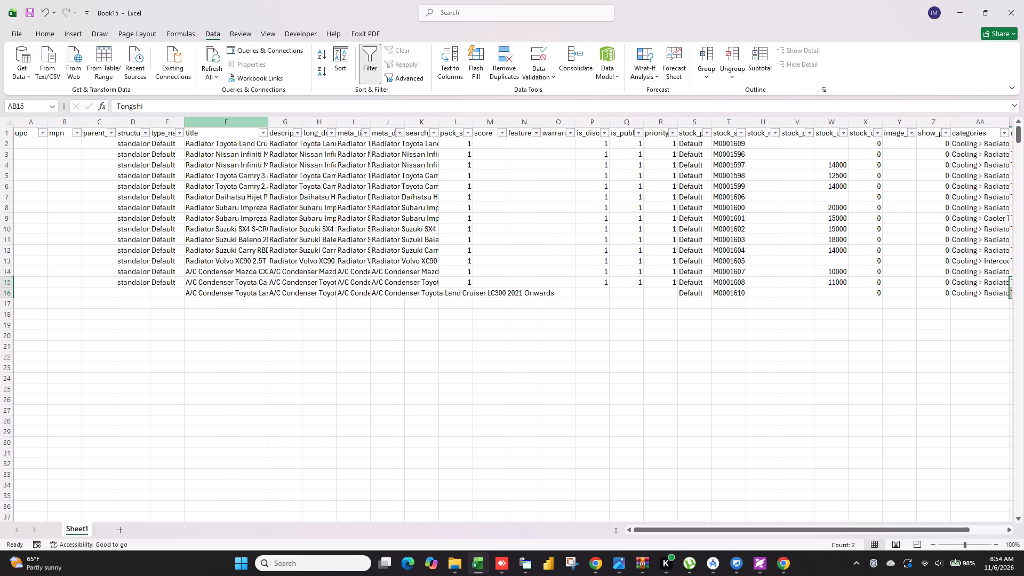
{"action": "left_click_drag", "start_coordinate": [268, 123], "coordinate": [356, 138]}
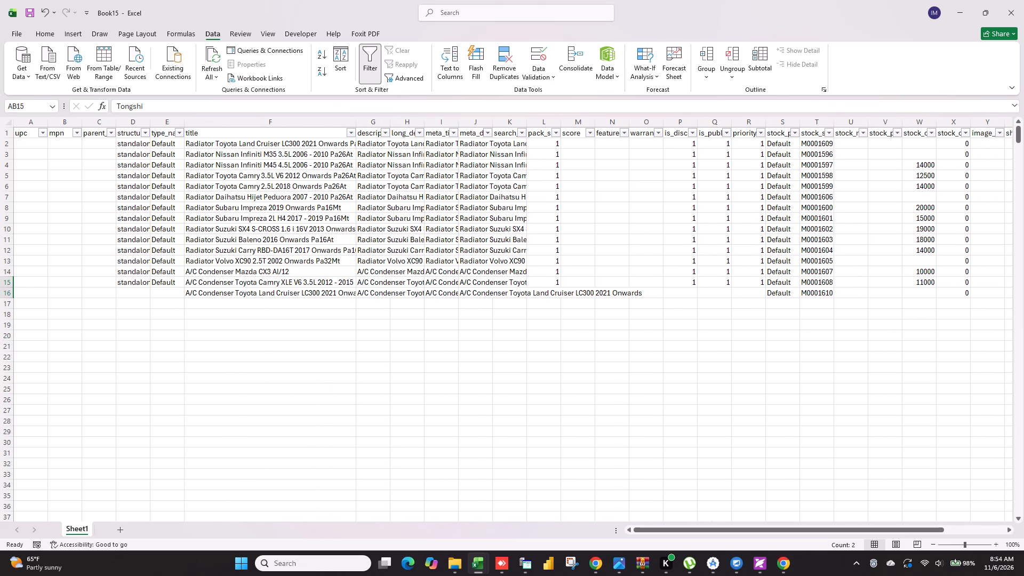
{"action": "left_click_drag", "start_coordinate": [391, 122], "coordinate": [451, 140]}
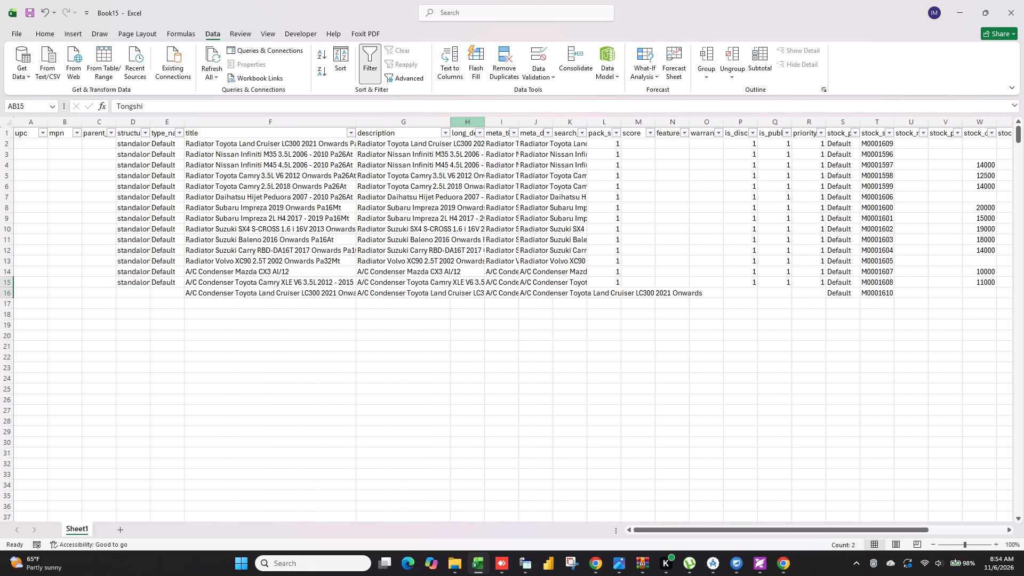
{"action": "left_click_drag", "start_coordinate": [484, 126], "coordinate": [540, 135]}
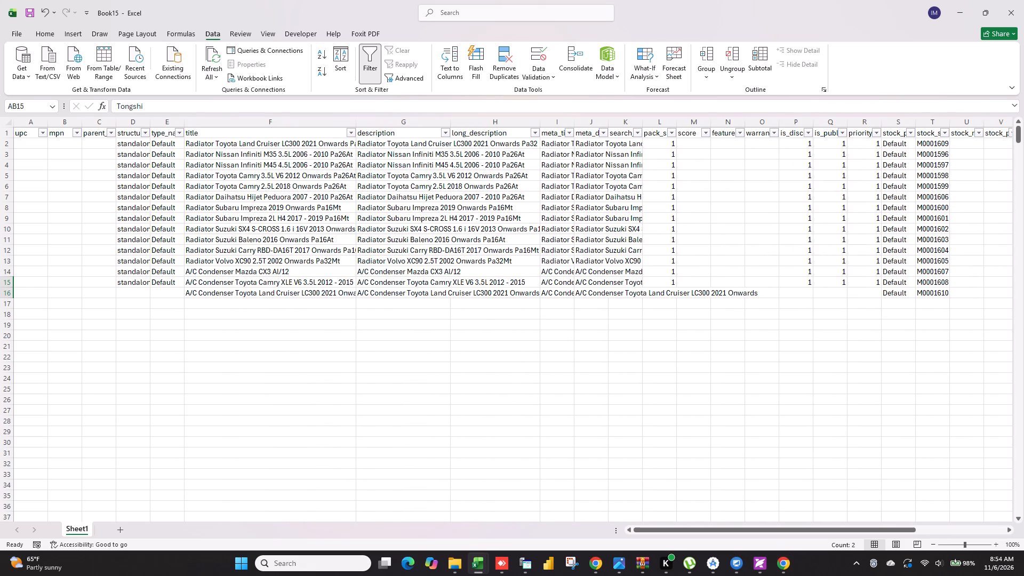
{"action": "left_click_drag", "start_coordinate": [577, 123], "coordinate": [626, 143]}
{"action": "left_click", "coordinate": [658, 123]}
{"action": "left_click", "coordinate": [658, 123]}
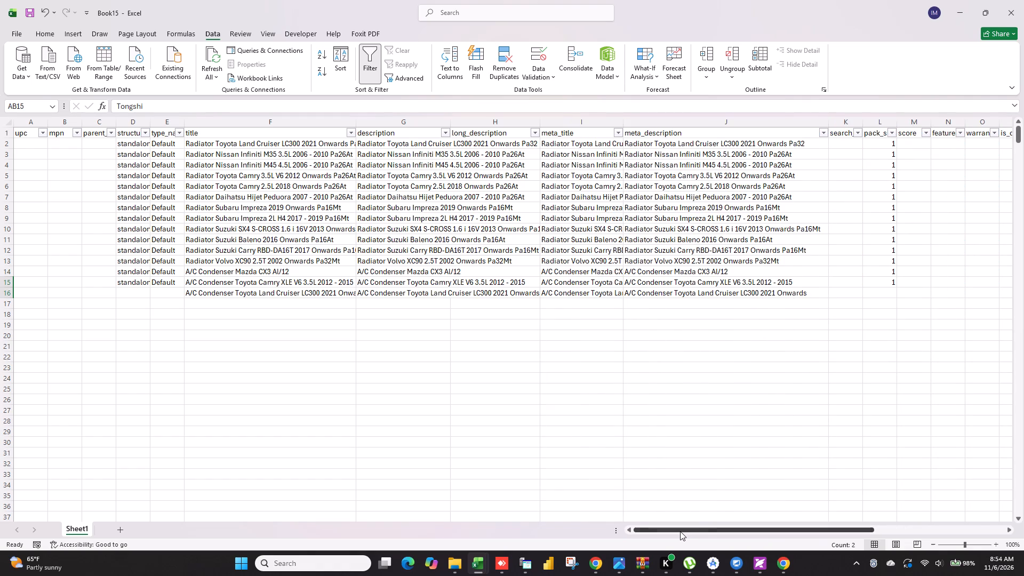
Copy the structure value standalone and the type name Default from row 15 down to row 16.
{"action": "left_click_drag", "start_coordinate": [680, 531], "coordinate": [609, 541]}
{"action": "left_click_drag", "start_coordinate": [130, 279], "coordinate": [157, 282]}
{"action": "left_click_drag", "start_coordinate": [184, 287], "coordinate": [178, 298]}
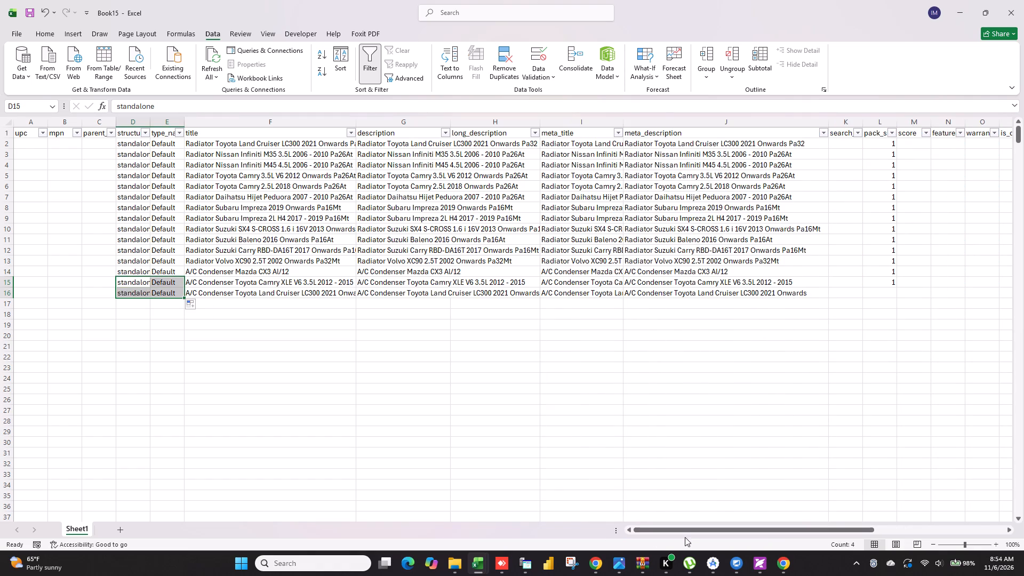
Fill the upc column A2:A16 with an exact-match VLOOKUP of T2 in columns A:D of Item Detail 4.11.2026, returning column 4.
{"action": "key", "text": "alt+Tab"}
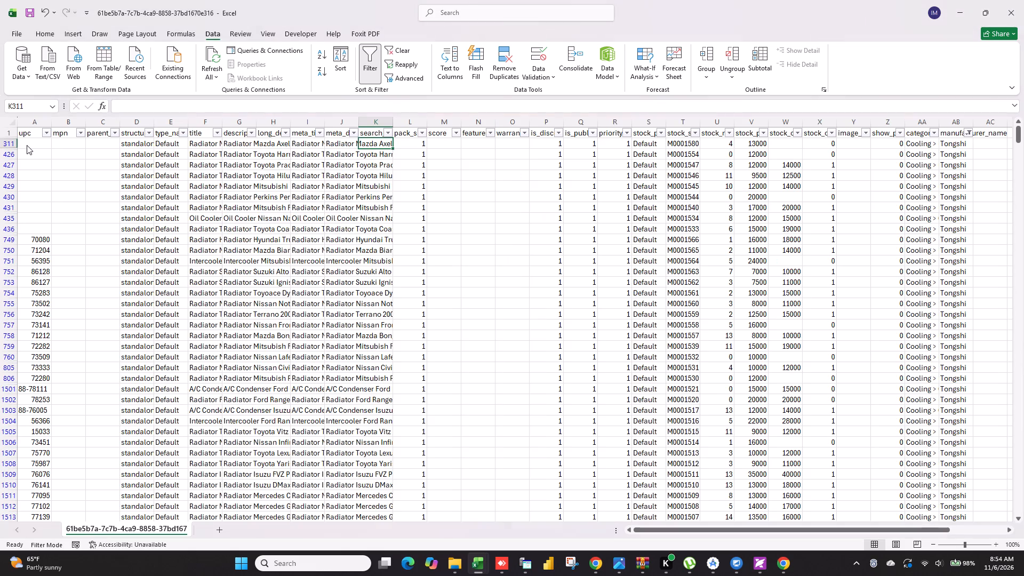
{"action": "key", "text": "alt+Tab"}
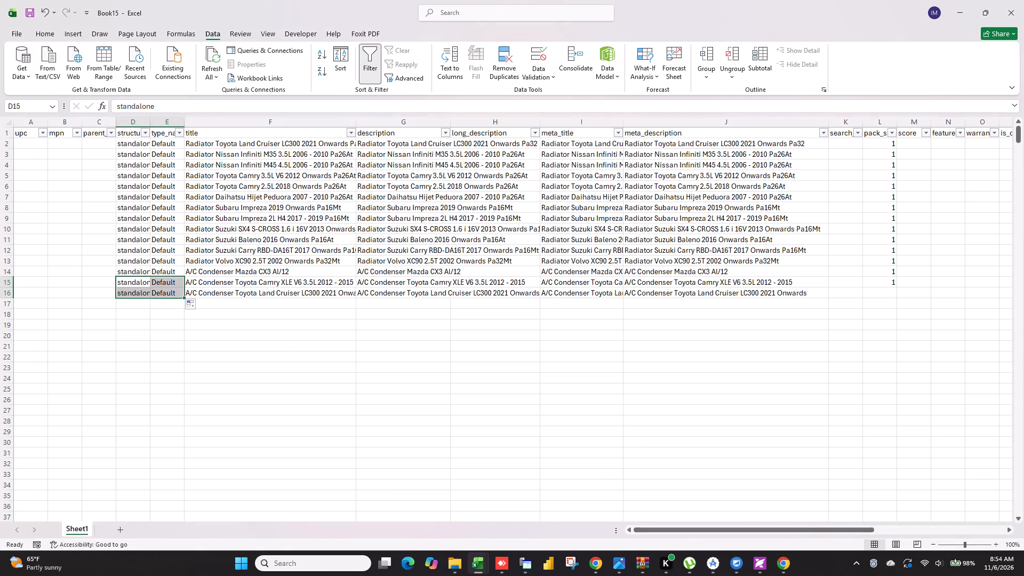
{"action": "left_click", "coordinate": [27, 145]}
{"action": "type", "text": "=vl"}
{"action": "key", "text": "Tab"}
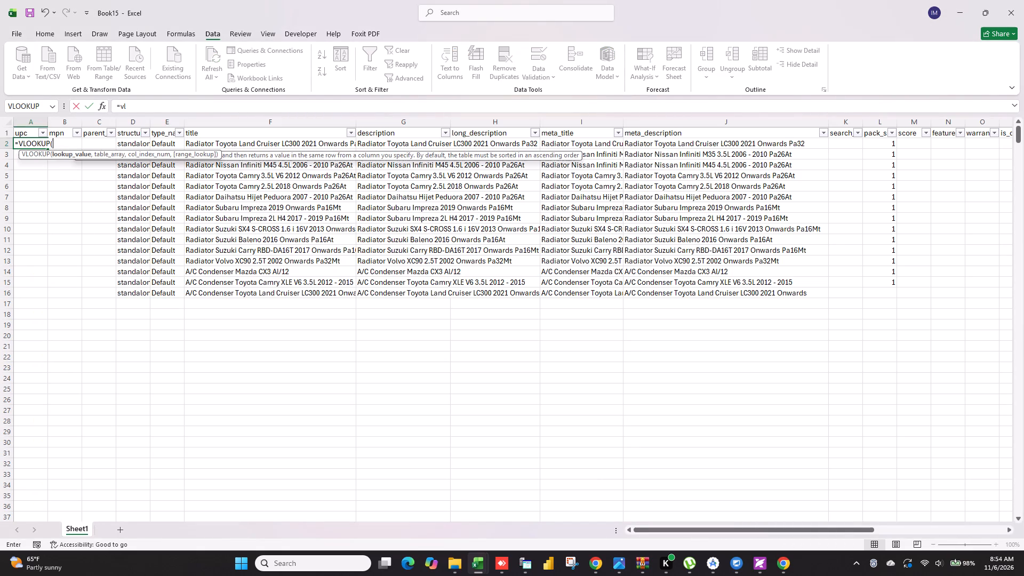
{"action": "type", "text": "t2,"}
{"action": "key", "text": "alt+Tab"}
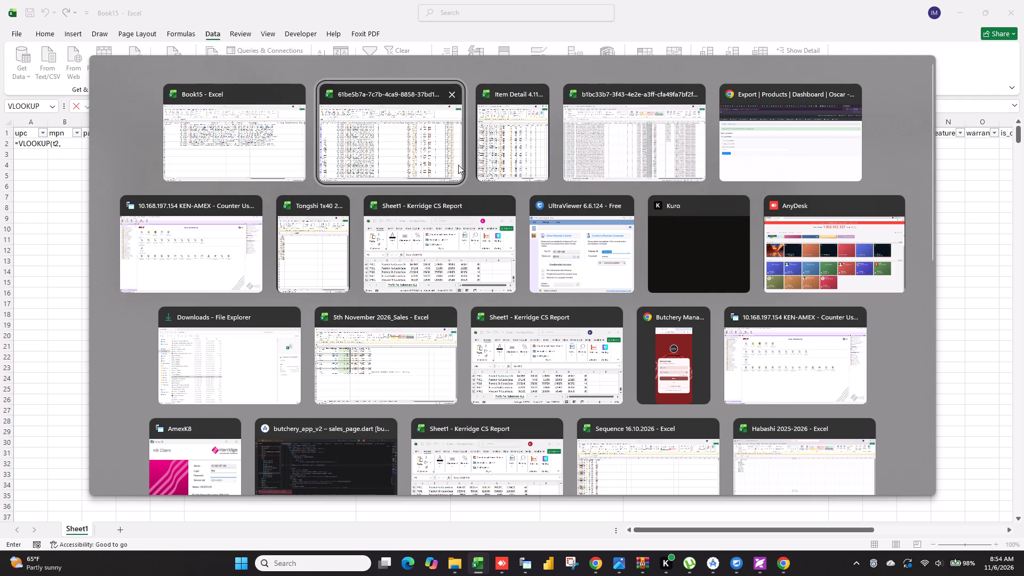
{"action": "left_click", "coordinate": [505, 146], "text": "alt"}
{"action": "left_click_drag", "start_coordinate": [547, 139], "coordinate": [617, 145]}
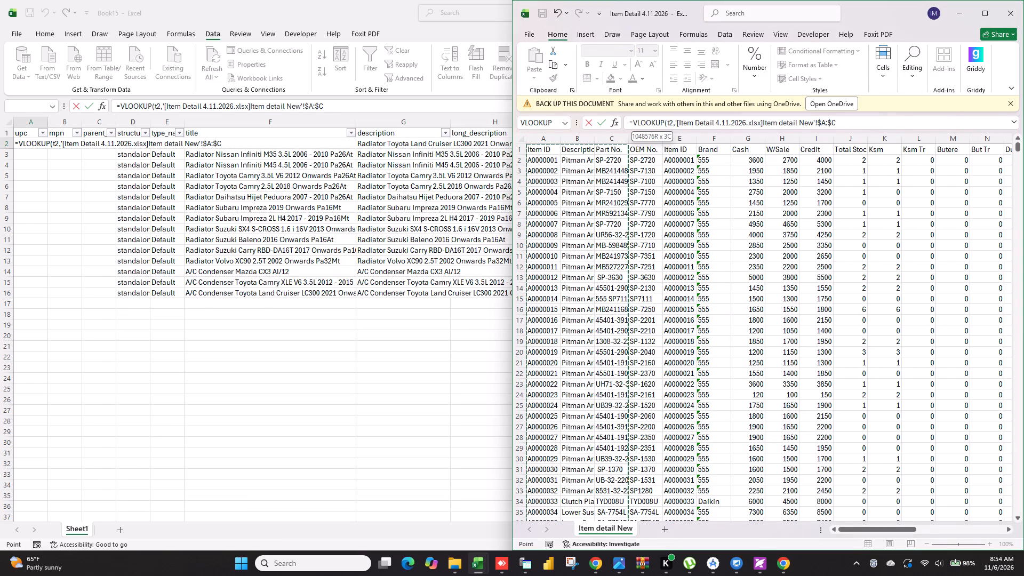
{"action": "left_click_drag", "start_coordinate": [617, 145], "coordinate": [639, 145]}
{"action": "type", "text": ",4,0"}
{"action": "key", "text": "Return"}
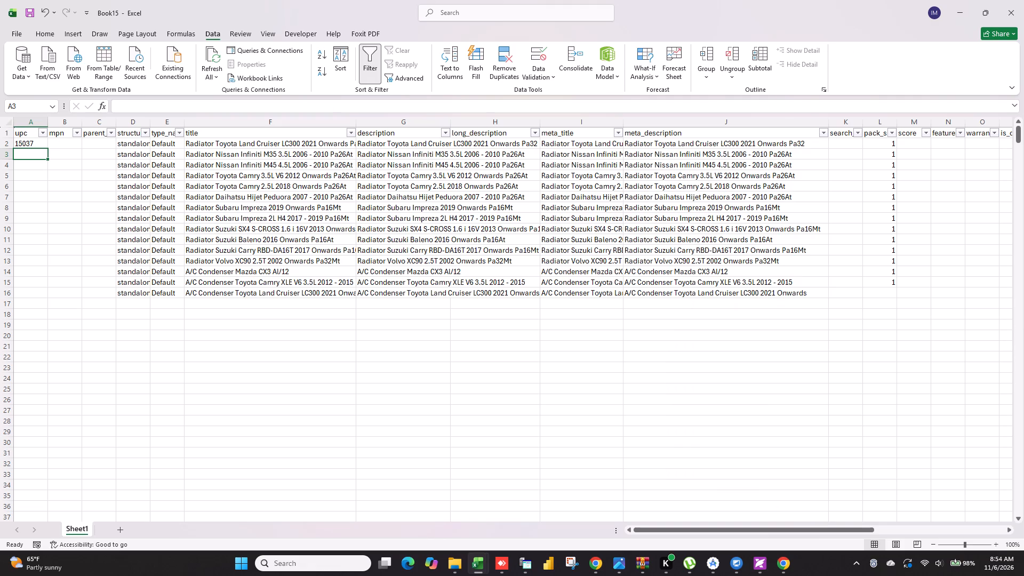
{"action": "left_click", "coordinate": [33, 143]}
{"action": "double_click", "coordinate": [48, 146]}
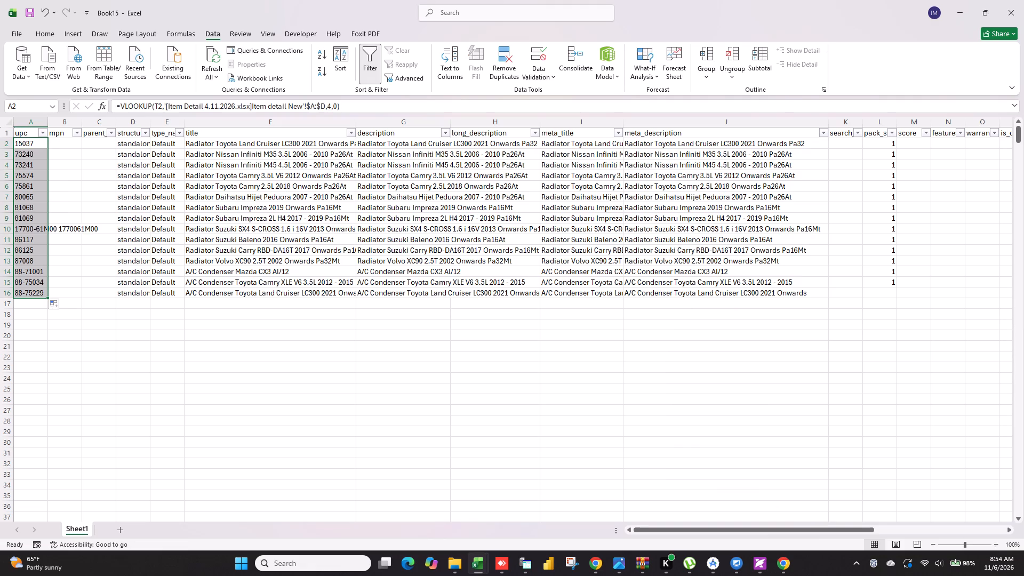
{"action": "left_click", "coordinate": [113, 357]}
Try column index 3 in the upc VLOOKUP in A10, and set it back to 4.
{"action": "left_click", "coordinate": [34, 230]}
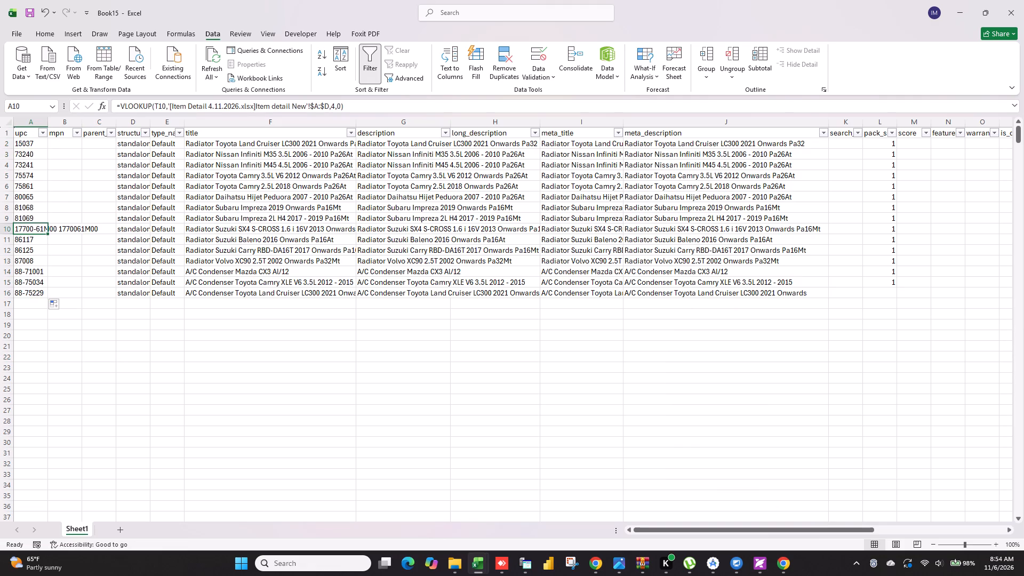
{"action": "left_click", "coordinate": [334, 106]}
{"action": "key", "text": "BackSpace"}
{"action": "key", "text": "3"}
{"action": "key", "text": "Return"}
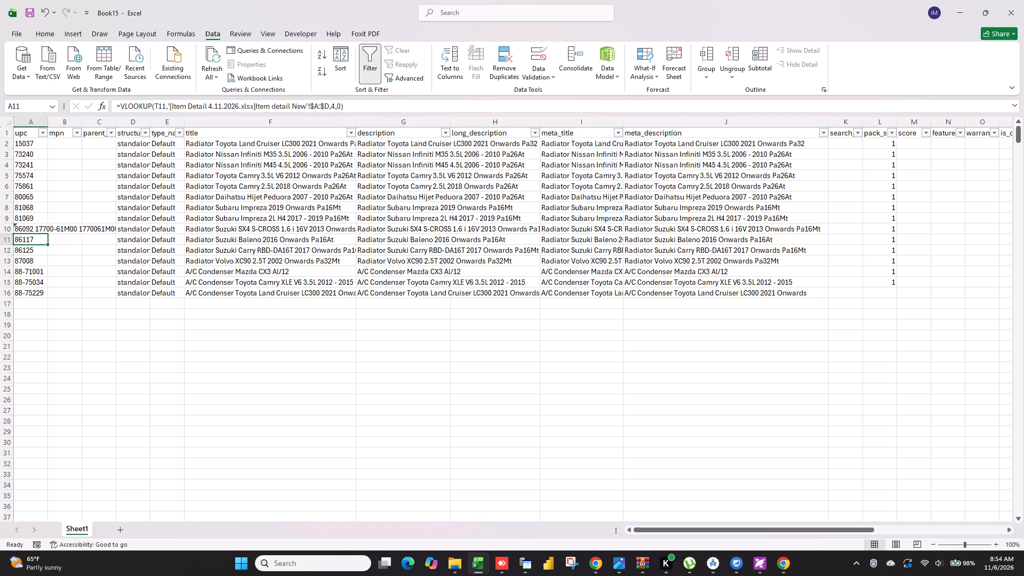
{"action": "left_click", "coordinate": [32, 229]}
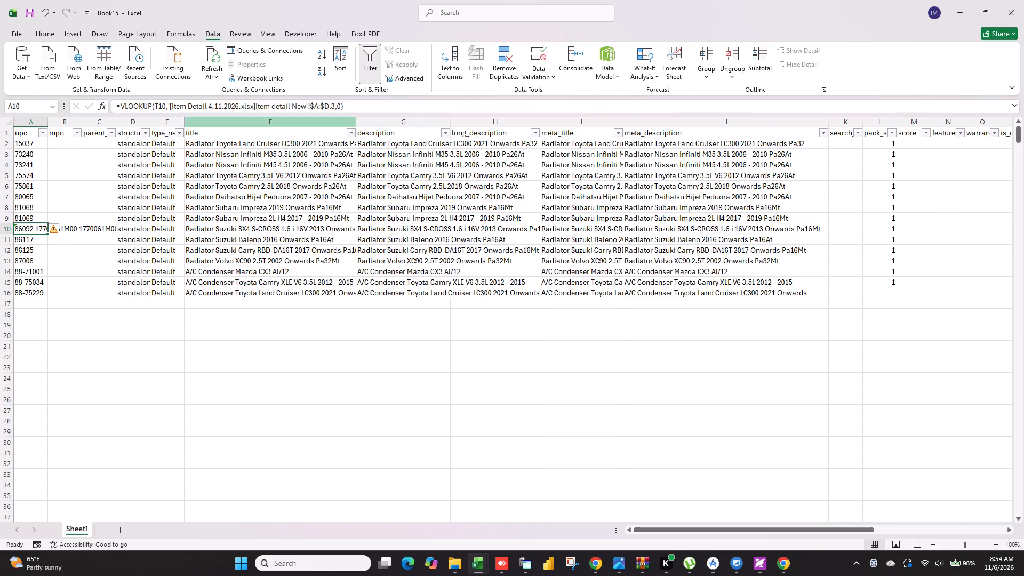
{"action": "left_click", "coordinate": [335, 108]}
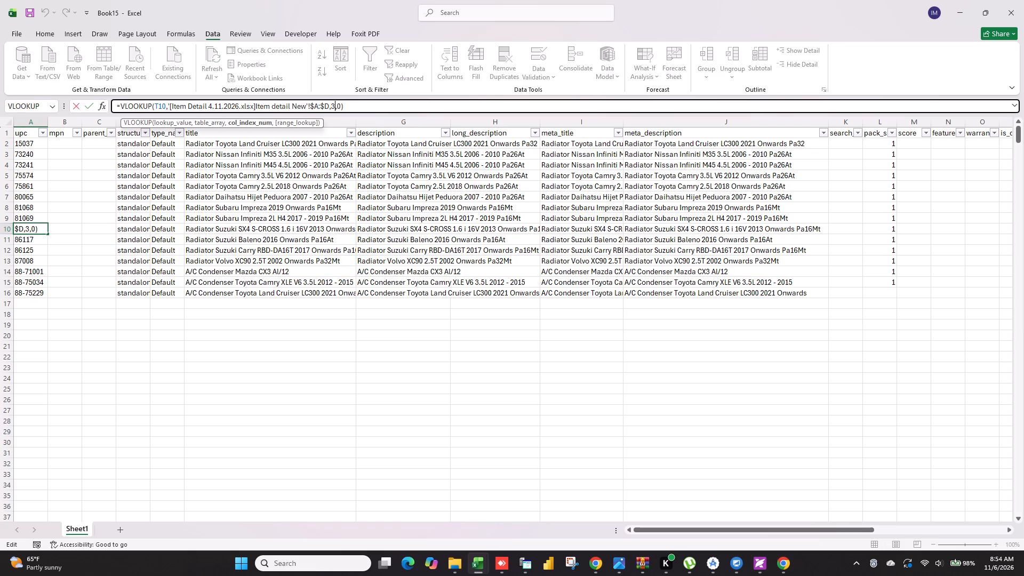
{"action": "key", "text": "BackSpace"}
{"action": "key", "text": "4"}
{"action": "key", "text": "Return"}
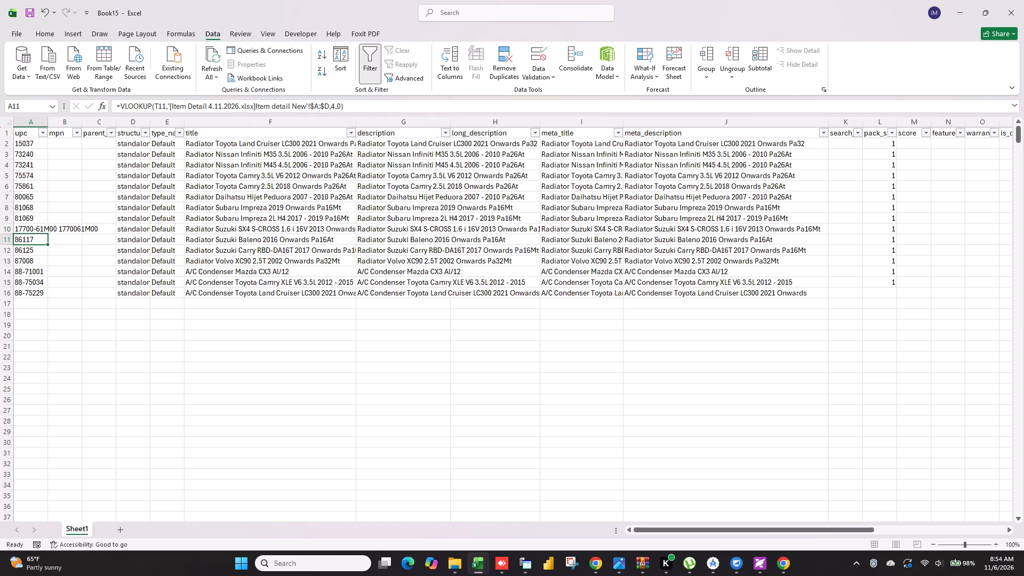
Widen the upc column so the long part number in row 10 fits.
{"action": "left_click_drag", "start_coordinate": [47, 119], "coordinate": [110, 143]}
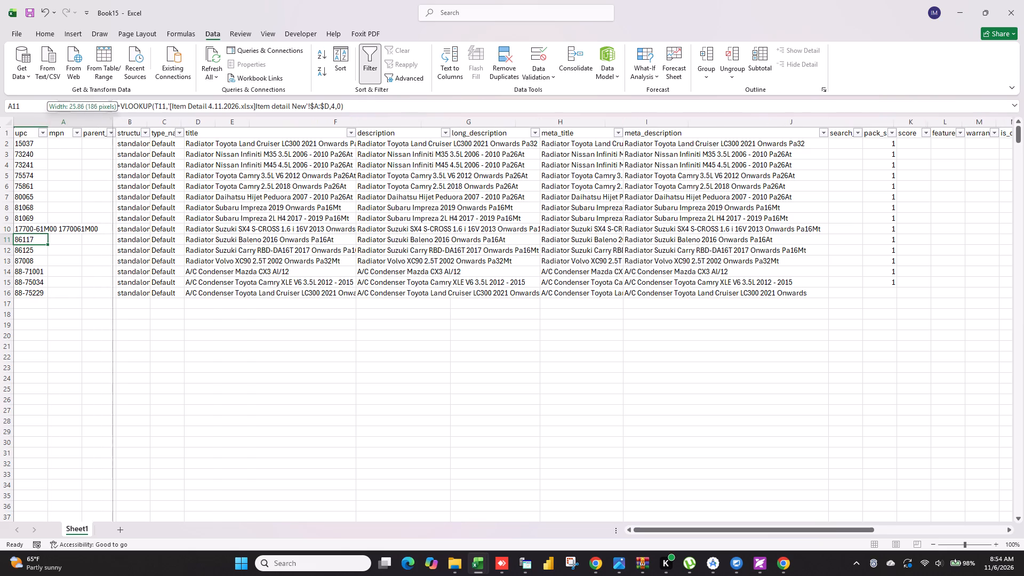
{"action": "left_click_drag", "start_coordinate": [110, 143], "coordinate": [110, 143]}
{"action": "left_click", "coordinate": [111, 335]}
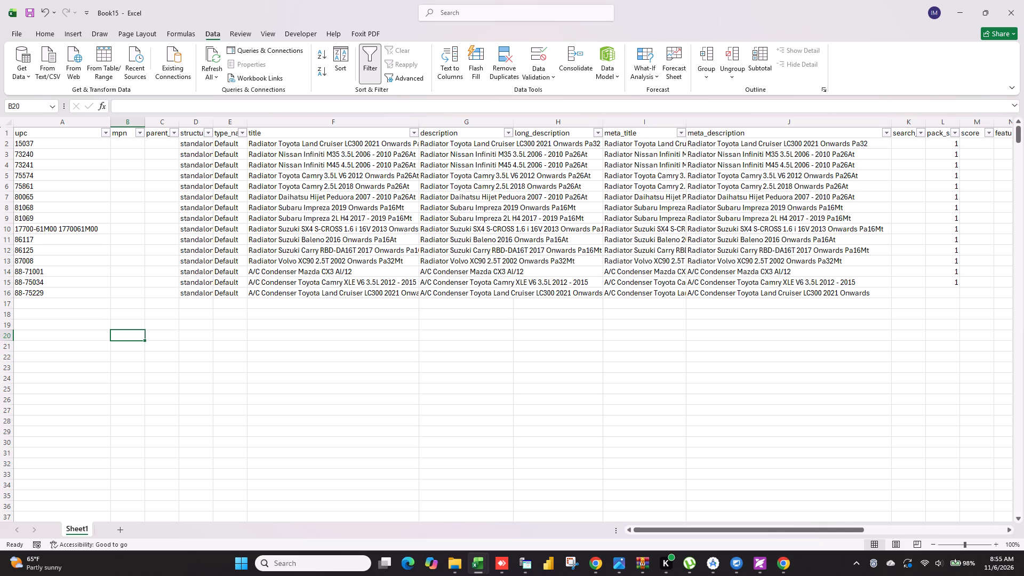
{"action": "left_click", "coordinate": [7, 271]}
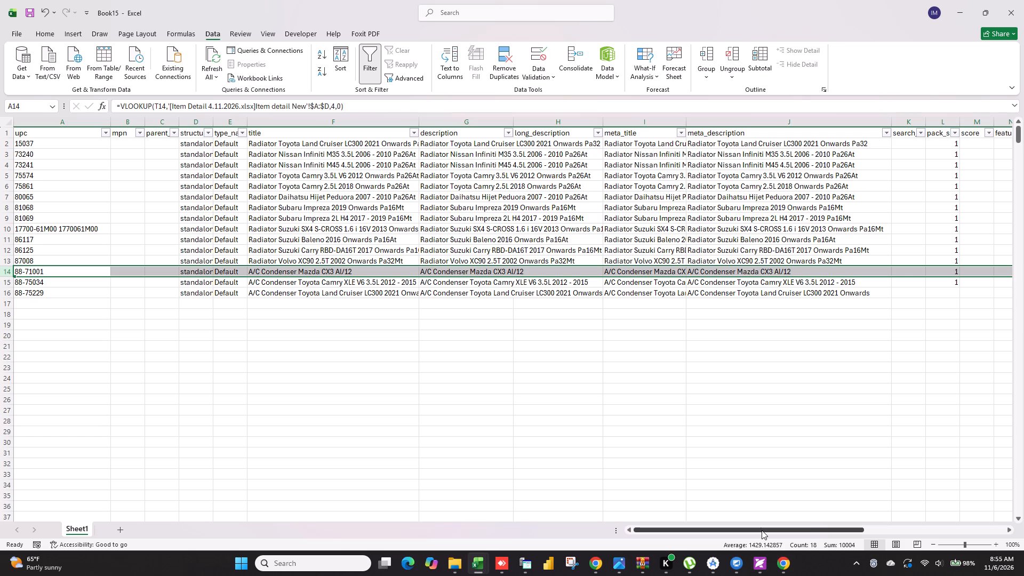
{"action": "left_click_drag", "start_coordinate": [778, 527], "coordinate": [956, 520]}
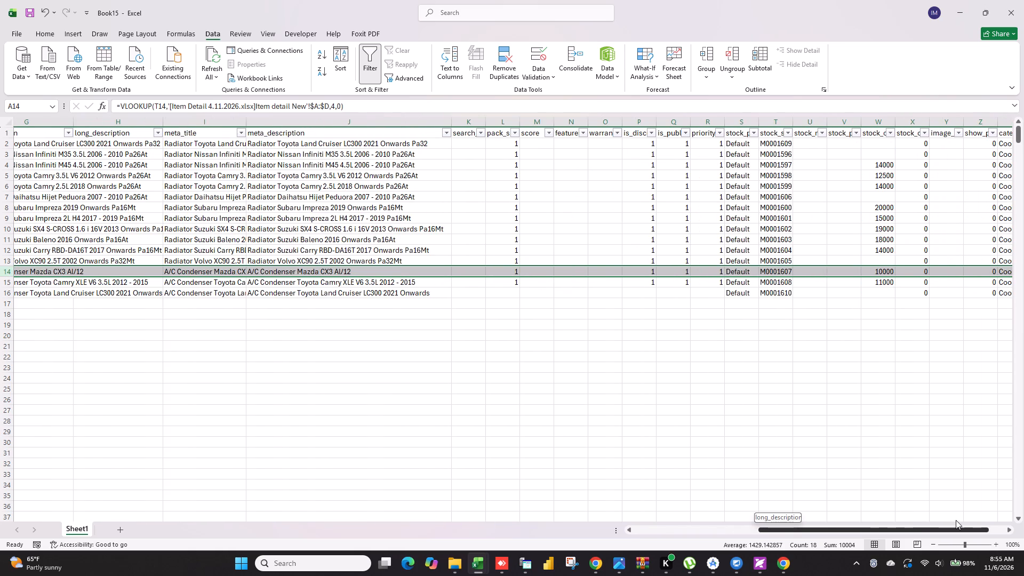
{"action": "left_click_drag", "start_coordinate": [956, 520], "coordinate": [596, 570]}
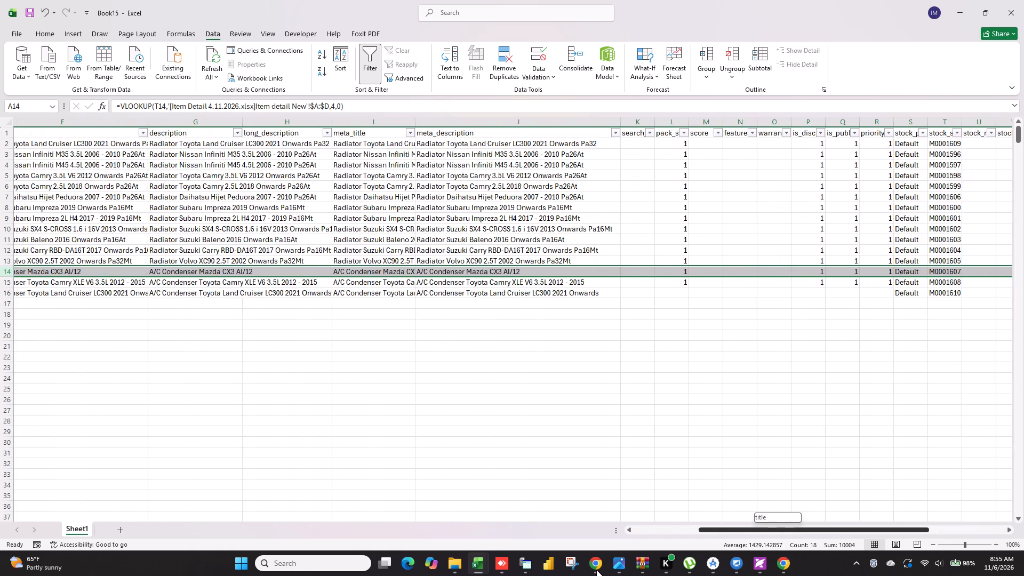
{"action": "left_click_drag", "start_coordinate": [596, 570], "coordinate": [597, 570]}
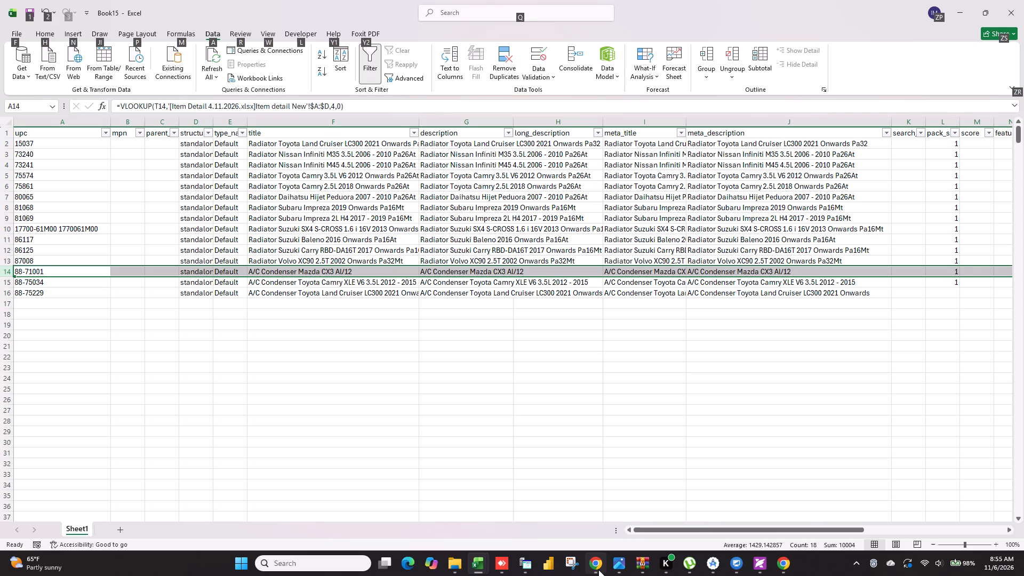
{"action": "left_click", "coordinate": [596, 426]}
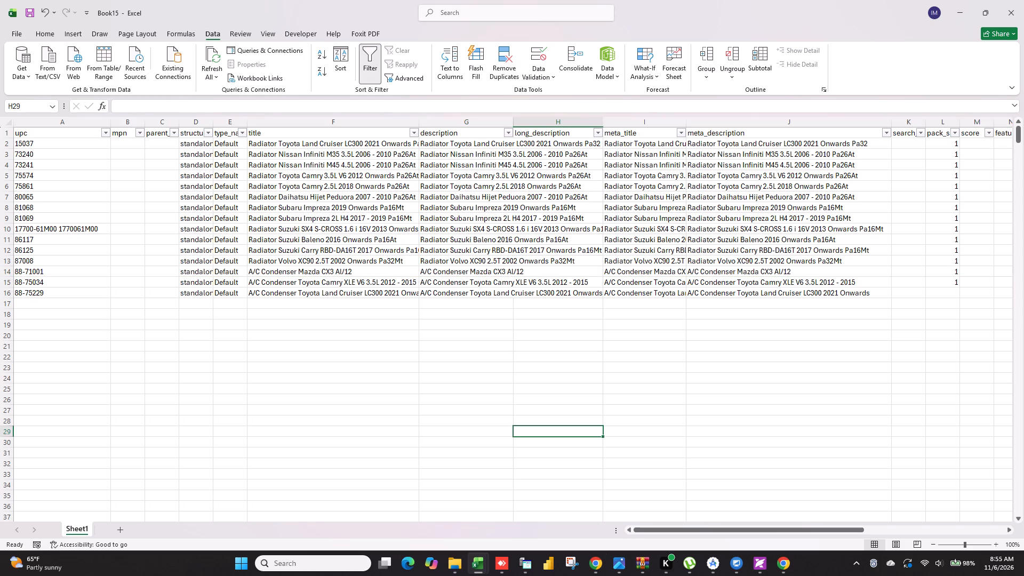
Copy the pack size value 1 from row 15 down to row 16 in column L.
{"action": "left_click", "coordinate": [942, 281]}
{"action": "double_click", "coordinate": [958, 286]}
{"action": "left_click", "coordinate": [836, 390]}
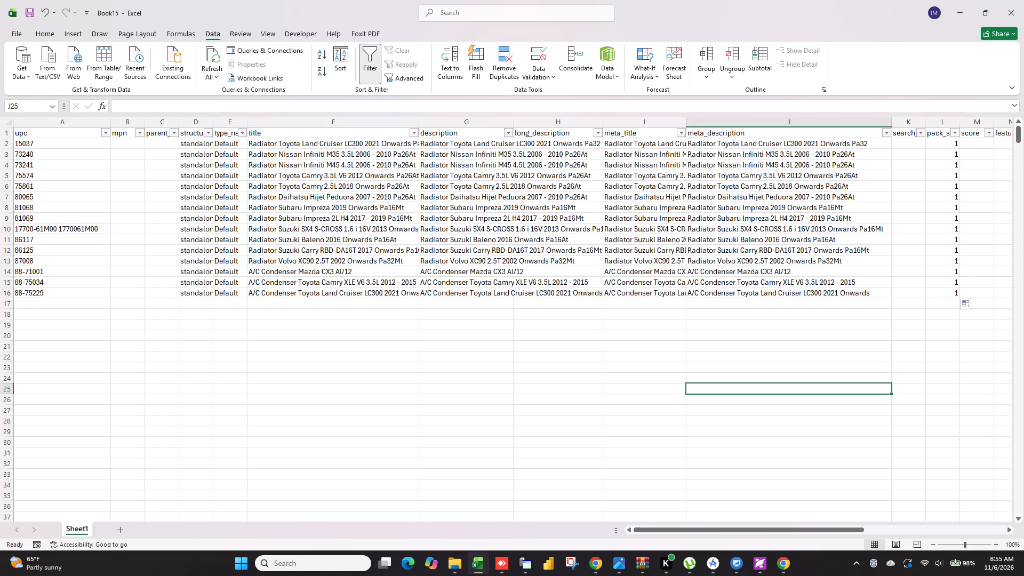
Copy the value 1 in columns P to R, through priority, from row 15 down to row 16.
{"action": "left_click_drag", "start_coordinate": [791, 528], "coordinate": [924, 517]}
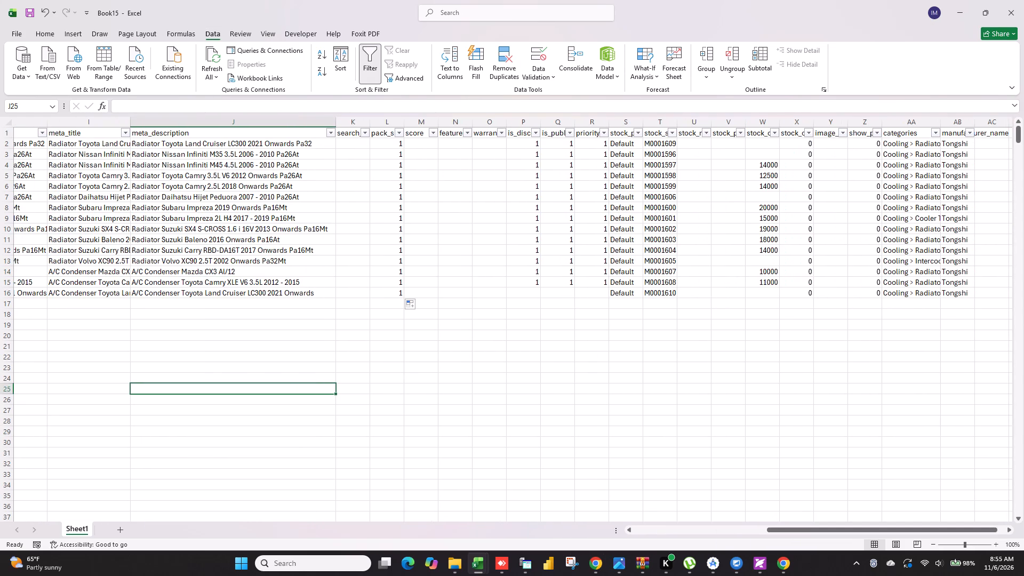
{"action": "left_click", "coordinate": [537, 278]}
{"action": "left_click", "coordinate": [553, 324]}
{"action": "left_click_drag", "start_coordinate": [533, 284], "coordinate": [585, 283]}
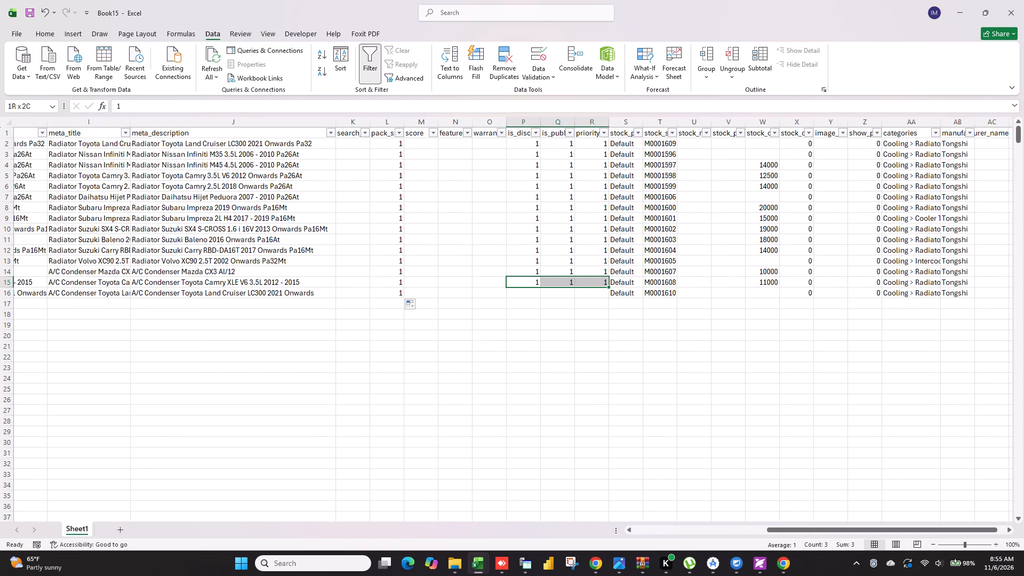
{"action": "left_click_drag", "start_coordinate": [585, 283], "coordinate": [594, 281]}
{"action": "double_click", "coordinate": [607, 287]}
{"action": "left_click", "coordinate": [574, 380]}
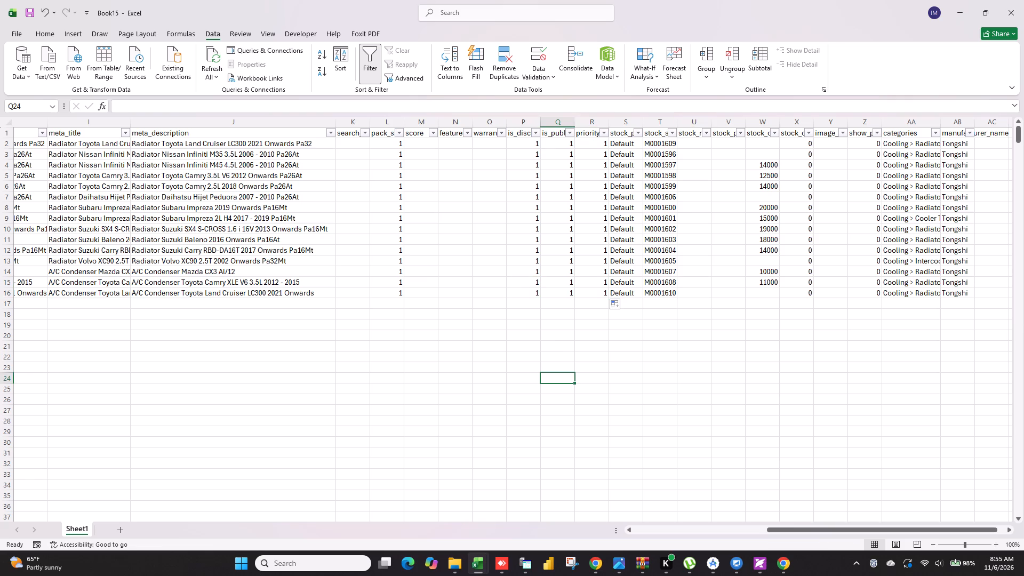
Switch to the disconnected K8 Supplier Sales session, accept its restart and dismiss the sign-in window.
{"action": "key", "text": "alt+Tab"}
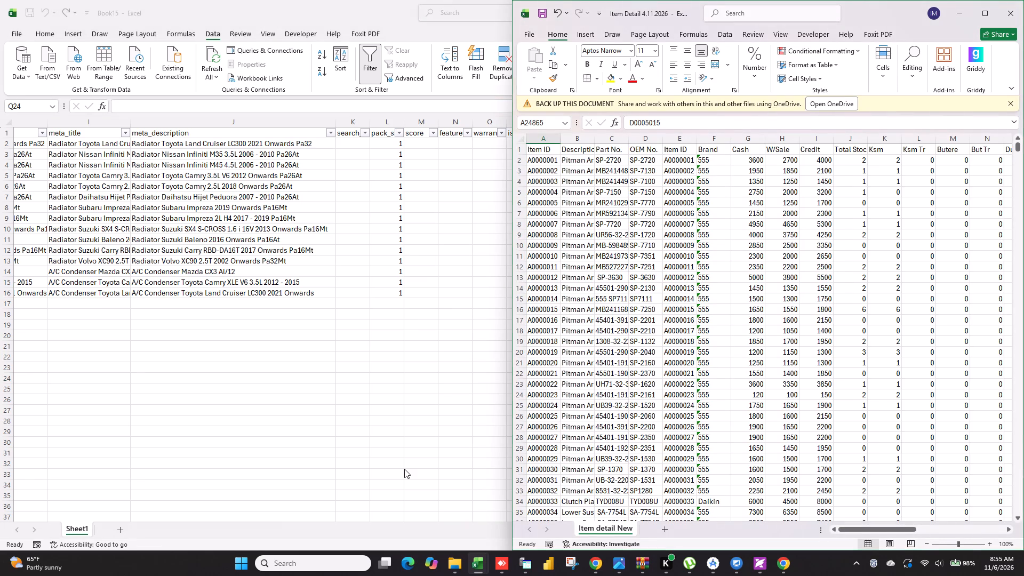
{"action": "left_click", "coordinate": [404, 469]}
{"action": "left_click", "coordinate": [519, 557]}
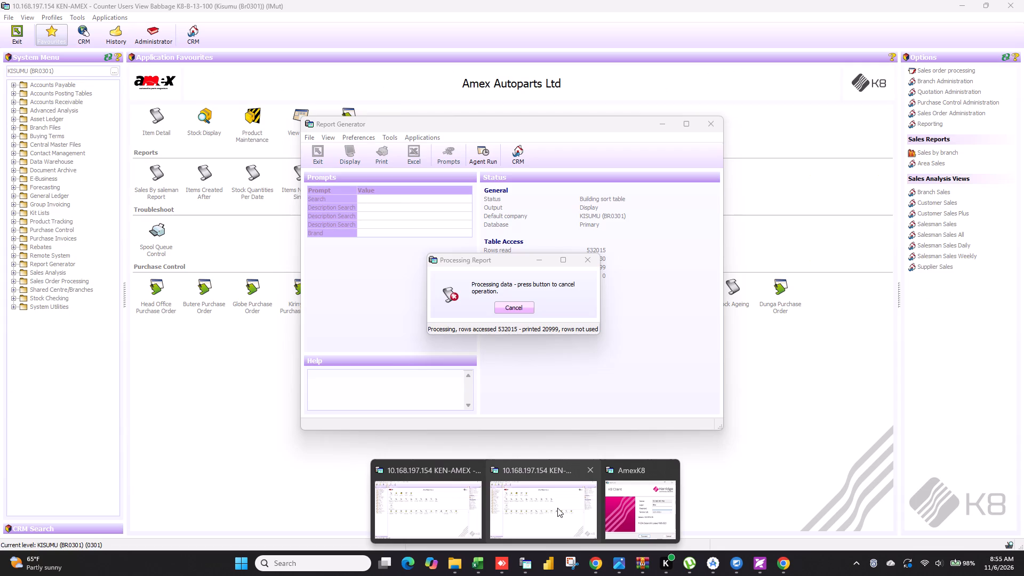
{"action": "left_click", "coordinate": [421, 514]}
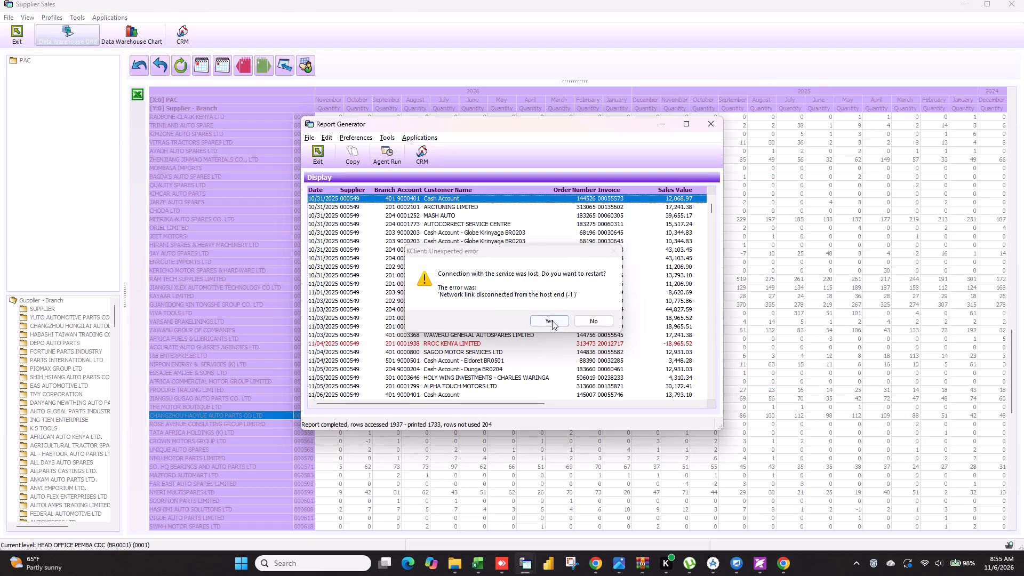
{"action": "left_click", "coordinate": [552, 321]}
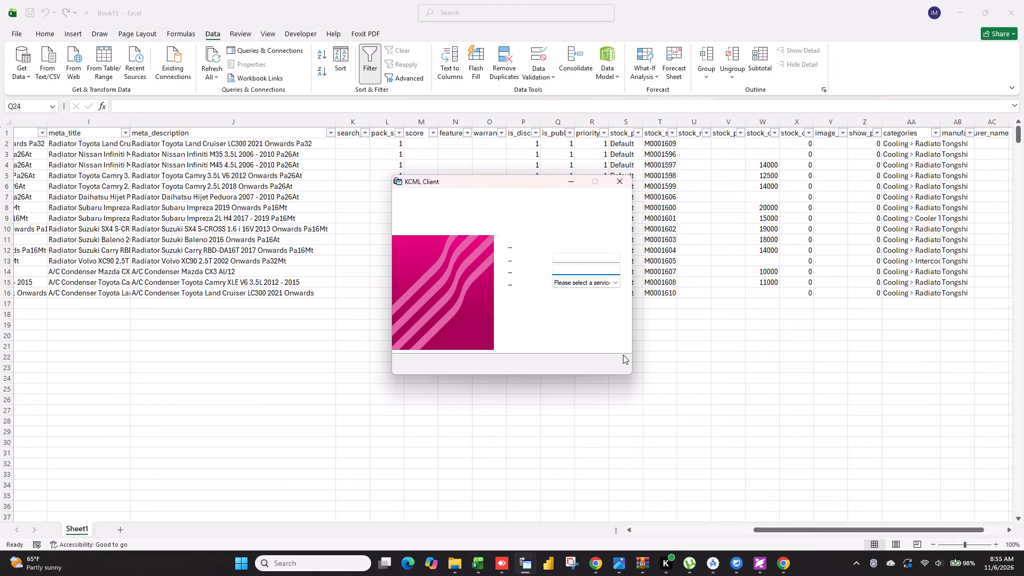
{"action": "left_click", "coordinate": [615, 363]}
Switch to the Kisumu K8 session and check the progress of the running report.
{"action": "key", "text": "alt+Tab"}
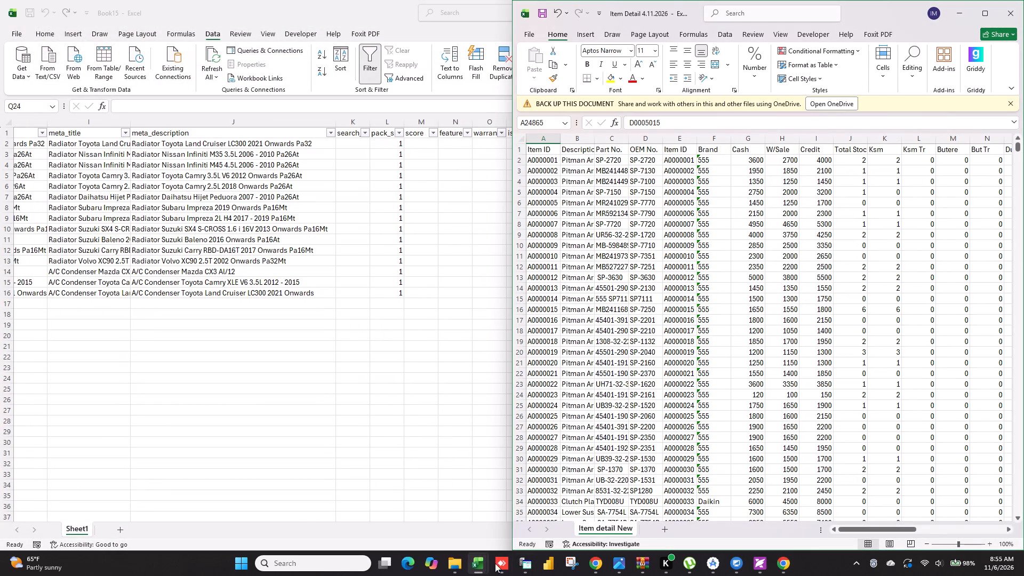
{"action": "left_click", "coordinate": [531, 558]}
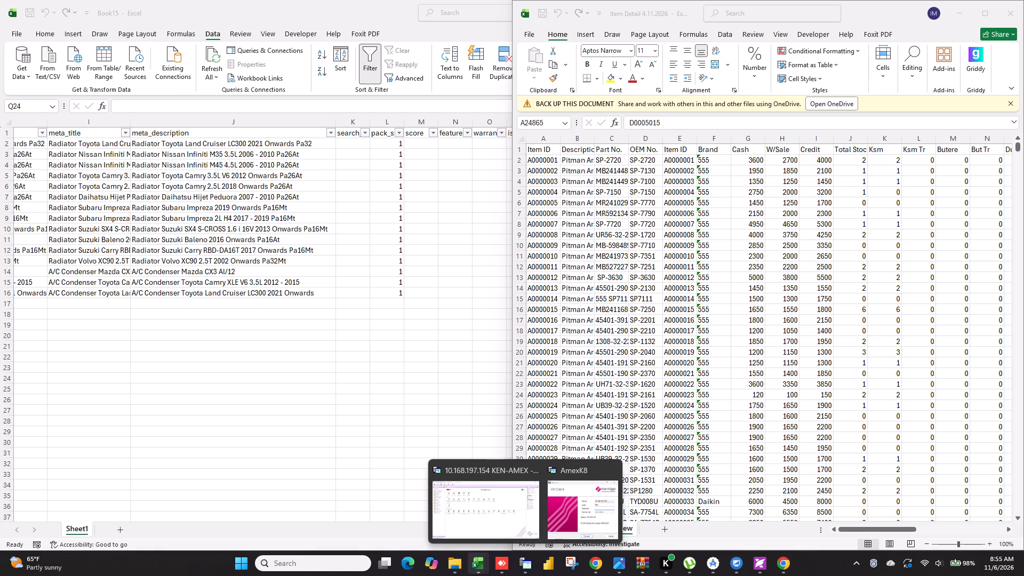
{"action": "left_click", "coordinate": [492, 523]}
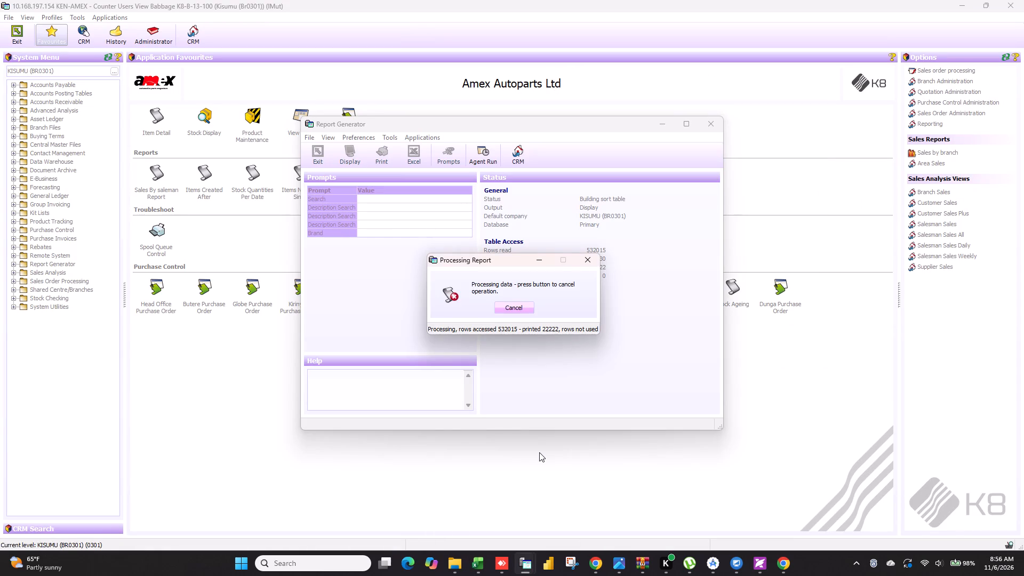
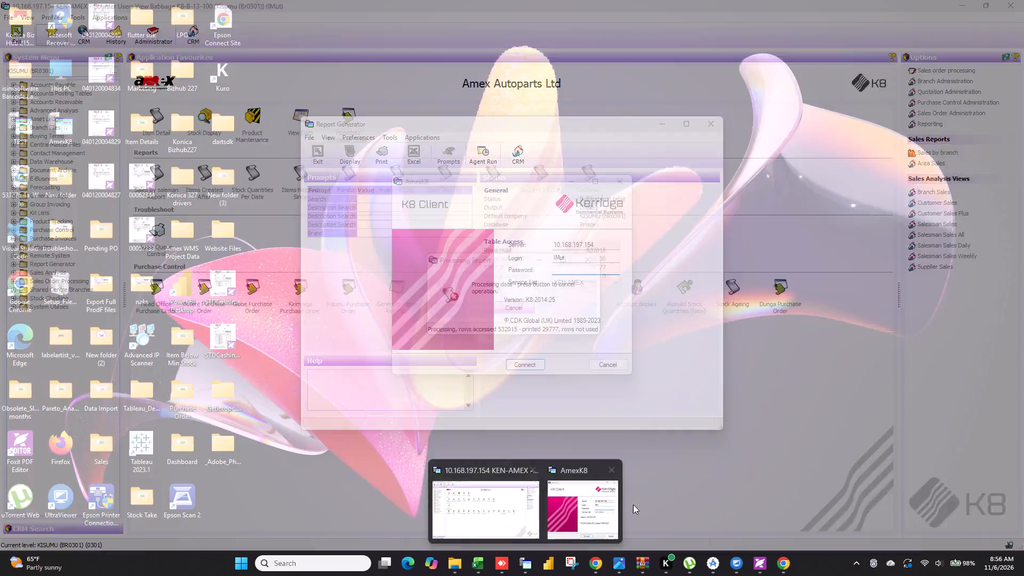
Switch to the AmexK8 sign-in window and enter the account password.
{"action": "left_click_drag", "start_coordinate": [586, 509], "coordinate": [591, 507]}
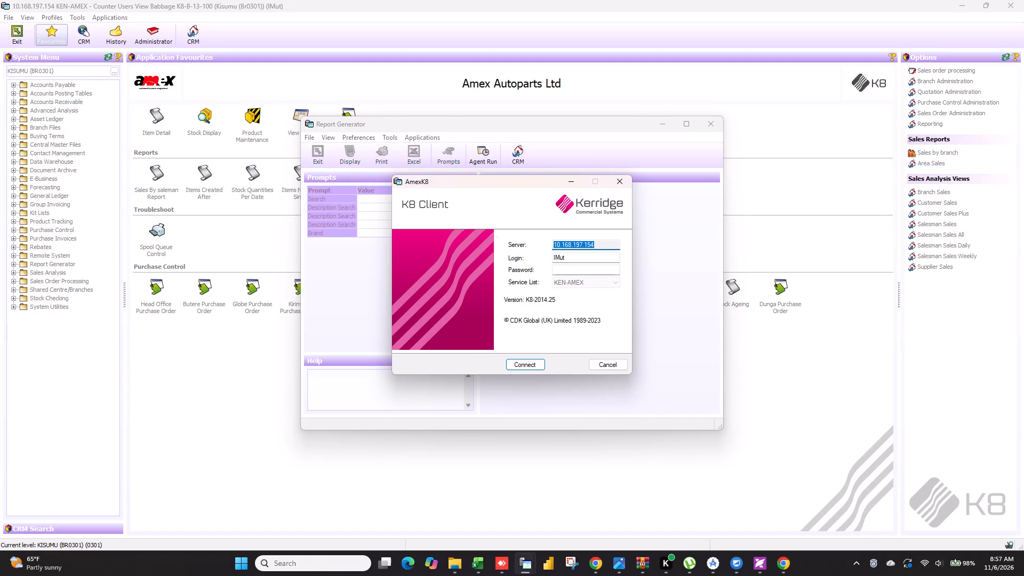
{"action": "left_click", "coordinate": [577, 268]}
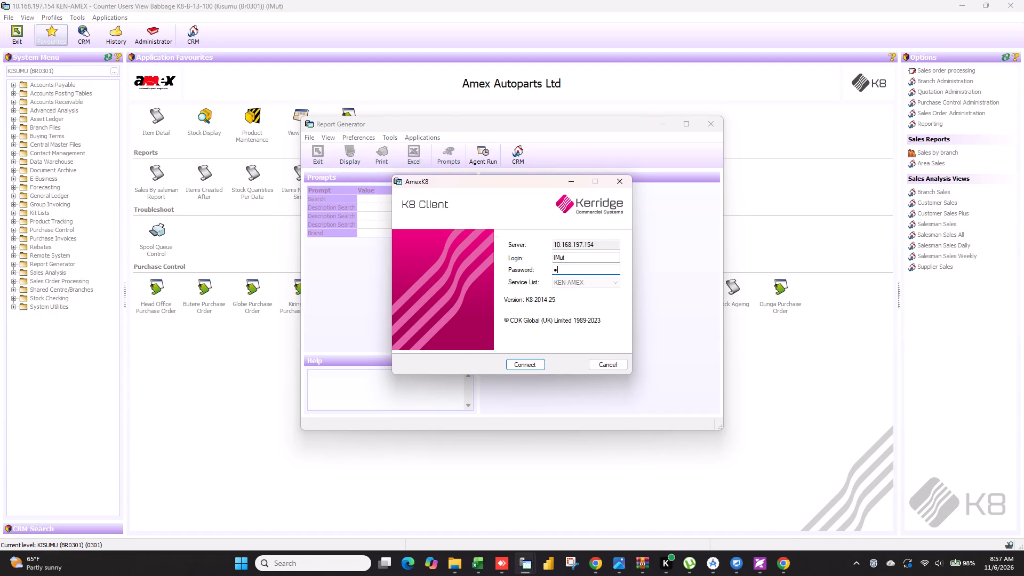
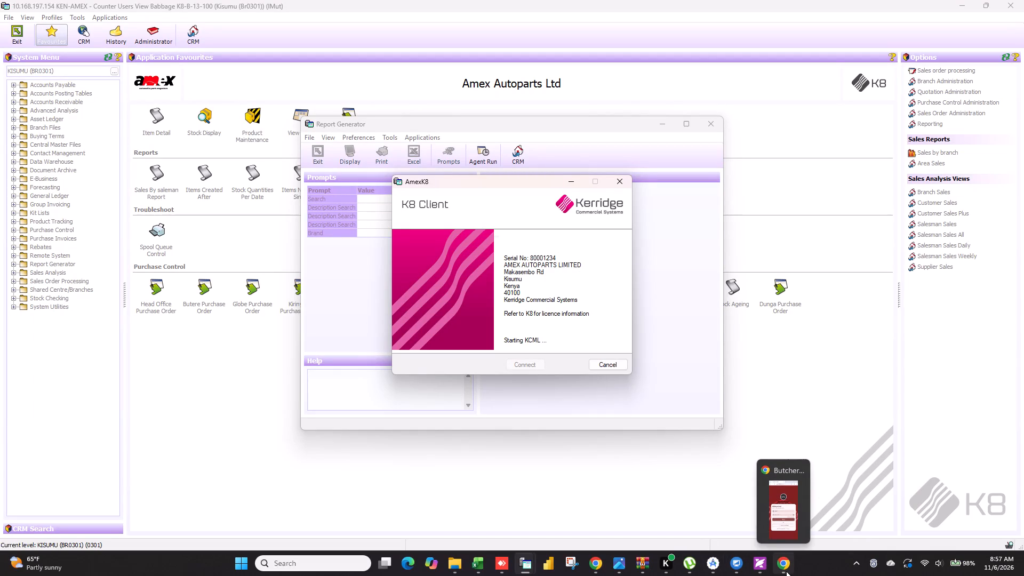
Switch to the Amex website dashboard and reopen the product export page.
{"action": "left_click", "coordinate": [602, 564]}
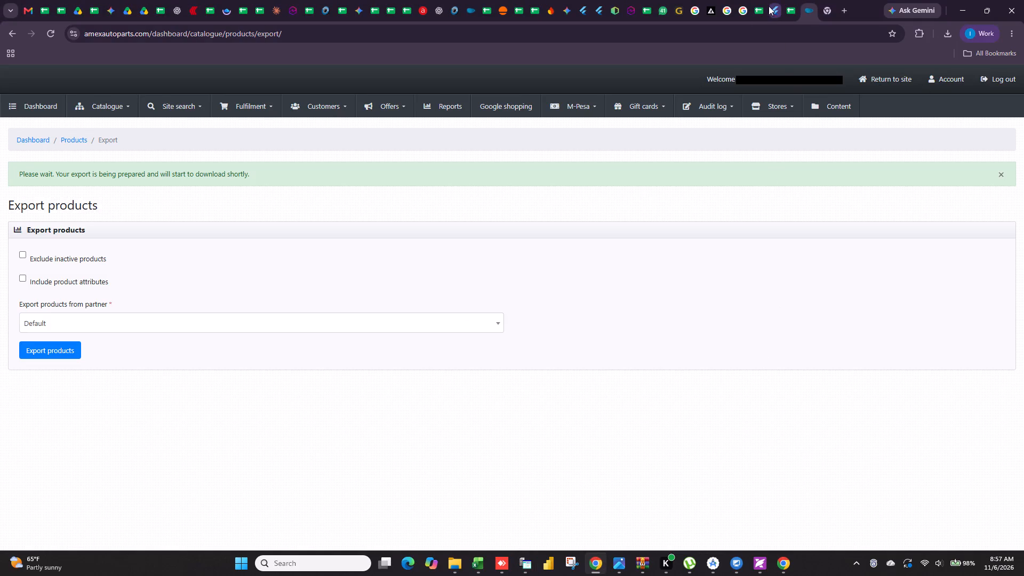
{"action": "left_click", "coordinate": [95, 101]}
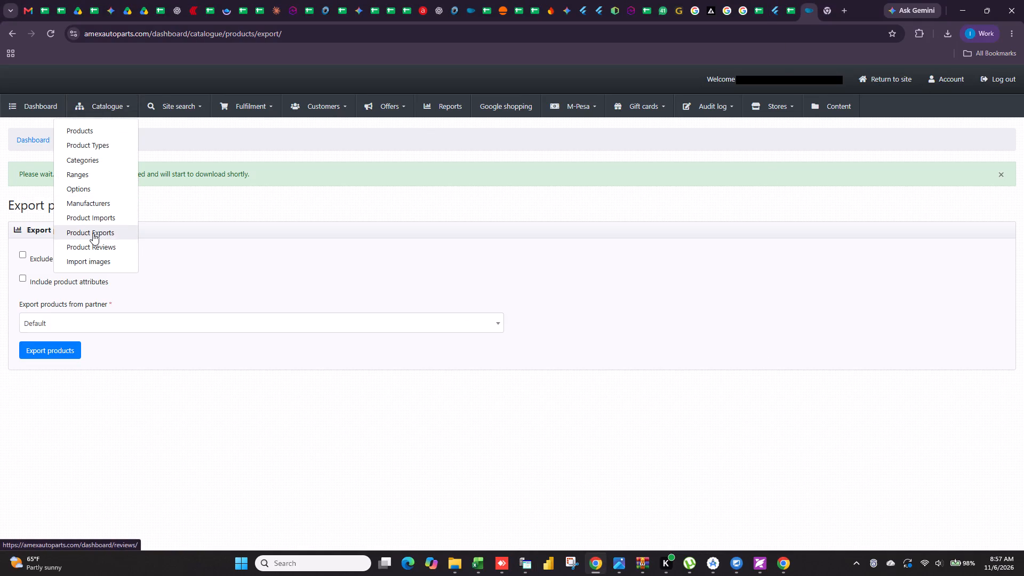
{"action": "left_click", "coordinate": [93, 233]}
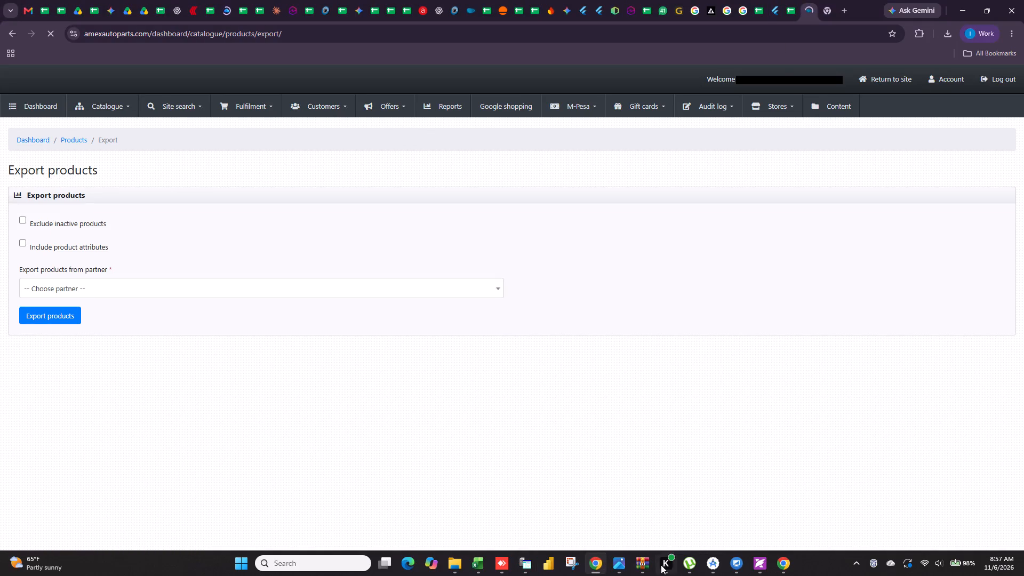
{"action": "left_click", "coordinate": [743, 366]}
{"action": "left_click", "coordinate": [962, 0]}
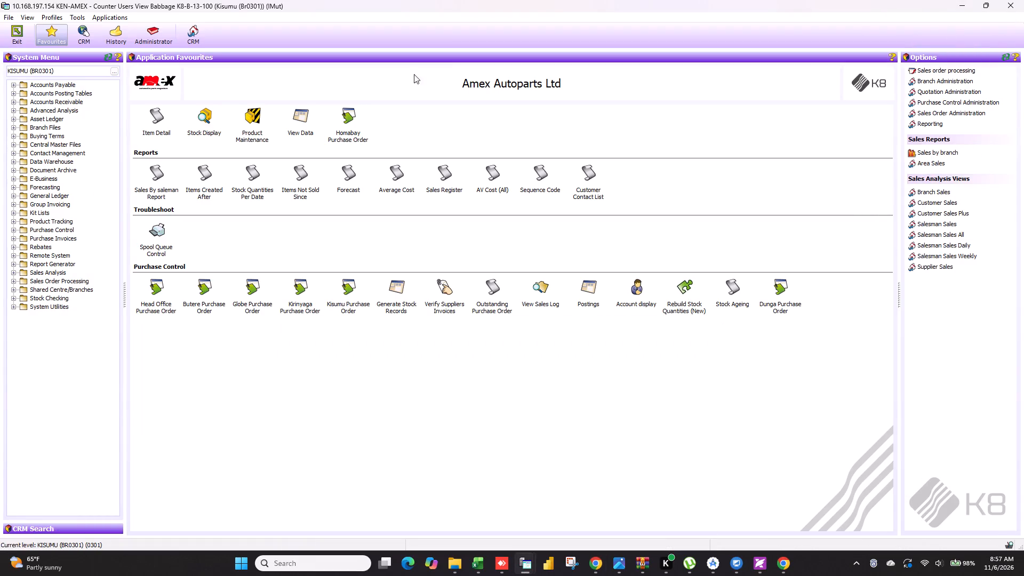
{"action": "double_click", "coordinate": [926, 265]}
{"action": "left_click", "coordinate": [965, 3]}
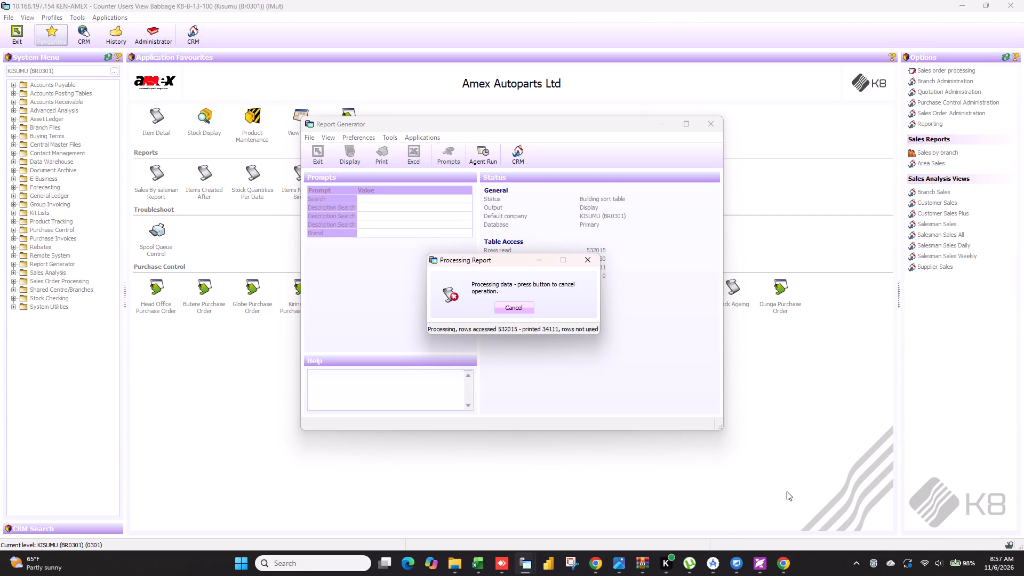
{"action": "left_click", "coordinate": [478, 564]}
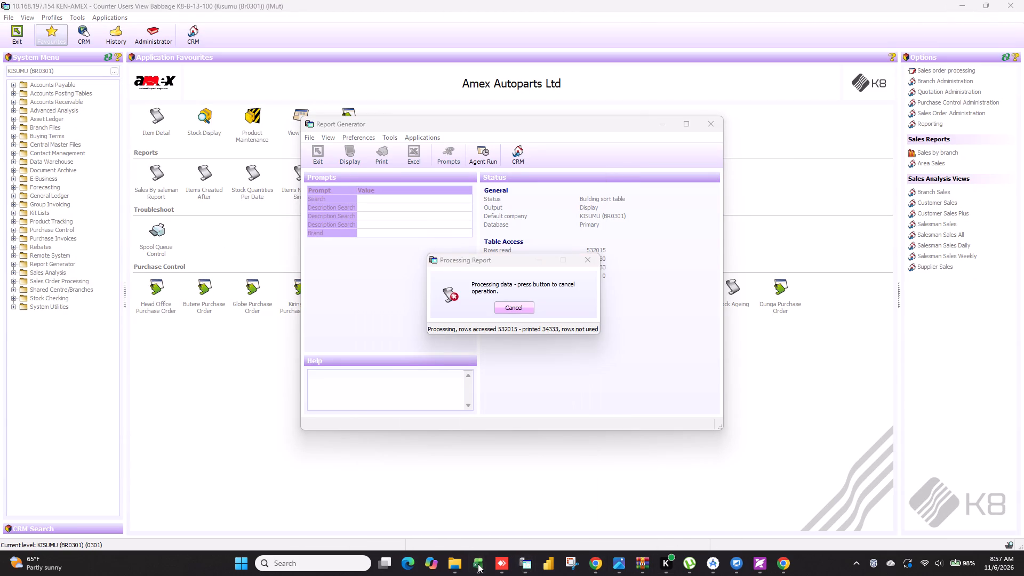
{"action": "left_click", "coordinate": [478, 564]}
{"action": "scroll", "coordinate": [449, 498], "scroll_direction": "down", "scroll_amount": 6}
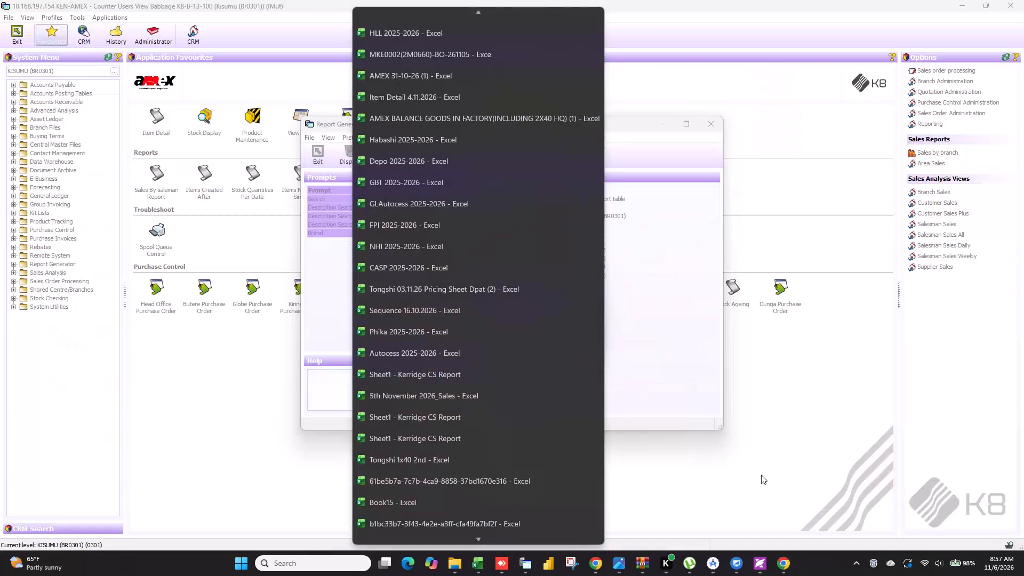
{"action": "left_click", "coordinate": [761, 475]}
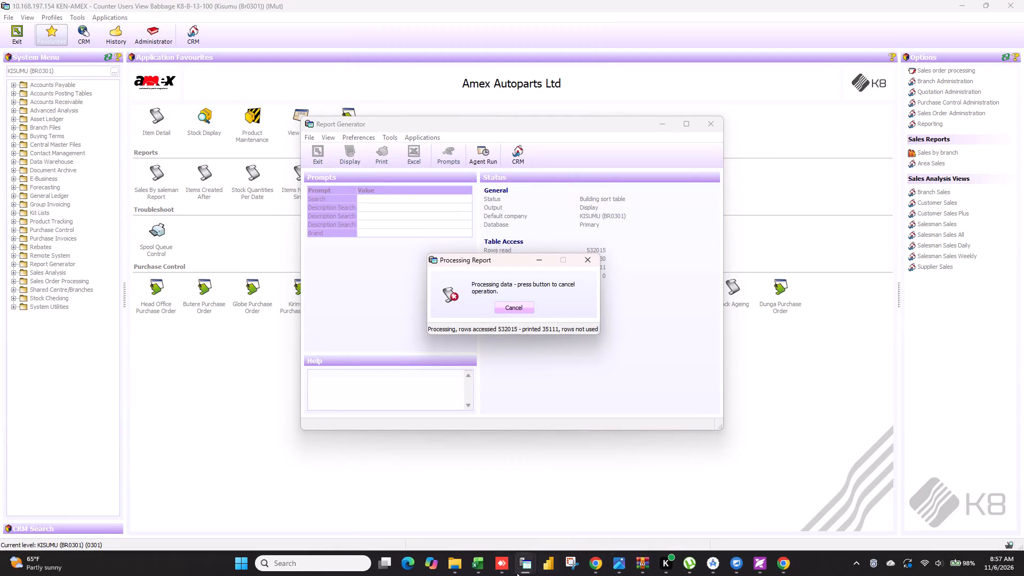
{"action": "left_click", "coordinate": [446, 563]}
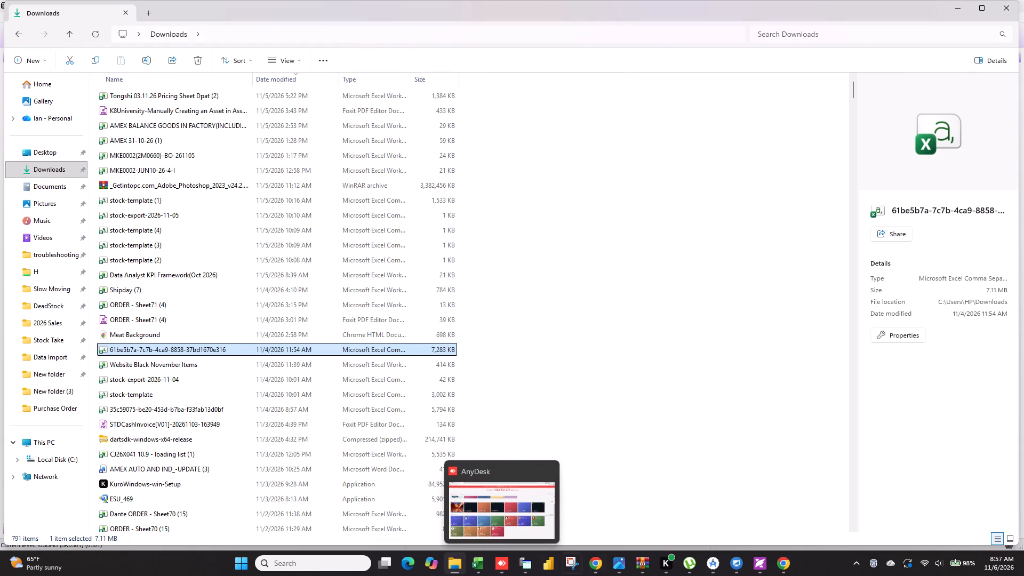
Switch to the Tongshi 1x40 2nd workbook and open its code list on Sheet1.
{"action": "left_click", "coordinate": [477, 565]}
{"action": "scroll", "coordinate": [492, 526], "scroll_direction": "down", "scroll_amount": 10}
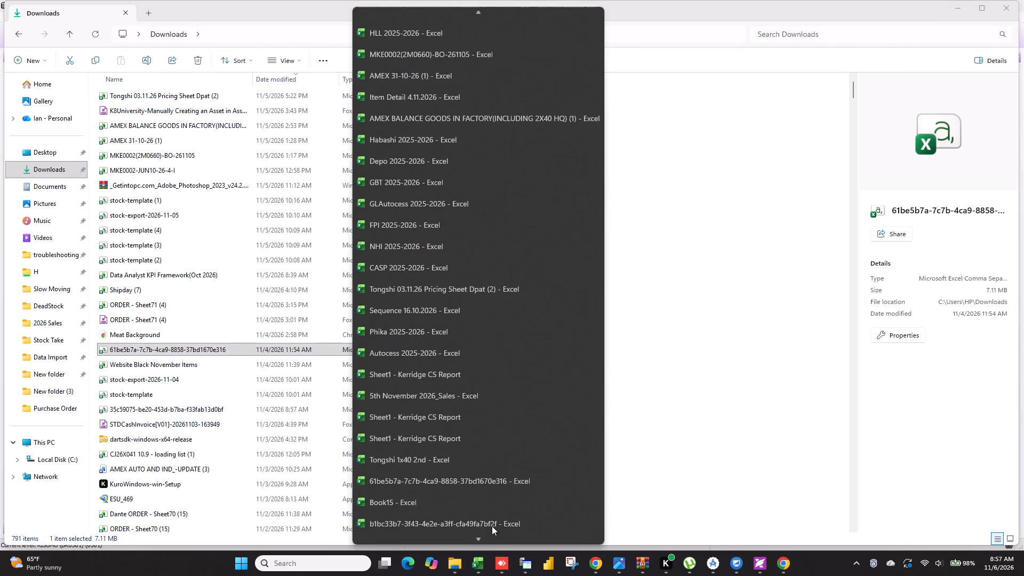
{"action": "scroll", "coordinate": [492, 526], "scroll_direction": "down", "scroll_amount": 3}
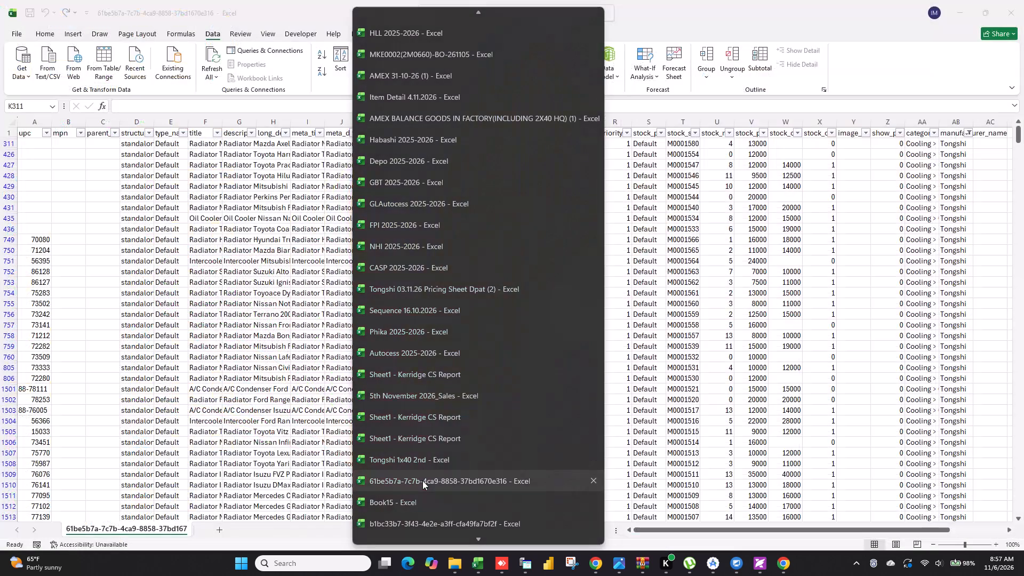
{"action": "left_click", "coordinate": [421, 459]}
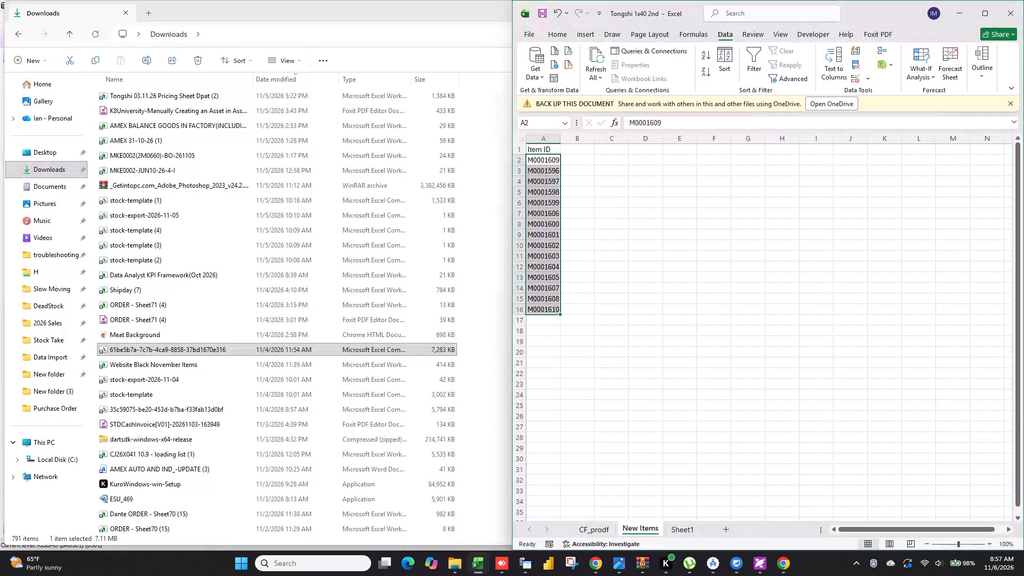
{"action": "left_click", "coordinate": [687, 524]}
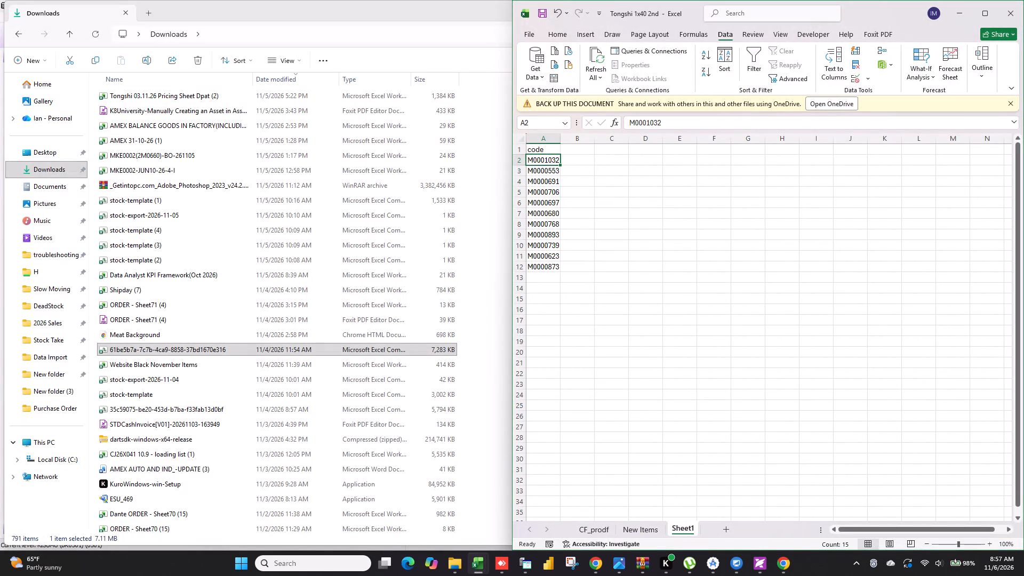
{"action": "left_click", "coordinate": [633, 346]}
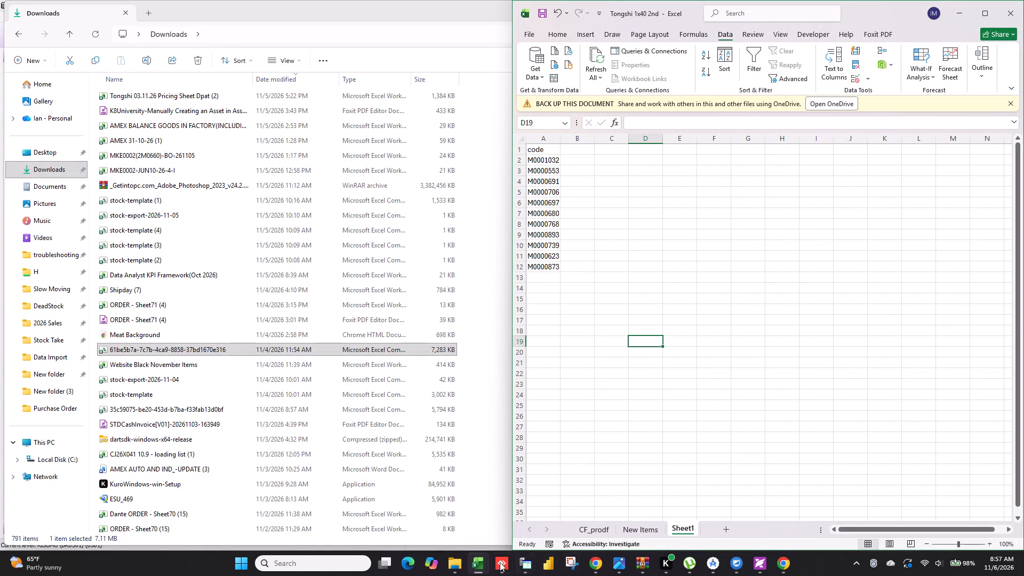
In the b1bc33b7 product export workbook, insert an empty column before stock_num_in_stock.
{"action": "scroll", "coordinate": [163, 142], "scroll_direction": "up", "scroll_amount": 6}
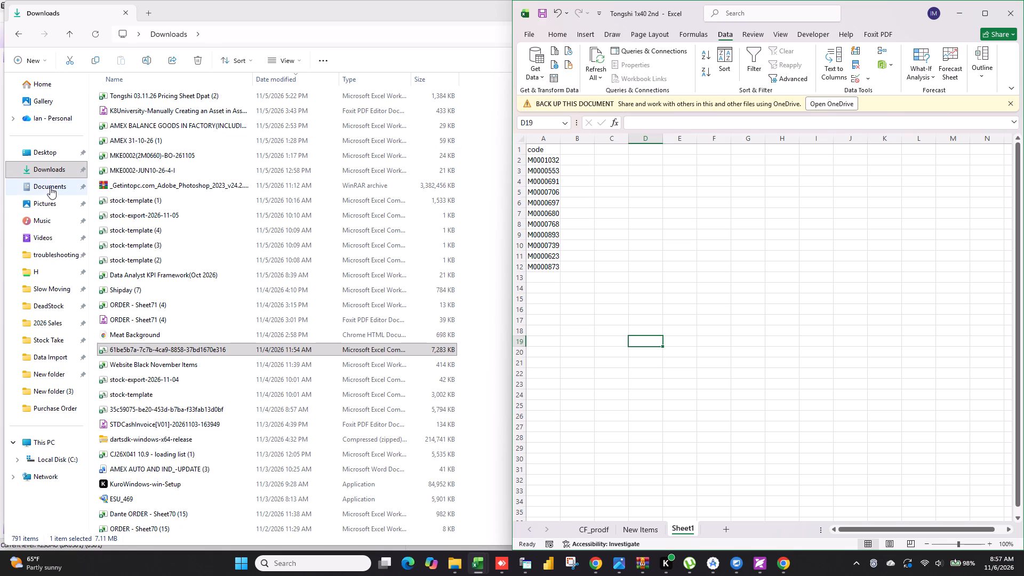
{"action": "double_click", "coordinate": [54, 172]}
{"action": "scroll", "coordinate": [134, 158], "scroll_direction": "up", "scroll_amount": 5}
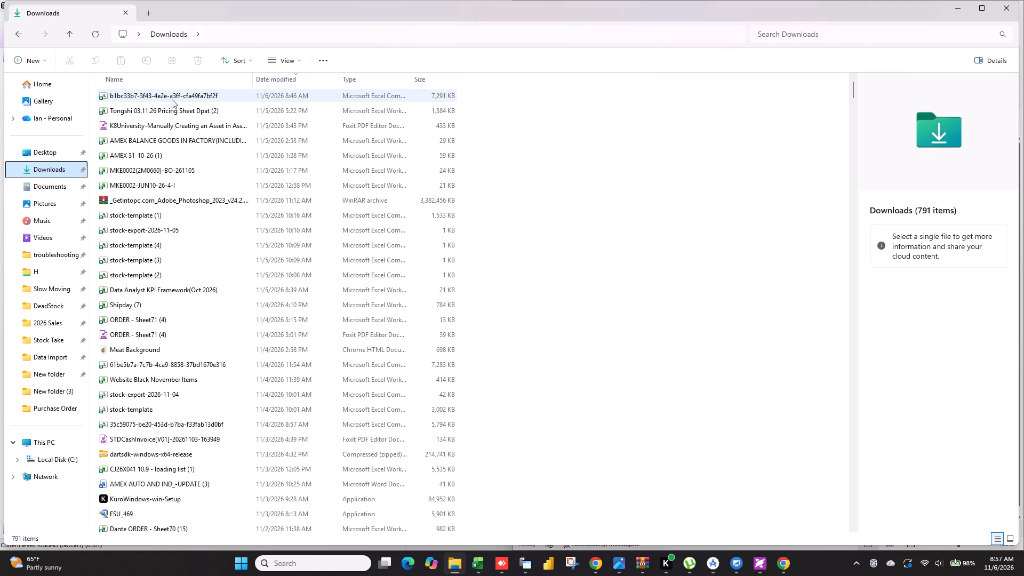
{"action": "left_click", "coordinate": [478, 563]}
{"action": "scroll", "coordinate": [459, 525], "scroll_direction": "down", "scroll_amount": 6}
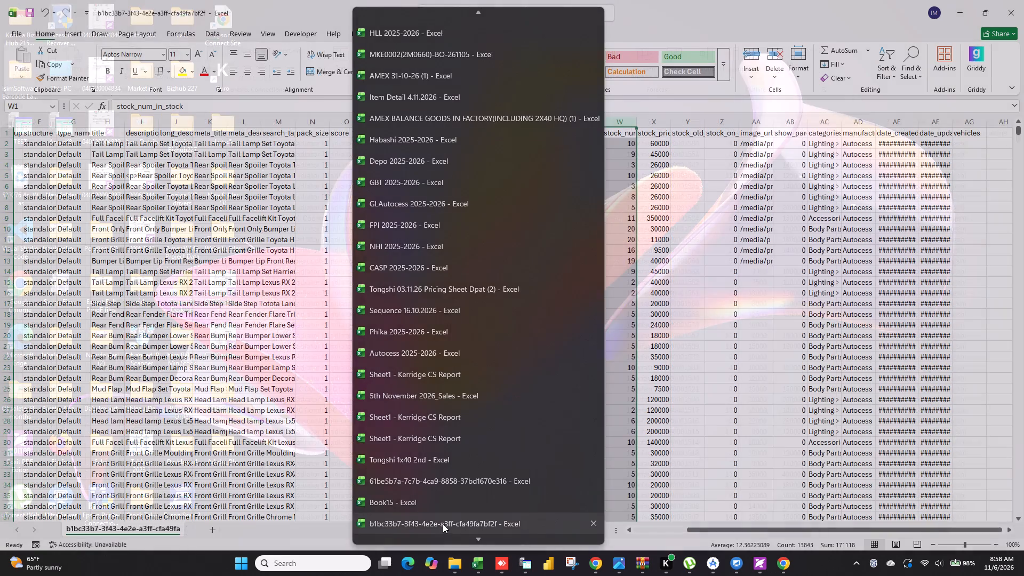
{"action": "left_click", "coordinate": [443, 524]}
{"action": "left_click", "coordinate": [734, 237]}
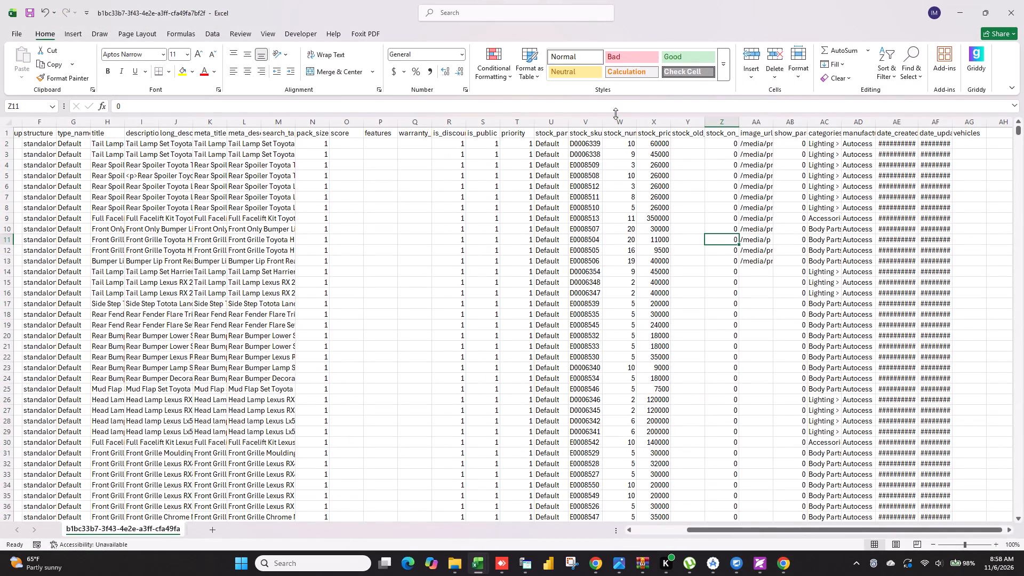
{"action": "right_click", "coordinate": [622, 119]}
{"action": "left_click", "coordinate": [661, 221]}
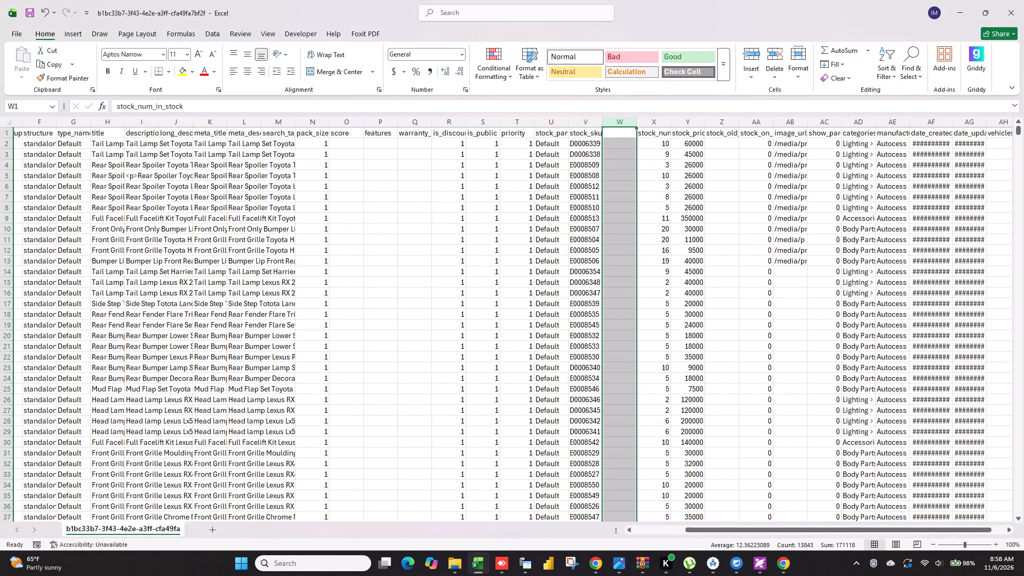
In the new column, enter =VLOOKUP(V2,'[Tongshi 1x40 2nd.xlsx]Sheet1'!$A:$A,1,0) from row 2 and fill it down every product row.
{"action": "left_click", "coordinate": [622, 144]}
{"action": "type", "text": "=vl"}
{"action": "key", "text": "Tab"}
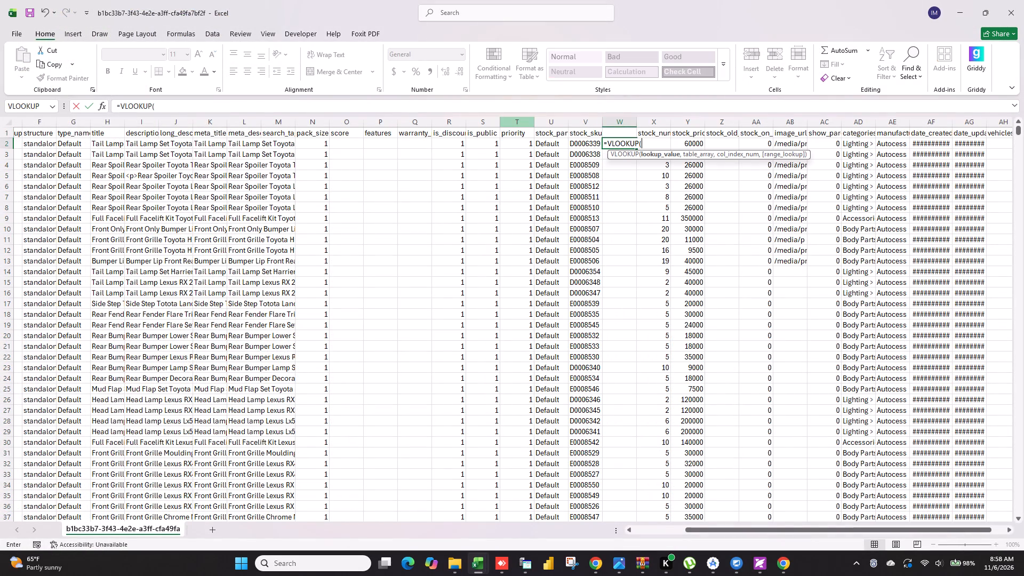
{"action": "left_click", "coordinate": [590, 146]}
{"action": "key", "text": "comma"}
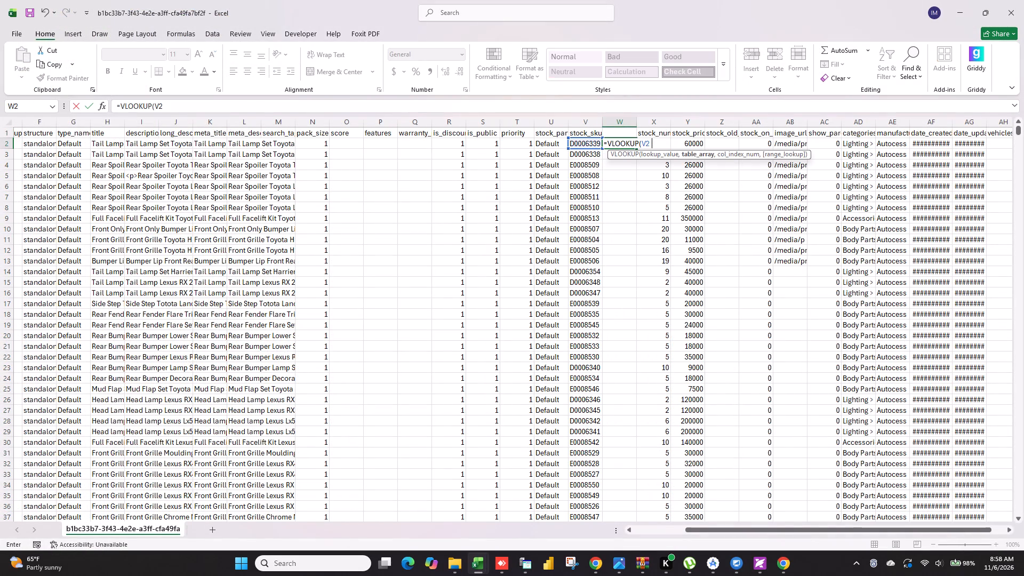
{"action": "key", "text": "alt+Tab"}
{"action": "key", "text": "alt+Tab"}
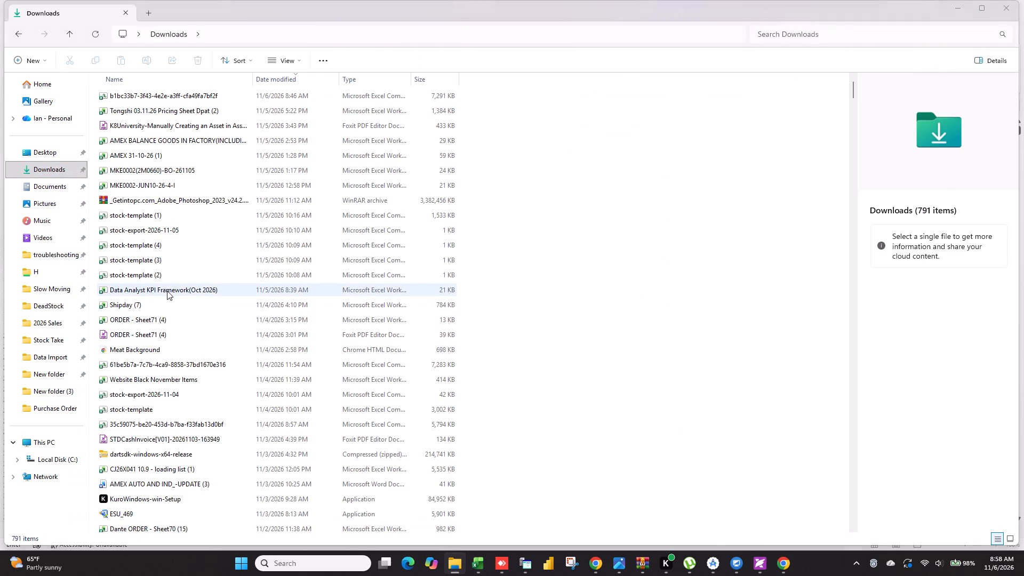
{"action": "key", "text": "alt+Tab"}
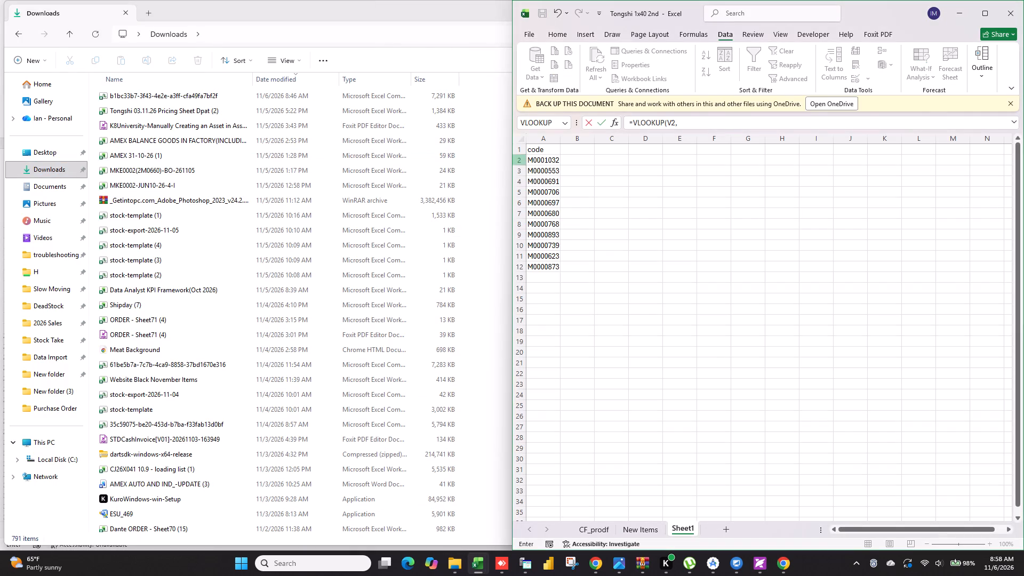
{"action": "left_click", "coordinate": [549, 138]}
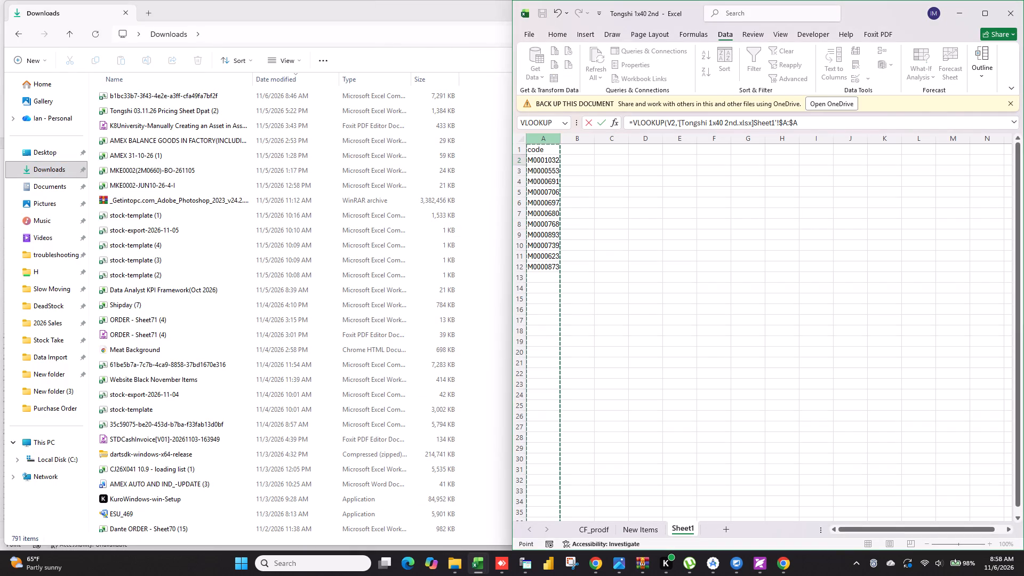
{"action": "type", "text": ",1,0"}
{"action": "key", "text": "Return"}
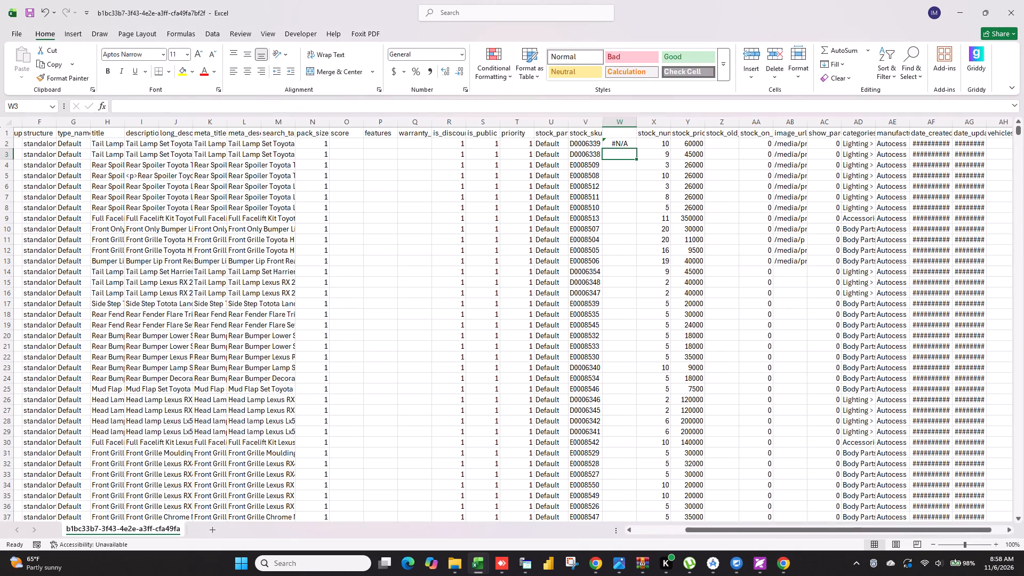
{"action": "left_click", "coordinate": [626, 143]}
{"action": "double_click", "coordinate": [637, 147]}
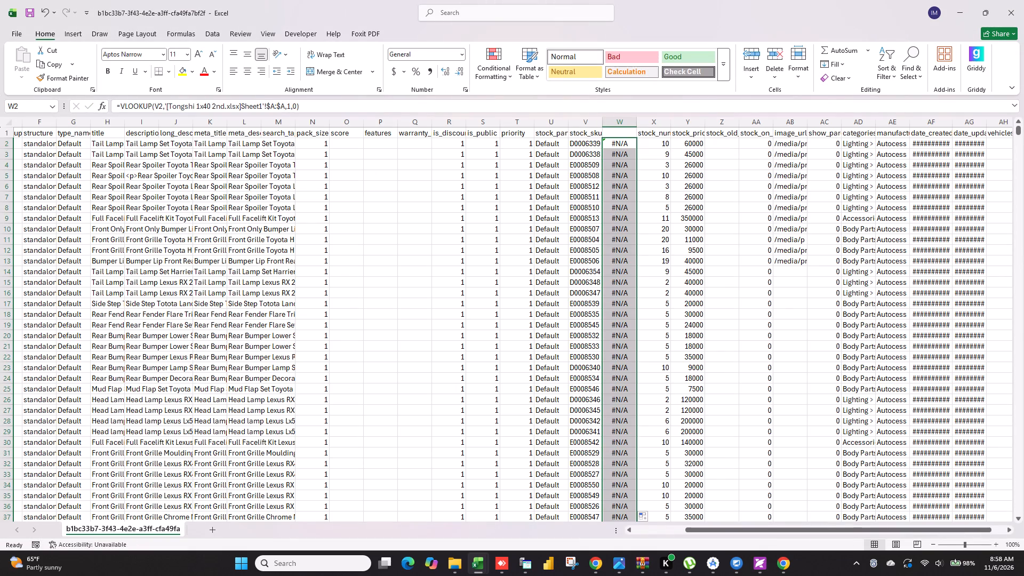
Add filters to the header row and filter the lookup column to exclude #N/A, keeping only the matching item codes.
{"action": "left_click", "coordinate": [630, 132]}
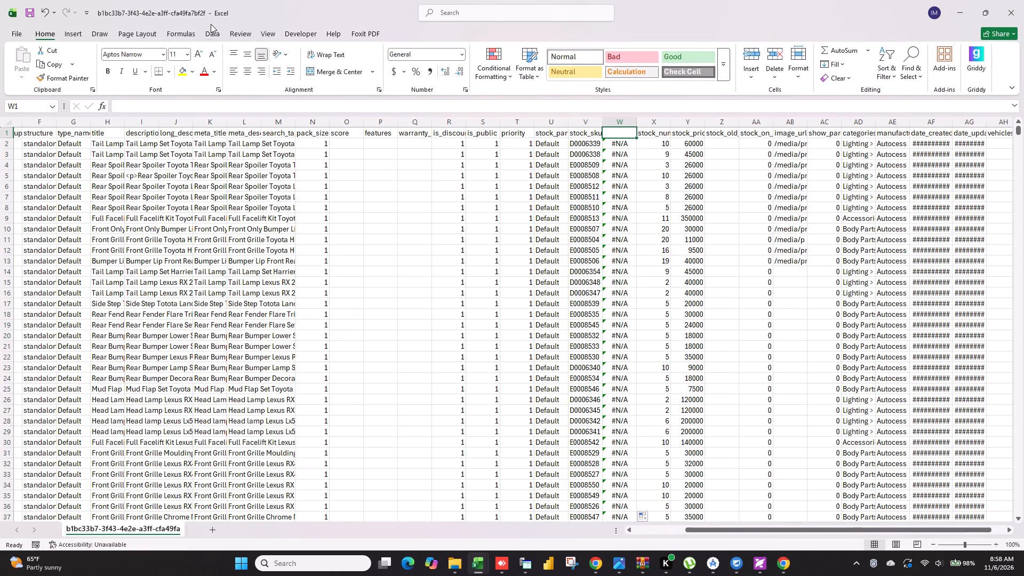
{"action": "left_click", "coordinate": [217, 34]}
{"action": "left_click", "coordinate": [370, 67]}
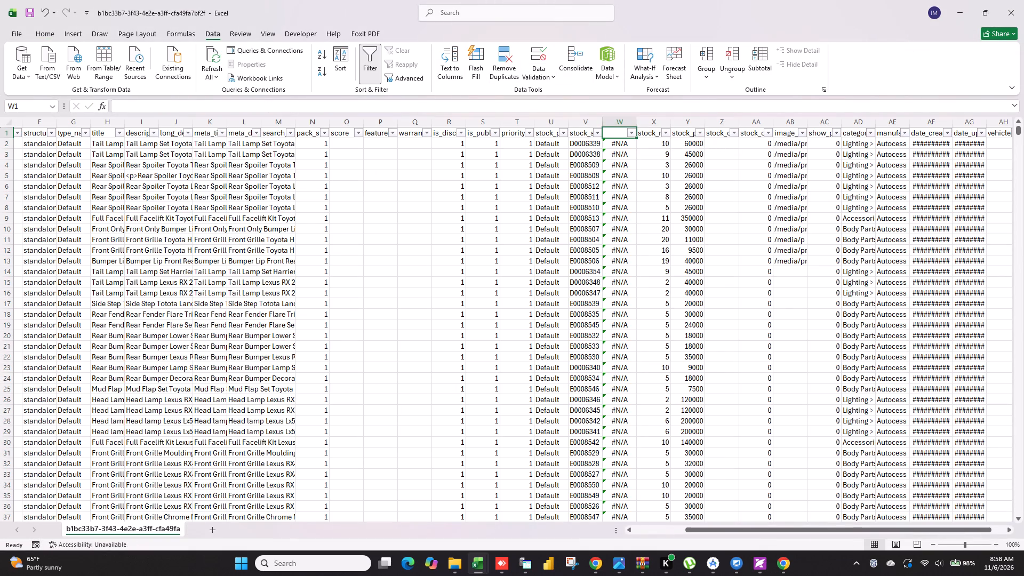
{"action": "left_click", "coordinate": [633, 137]}
{"action": "scroll", "coordinate": [684, 340], "scroll_direction": "down", "scroll_amount": 8}
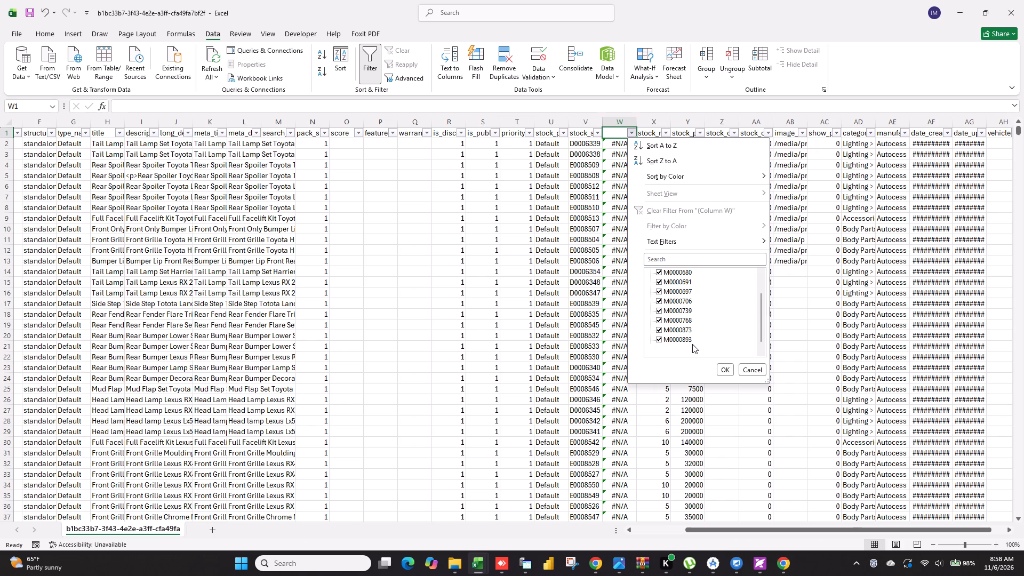
{"action": "left_click", "coordinate": [674, 353]}
{"action": "left_click", "coordinate": [727, 370]}
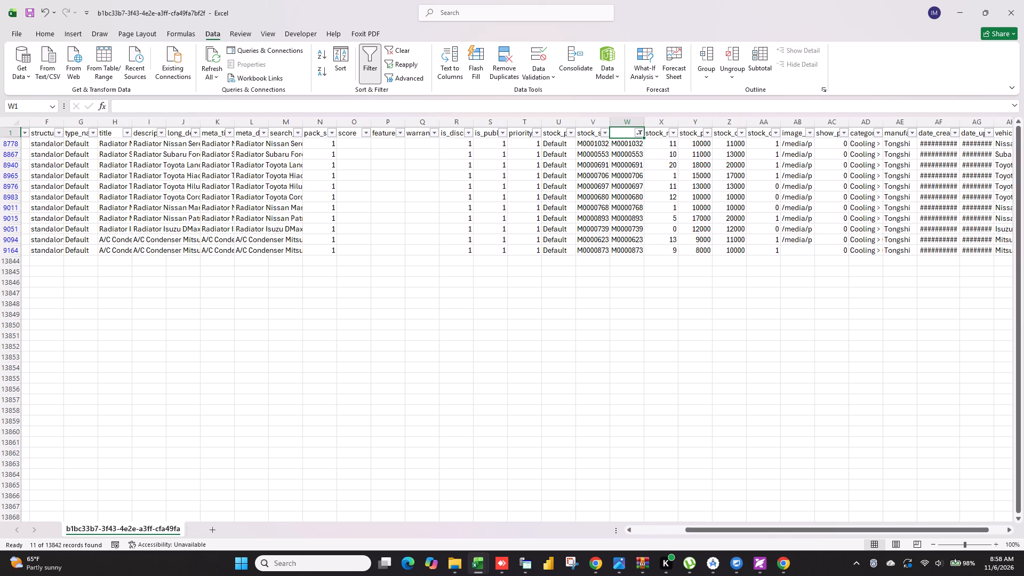
Delete the columns from date_created through AJ, including date_updated and vehicles.
{"action": "left_click_drag", "start_coordinate": [944, 123], "coordinate": [1014, 124]}
{"action": "key", "text": "ctrl+minus"}
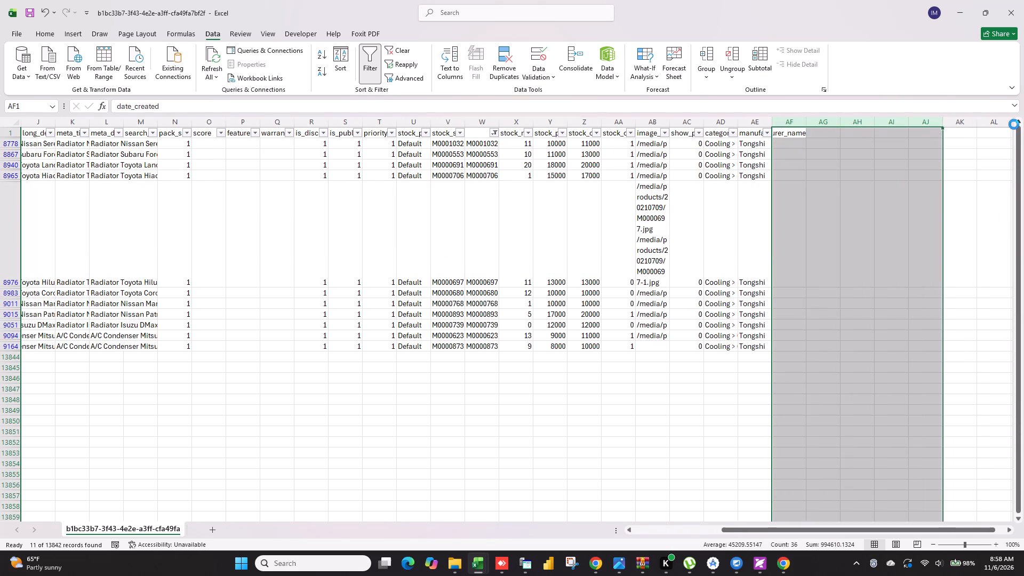
Set the row height of the entire product export sheet to 15.
{"action": "left_click", "coordinate": [13, 123]}
{"action": "left_click", "coordinate": [51, 36]}
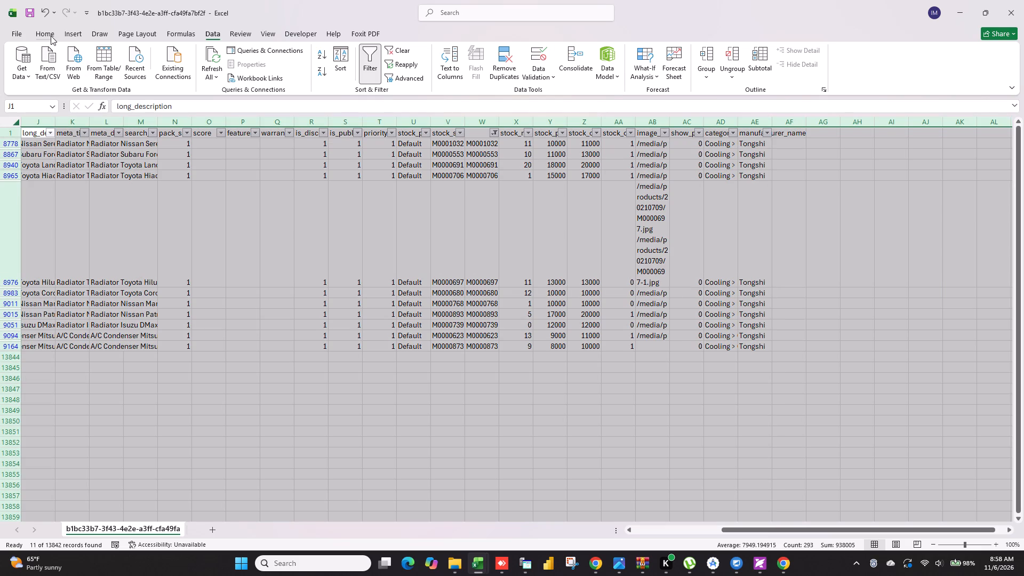
{"action": "left_click", "coordinate": [795, 79]}
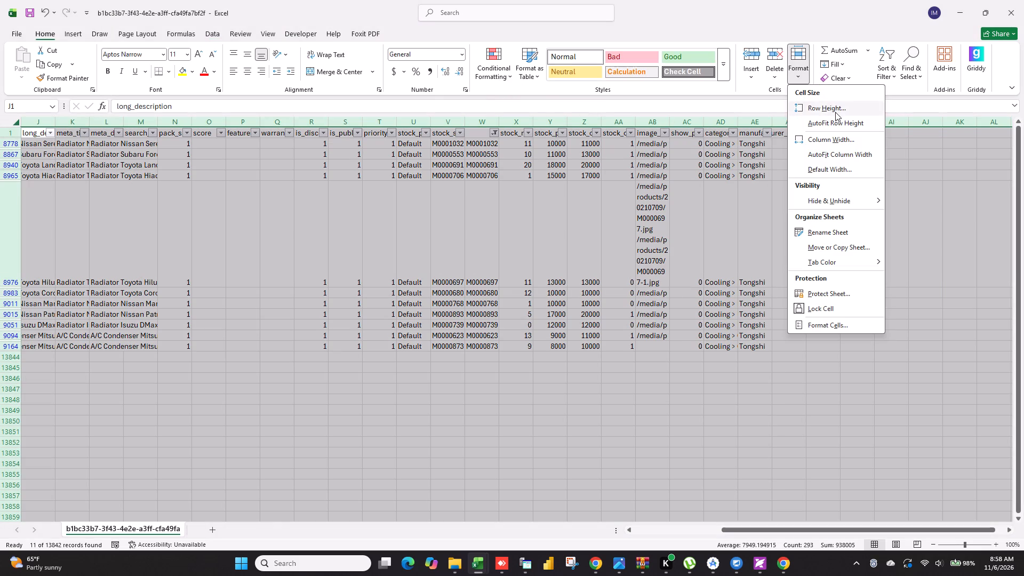
{"action": "left_click", "coordinate": [835, 111]}
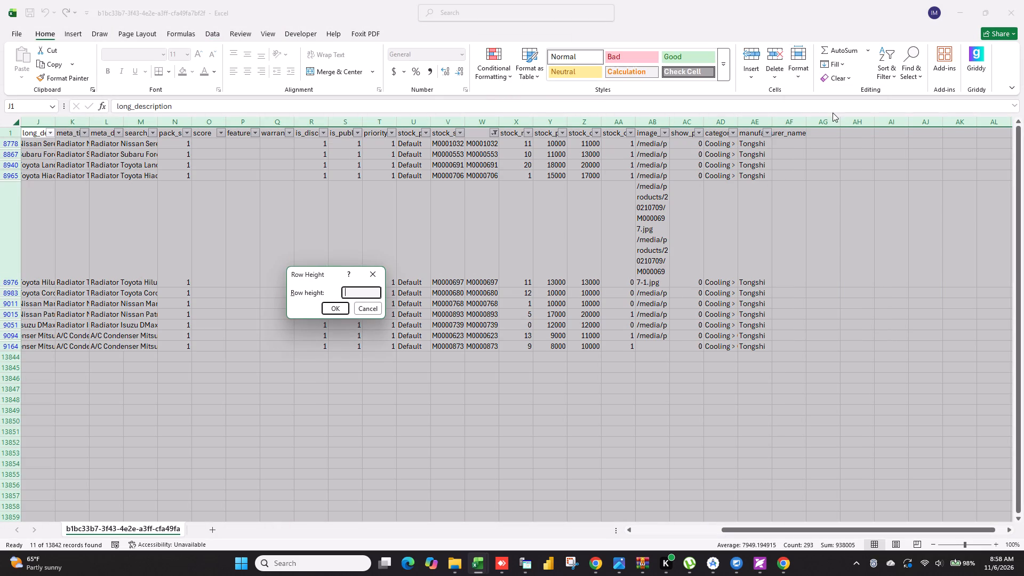
{"action": "type", "text": "15"}
{"action": "key", "text": "Return"}
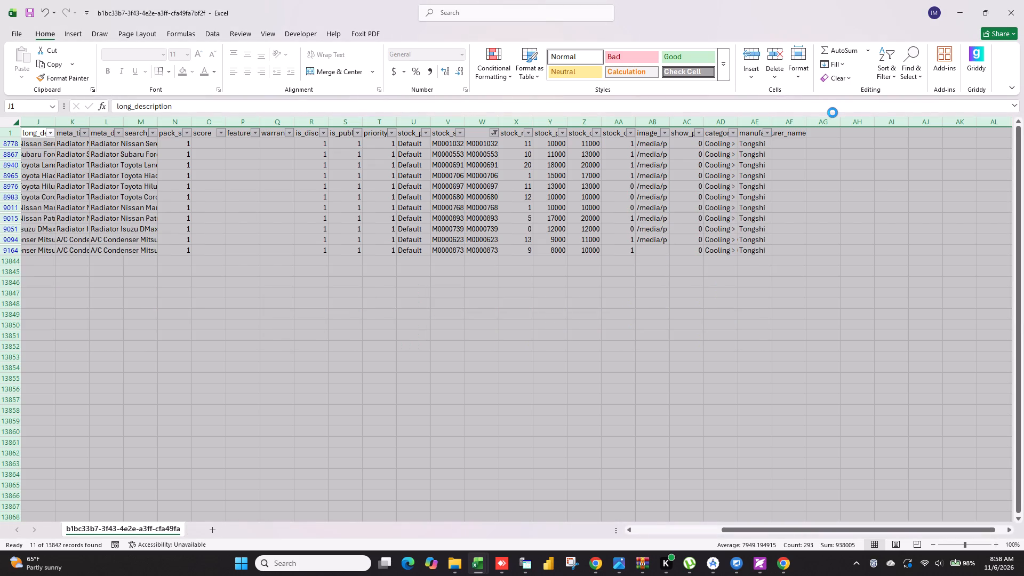
{"action": "left_click", "coordinate": [601, 346]}
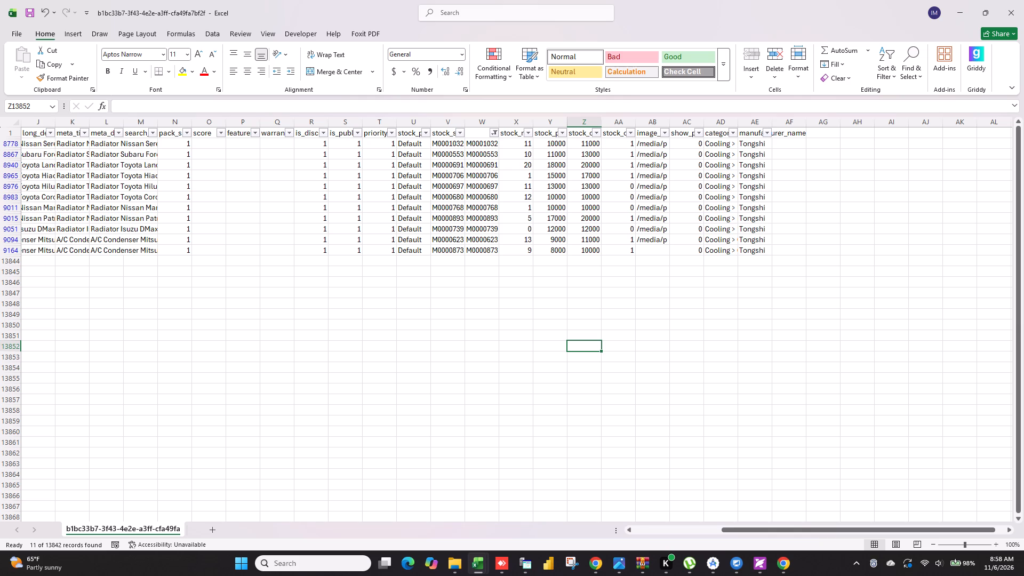
Widen the stock_price and stock_old columns slightly so their headers are easier to read.
{"action": "left_click_drag", "start_coordinate": [570, 123], "coordinate": [582, 122]}
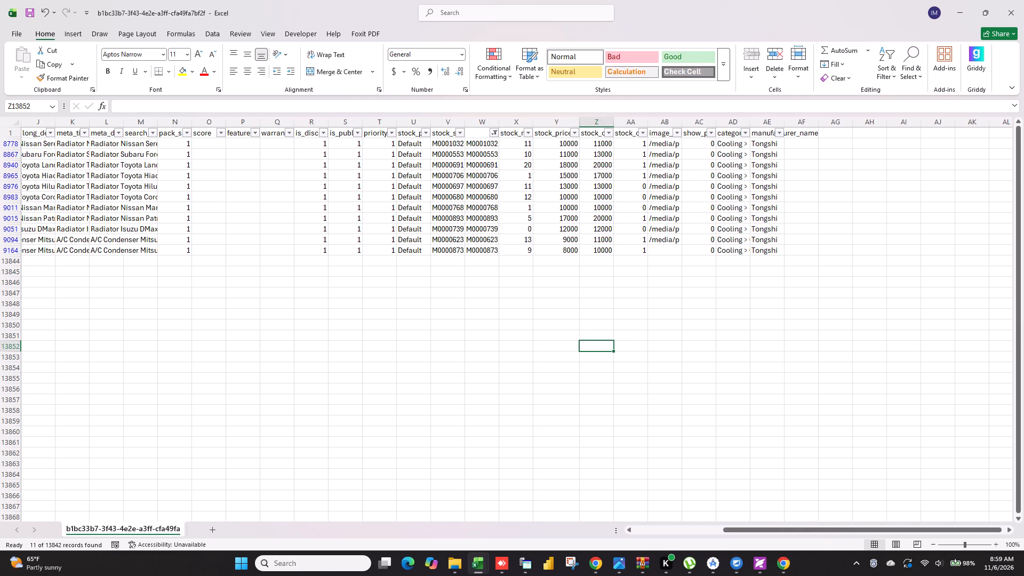
{"action": "left_click_drag", "start_coordinate": [614, 123], "coordinate": [623, 123]}
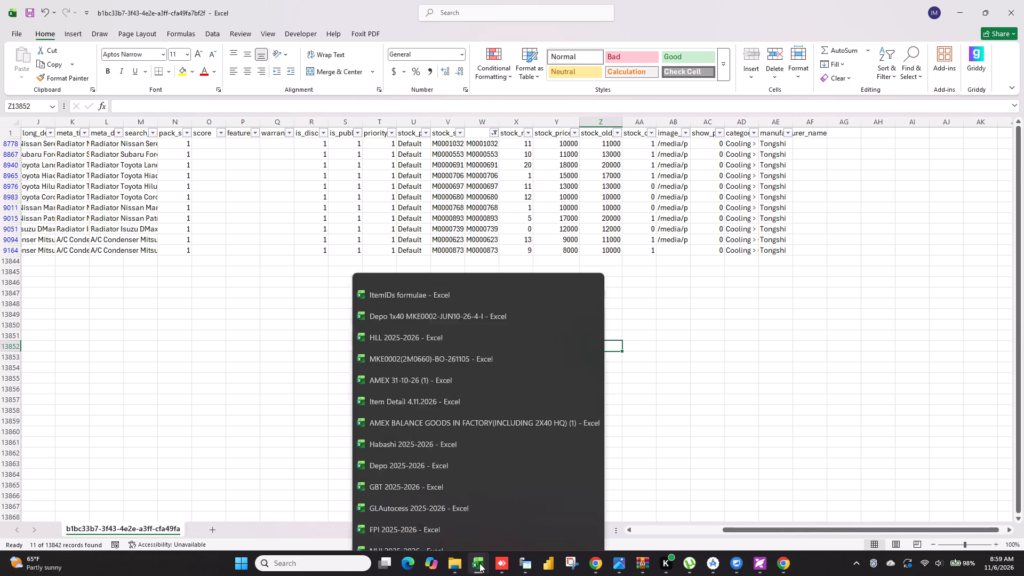
{"action": "left_click", "coordinate": [766, 369]}
Copy code M0001032 from the lookup column and find it in the Item Detail 4.11.2026 workbook to examine its cash price.
{"action": "left_click", "coordinate": [484, 147]}
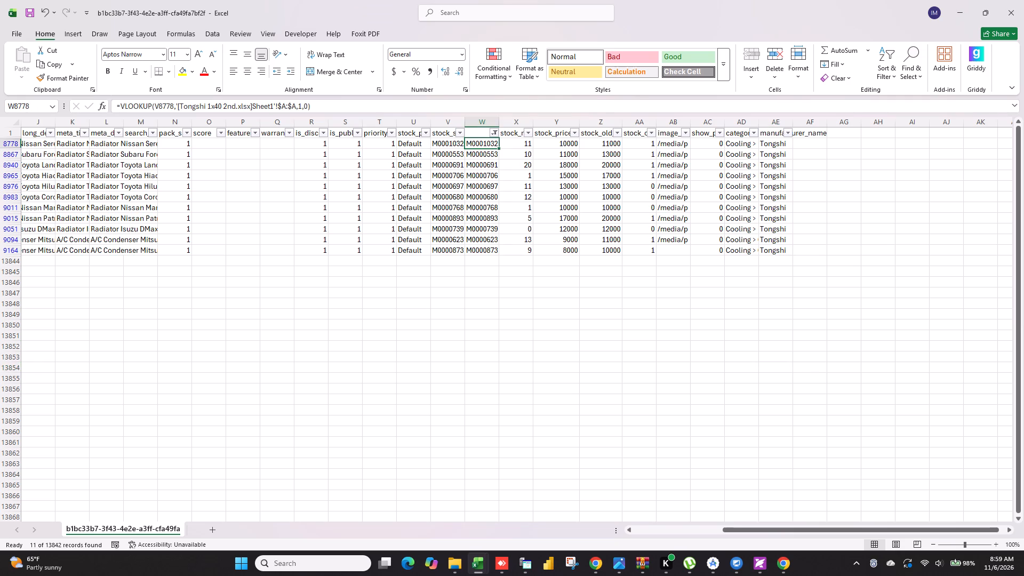
{"action": "key", "text": "ctrl+c"}
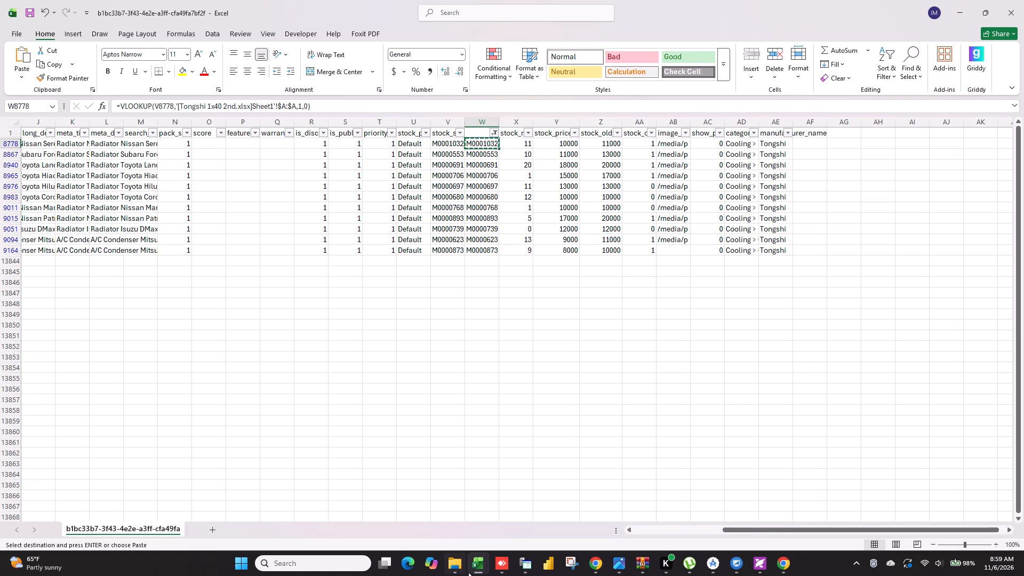
{"action": "left_click", "coordinate": [474, 567]}
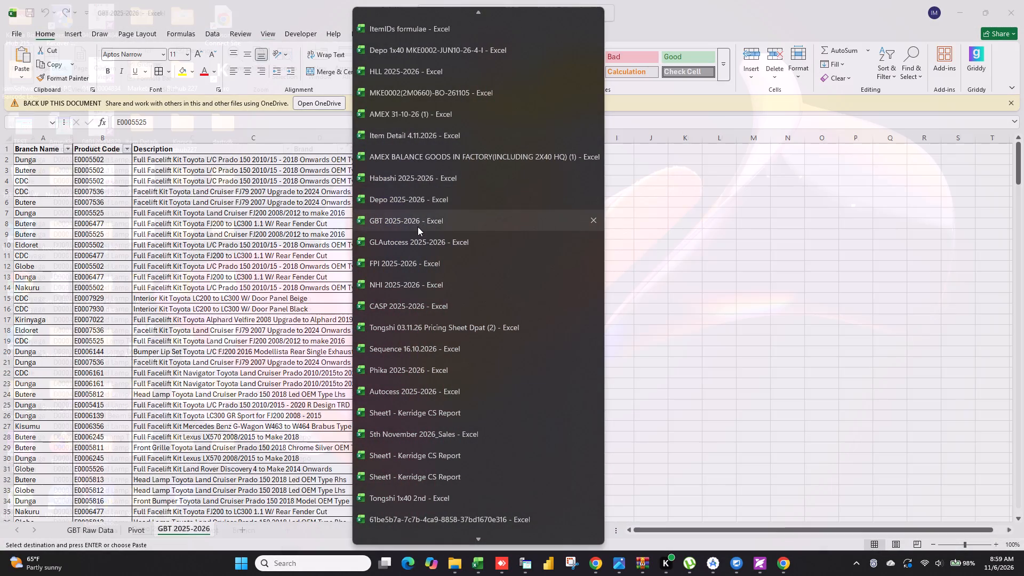
{"action": "left_click", "coordinate": [422, 135]}
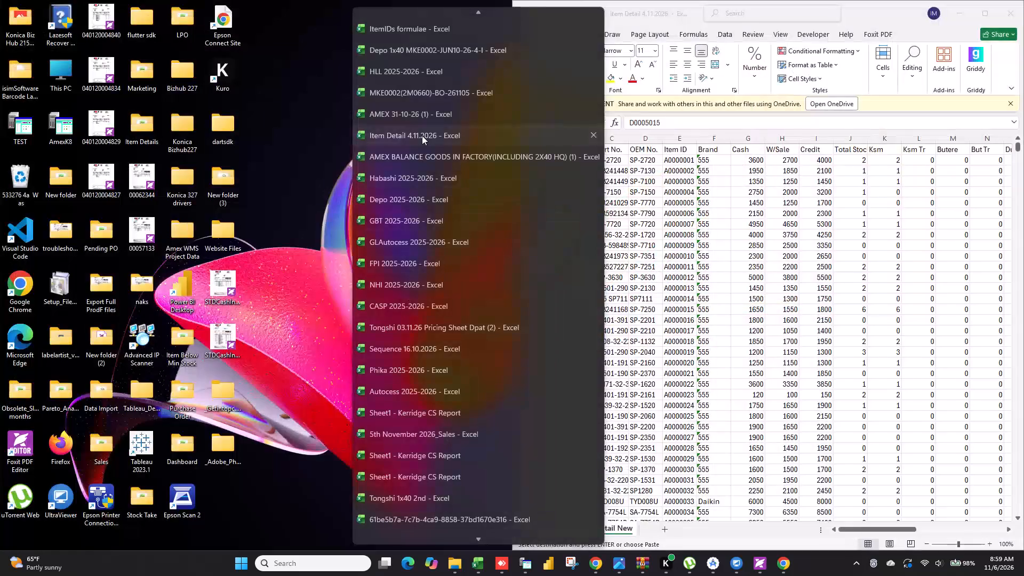
{"action": "left_click", "coordinate": [603, 339]}
{"action": "key", "text": "ctrl+f"}
{"action": "key", "text": "ctrl+v"}
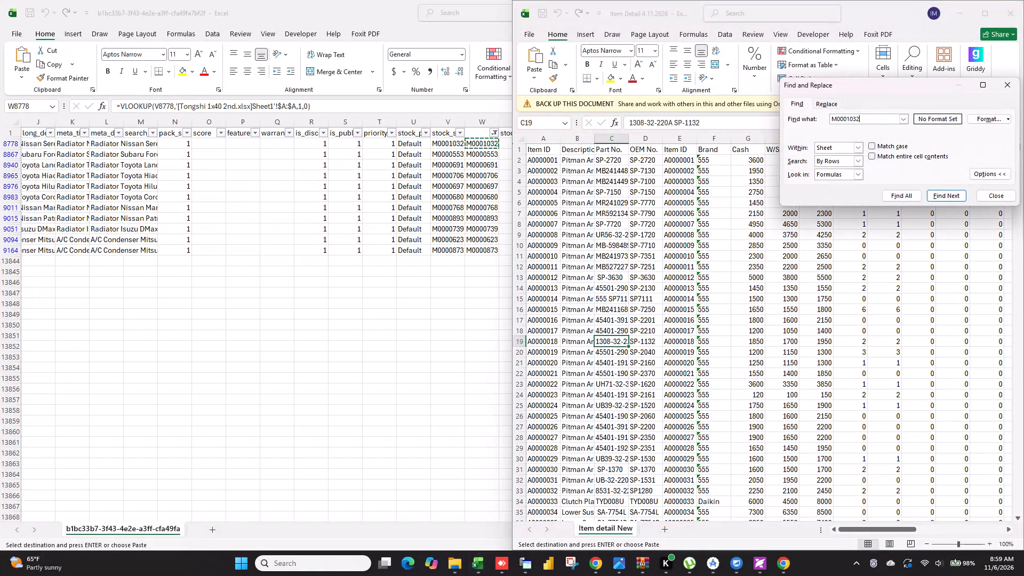
{"action": "left_click", "coordinate": [951, 197]}
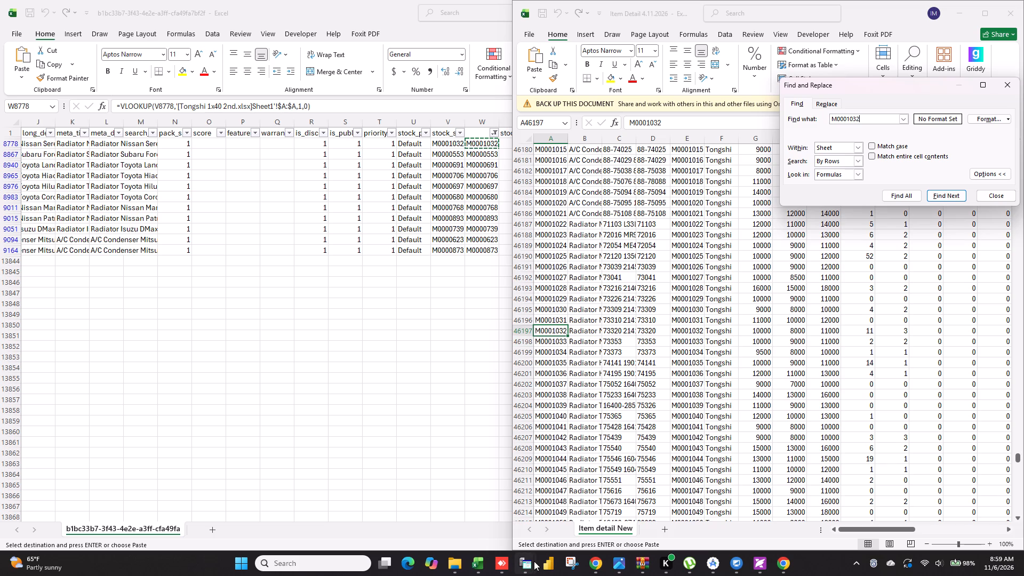
{"action": "left_click", "coordinate": [461, 558]}
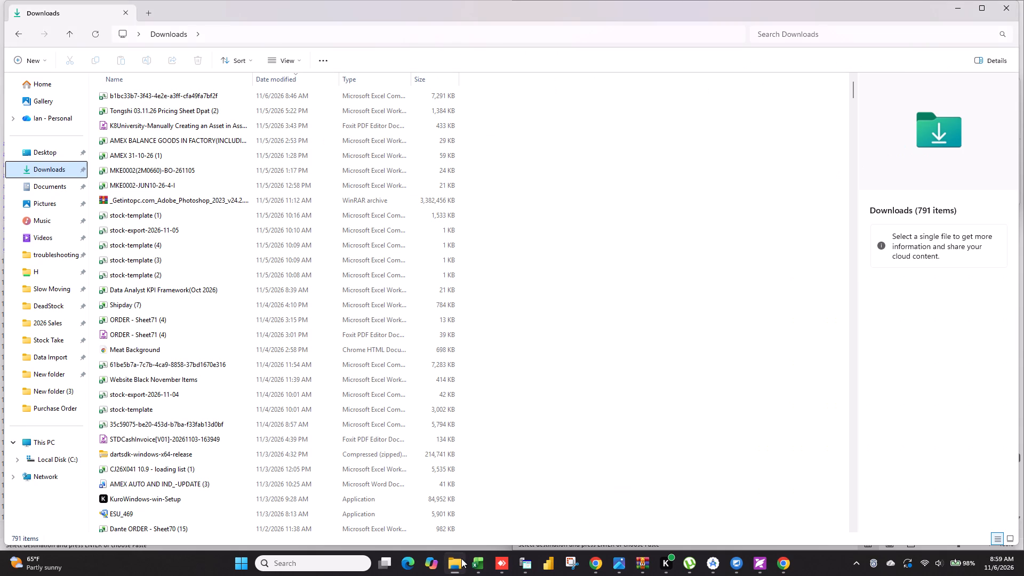
{"action": "left_click", "coordinate": [461, 558]}
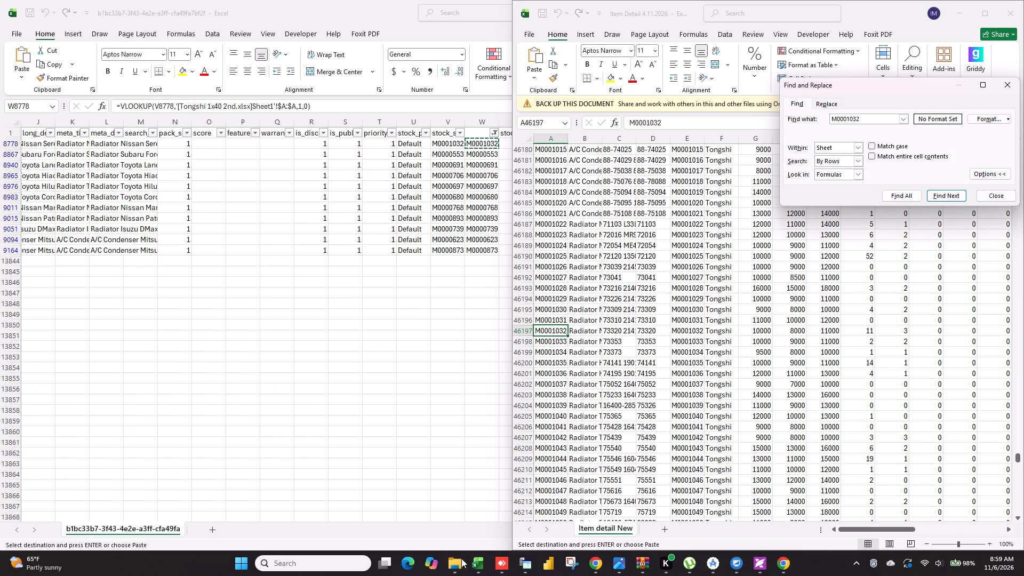
{"action": "left_click", "coordinate": [761, 331]}
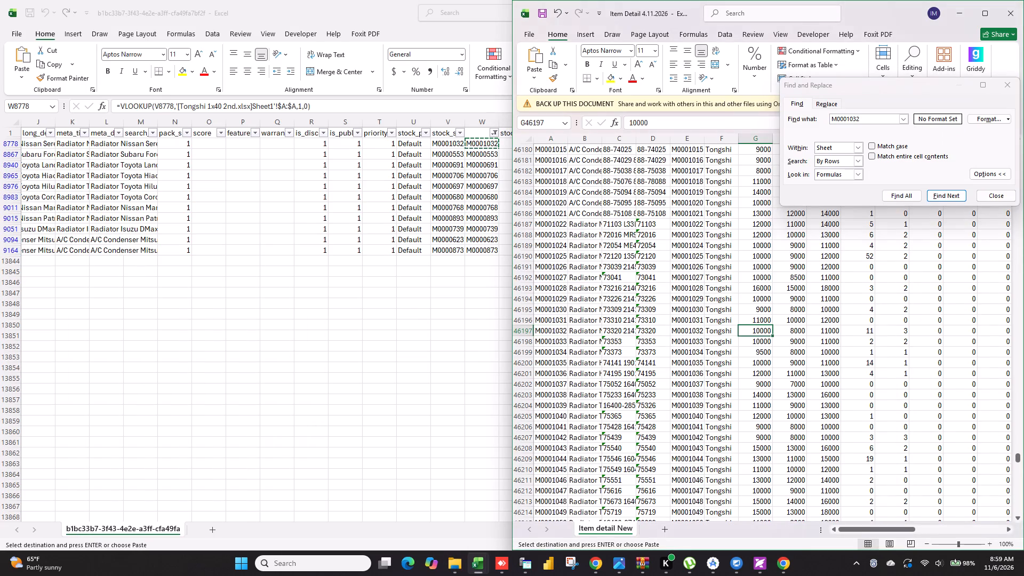
{"action": "left_click", "coordinate": [388, 362]}
{"action": "key", "text": "alt+Tab"}
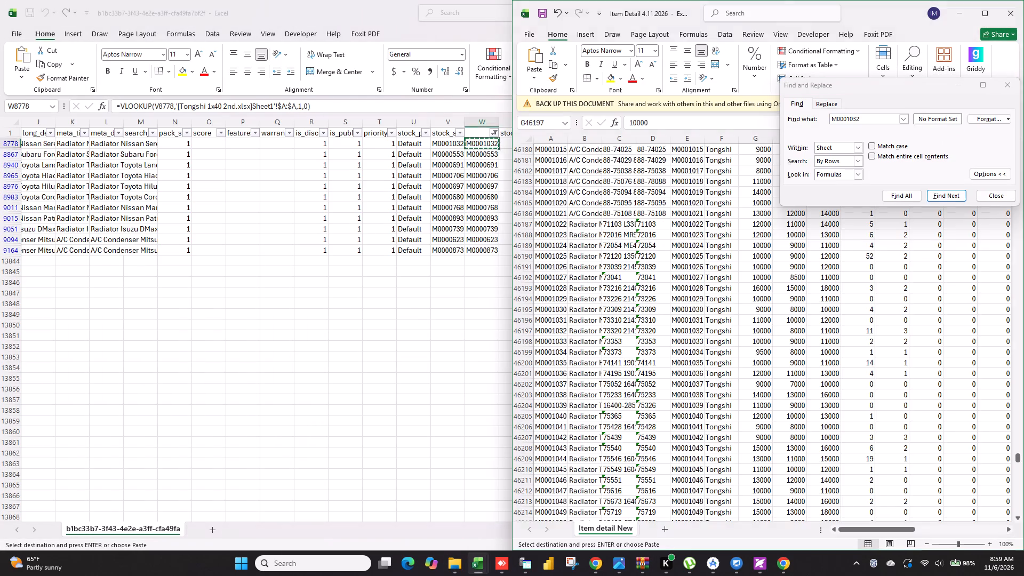
In the Tongshi 1x40 2nd workbook, clear the filter on the CF_prodf sheet and find item M0001032.
{"action": "left_click", "coordinate": [559, 331]}
{"action": "key", "text": "ctrl+c"}
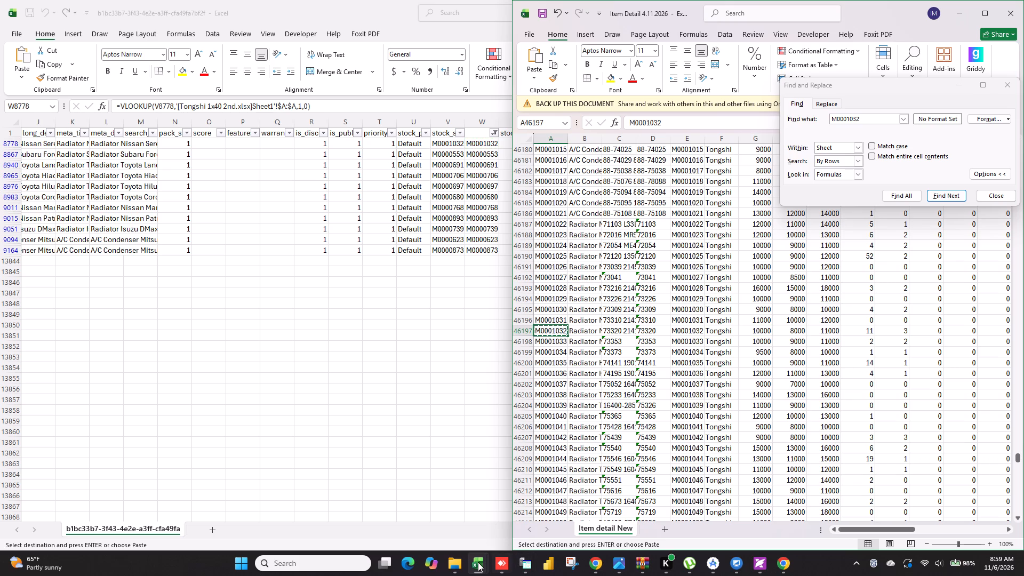
{"action": "left_click", "coordinate": [420, 502]}
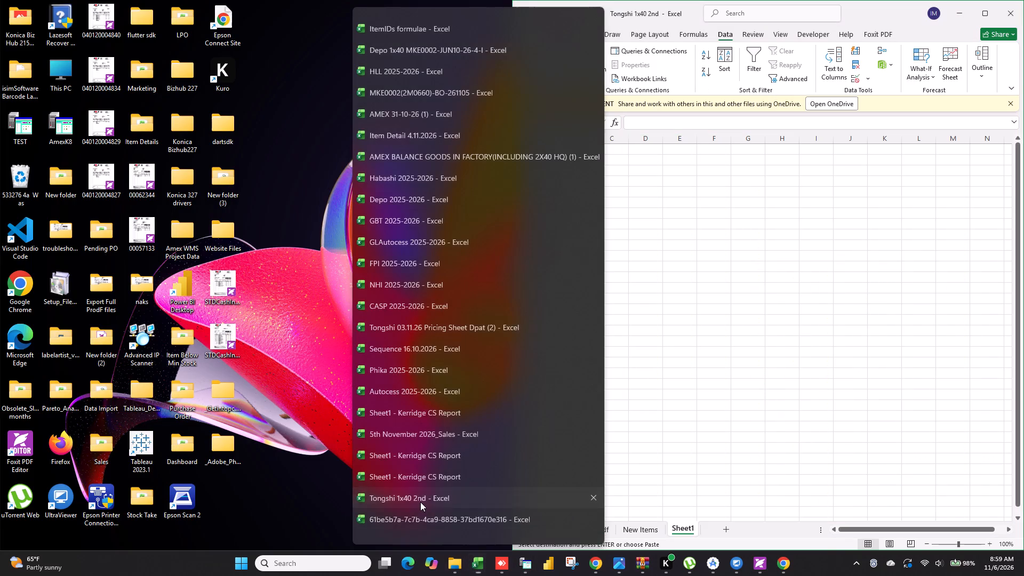
{"action": "left_click", "coordinate": [588, 528]}
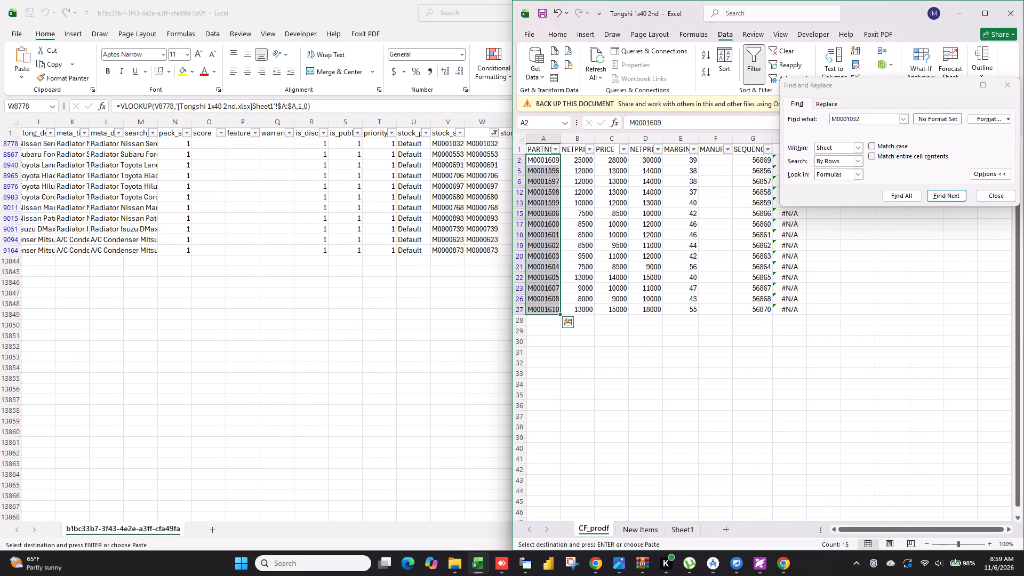
{"action": "left_click", "coordinate": [780, 47]}
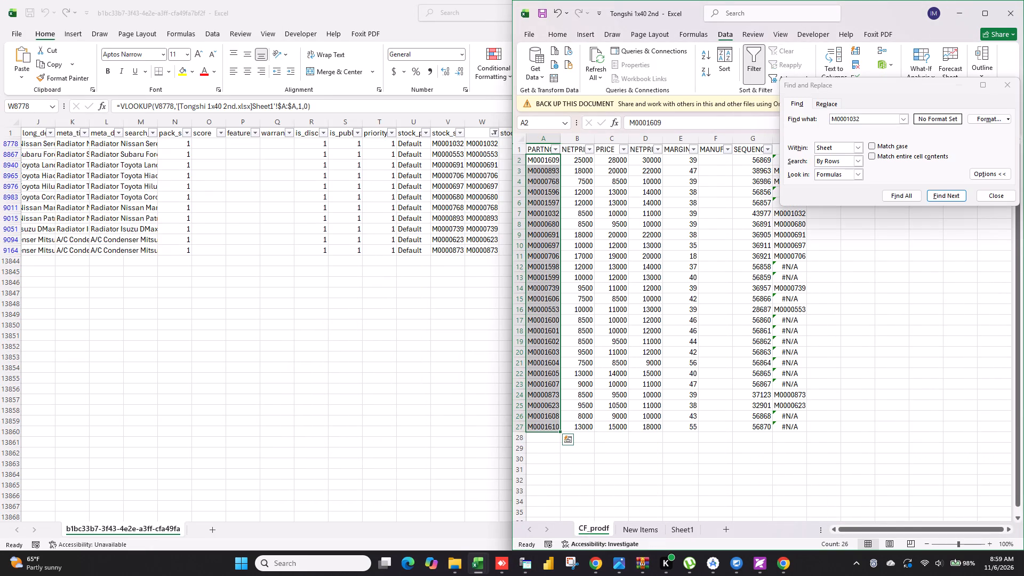
{"action": "left_click", "coordinate": [956, 198]}
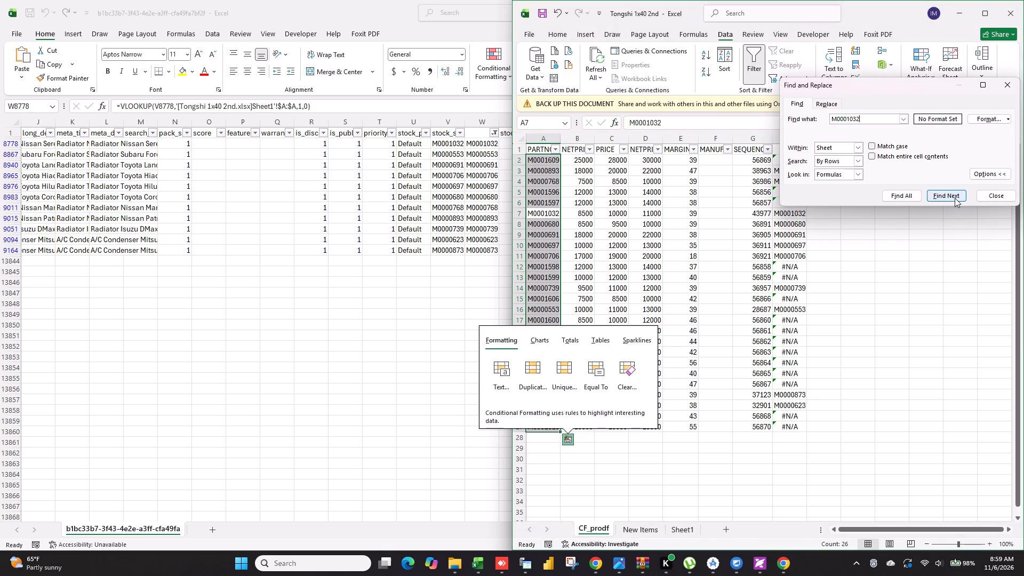
{"action": "left_click", "coordinate": [942, 333]}
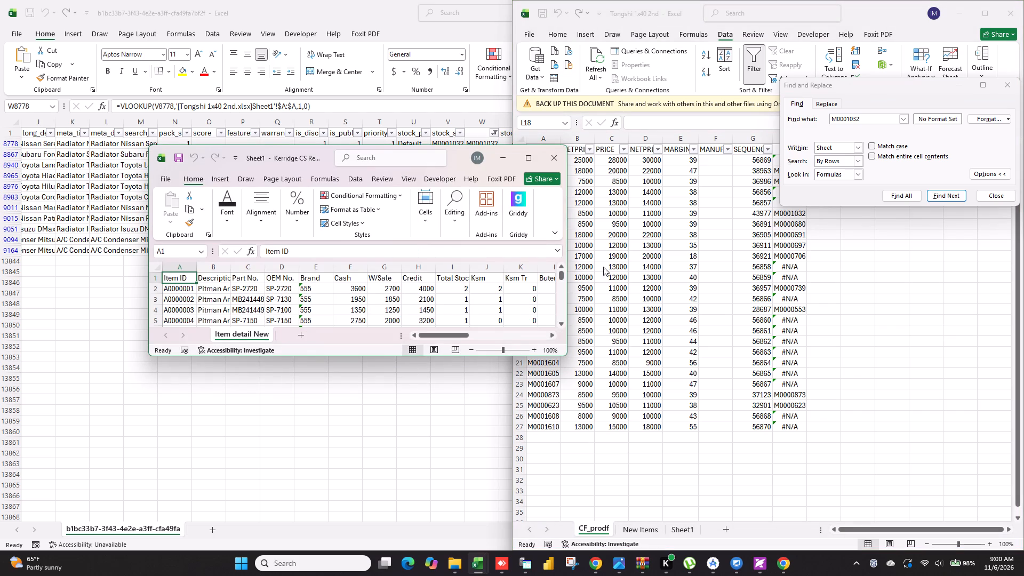
Maximize the Kerridge CS Report window containing the Item detail New sheet.
{"action": "left_click", "coordinate": [524, 158]}
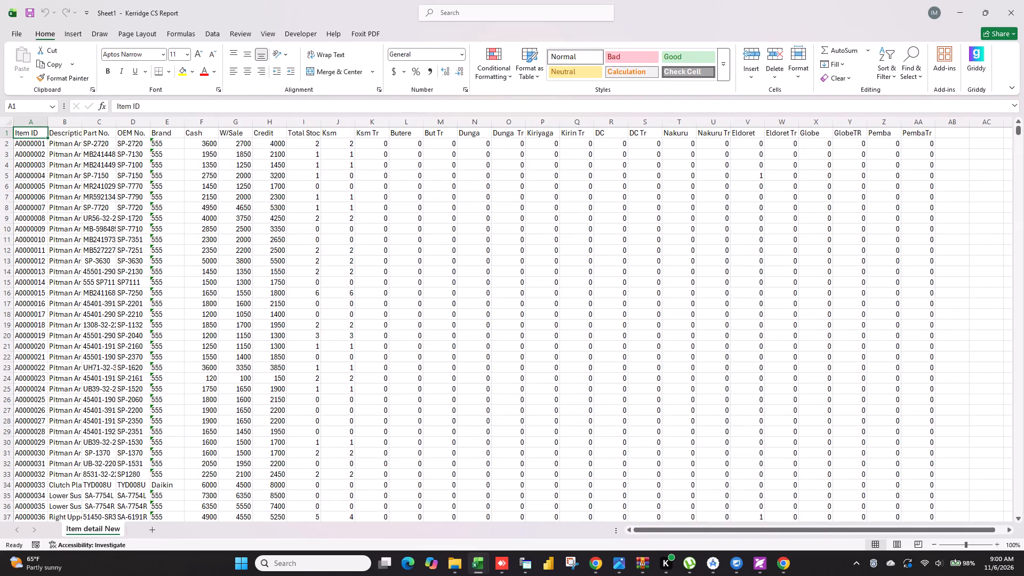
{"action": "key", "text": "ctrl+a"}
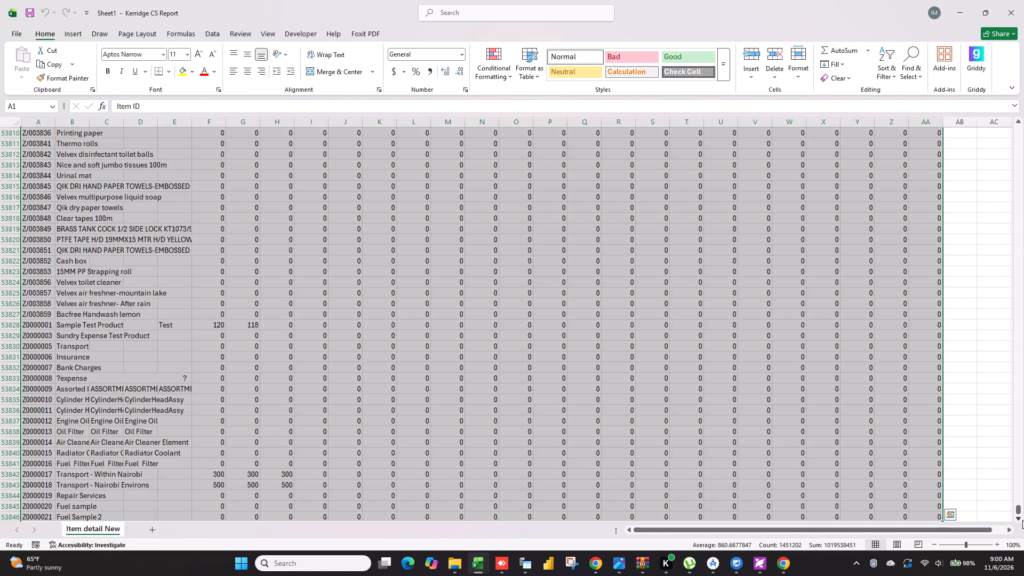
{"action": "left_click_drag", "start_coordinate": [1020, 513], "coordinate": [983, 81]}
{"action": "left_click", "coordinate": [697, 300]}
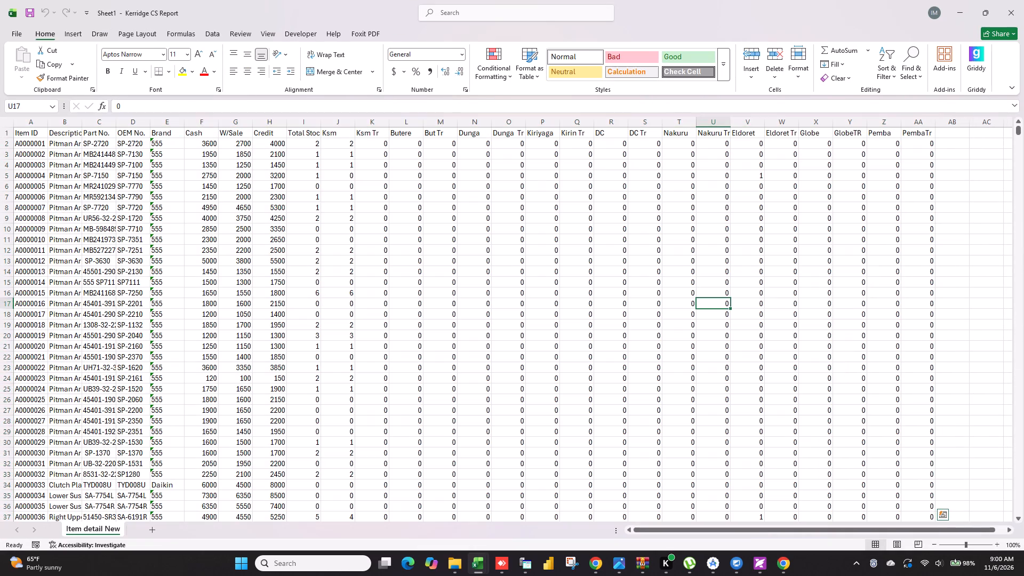
Copy columns Item ID through Total Stock from the Kerridge CS Report into a new sheet in the b1bc33b7 product export workbook.
{"action": "left_click_drag", "start_coordinate": [38, 121], "coordinate": [158, 134]}
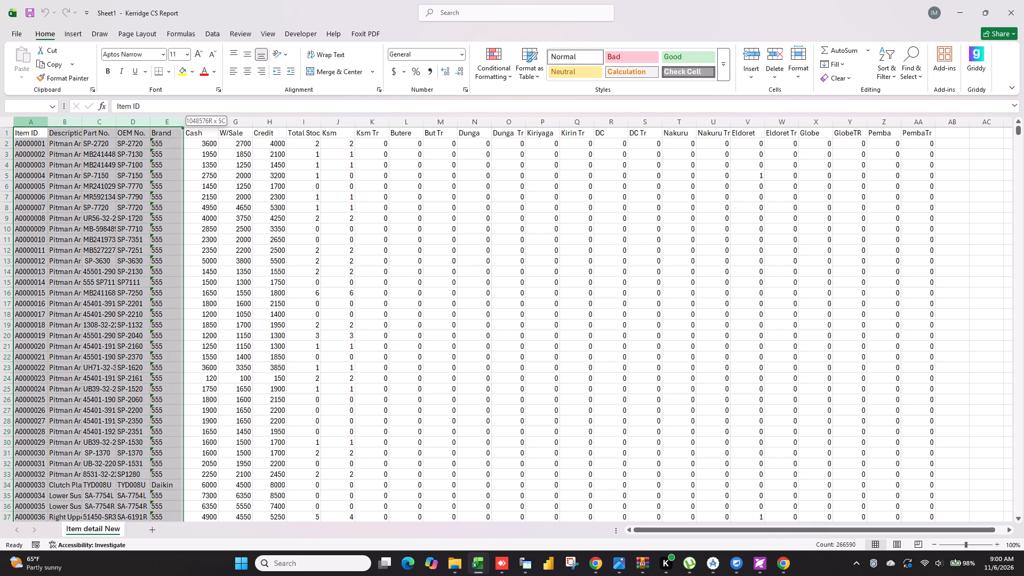
{"action": "left_click_drag", "start_coordinate": [158, 134], "coordinate": [181, 134]}
{"action": "left_click_drag", "start_coordinate": [181, 134], "coordinate": [303, 133]}
{"action": "key", "text": "ctrl+c"}
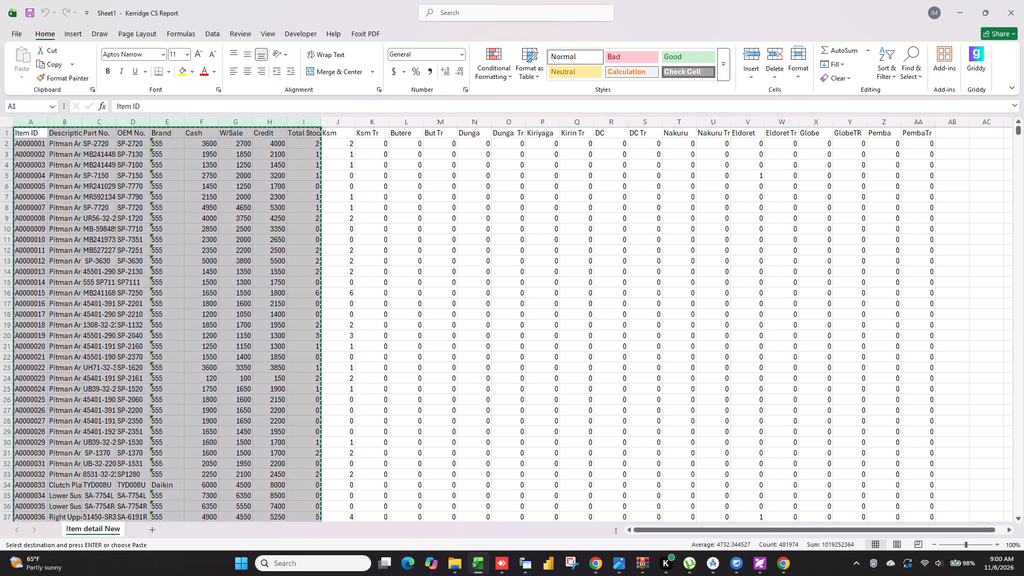
{"action": "key", "text": "Tab"}
{"action": "key", "text": "alt+Tab"}
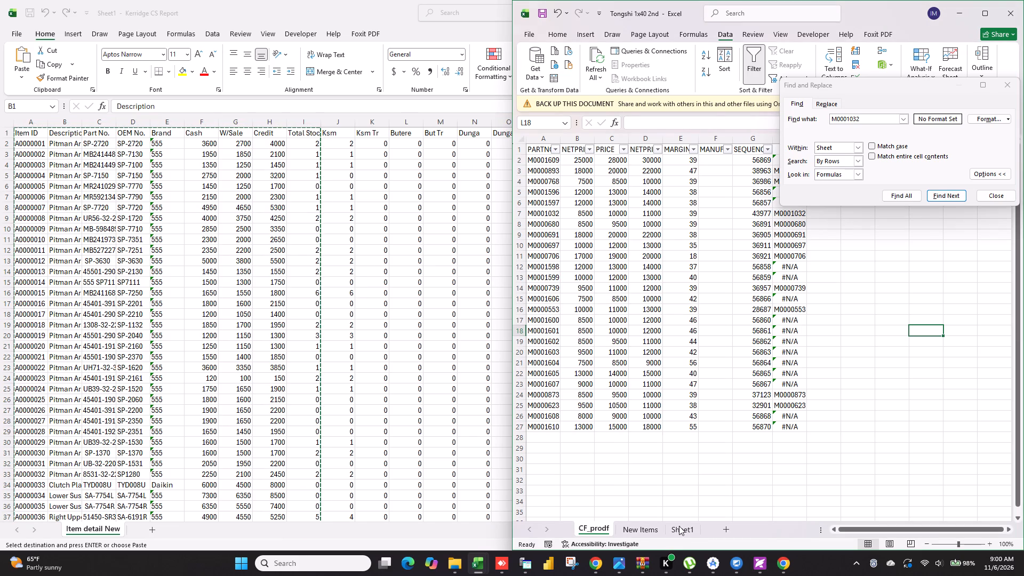
{"action": "left_click", "coordinate": [483, 555]}
{"action": "scroll", "coordinate": [431, 517], "scroll_direction": "down", "scroll_amount": 9}
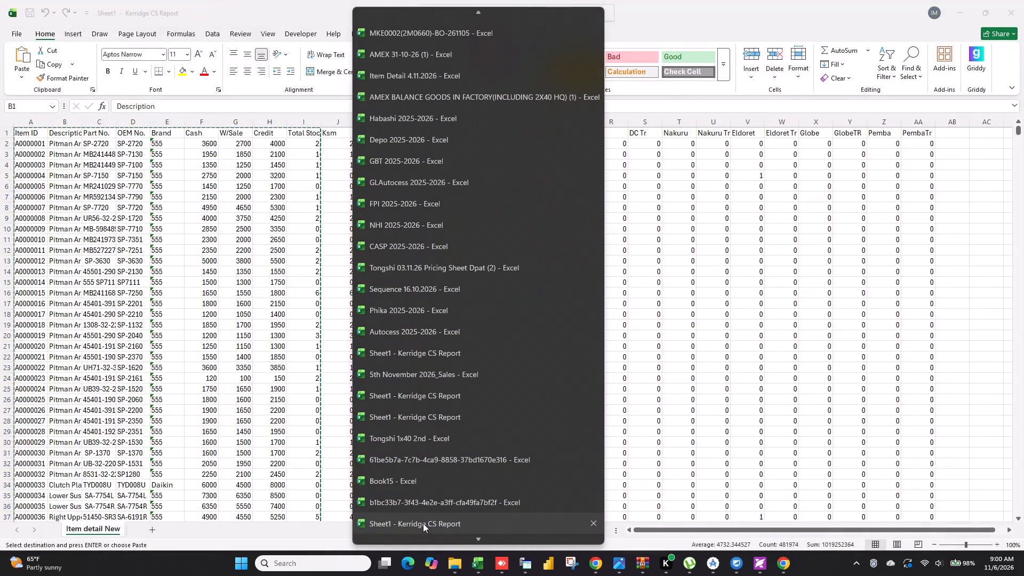
{"action": "left_click", "coordinate": [431, 507]}
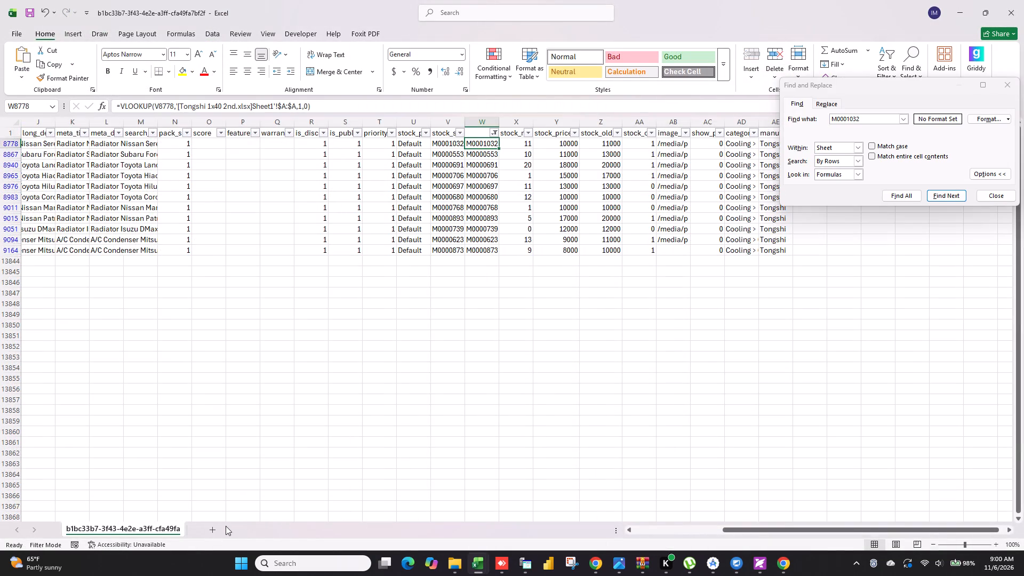
{"action": "left_click", "coordinate": [212, 529]}
{"action": "right_click", "coordinate": [20, 129]}
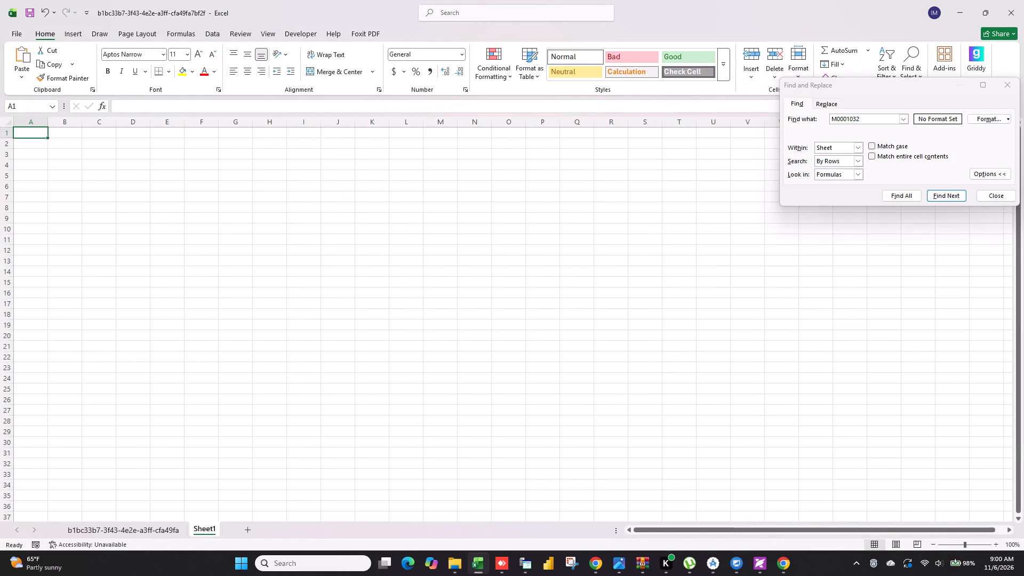
{"action": "left_click", "coordinate": [76, 198]}
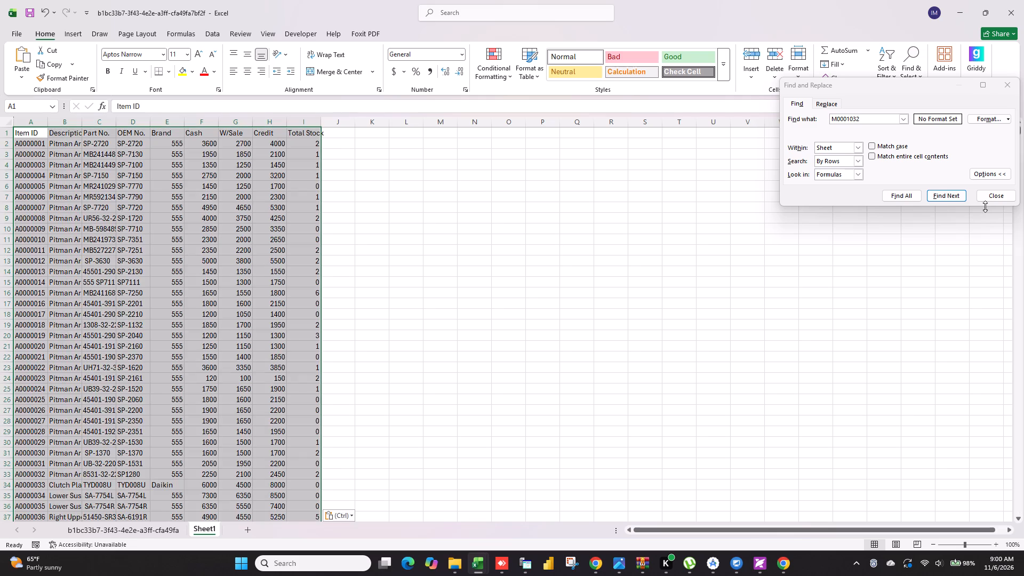
{"action": "left_click", "coordinate": [638, 282]}
Fill column X for all filtered items with a VLOOKUP of the column V code in Sheet1 A:I, column 9, exact match (Total Stock).
{"action": "left_click", "coordinate": [93, 533]}
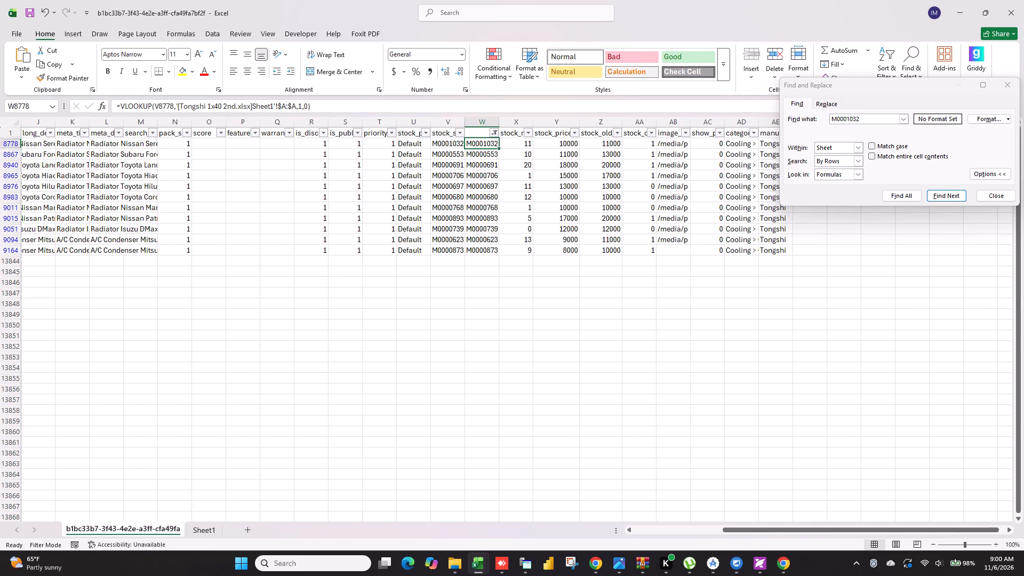
{"action": "left_click", "coordinate": [524, 145]}
{"action": "key", "text": "equal"}
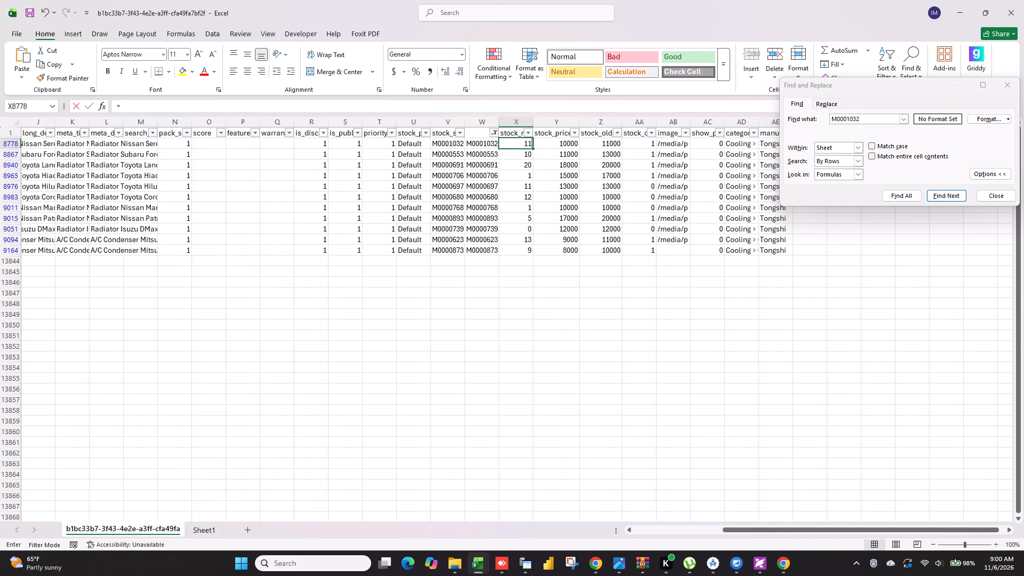
{"action": "type", "text": "vl"}
{"action": "key", "text": "Tab"}
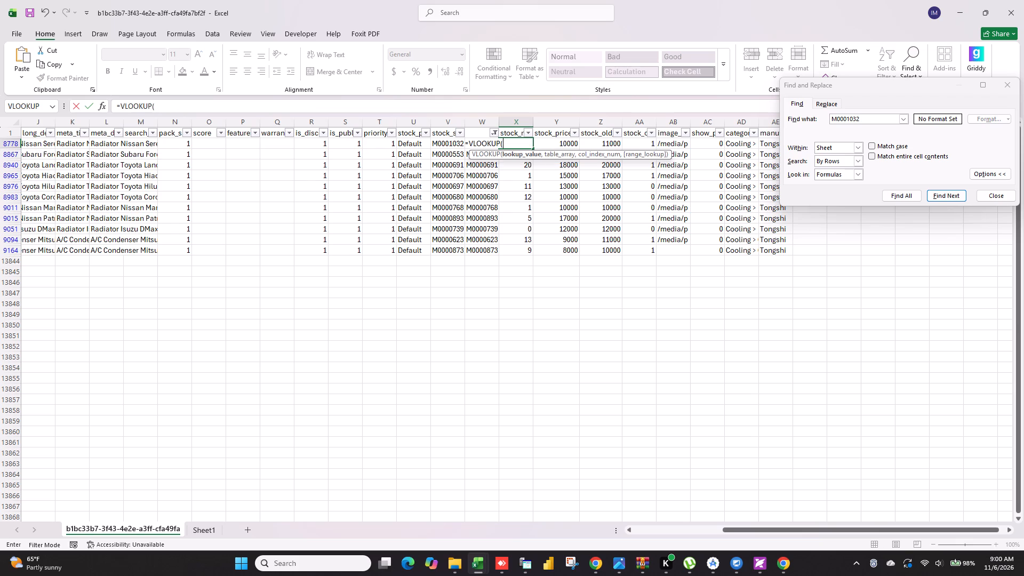
{"action": "left_click", "coordinate": [444, 141]}
{"action": "key", "text": "comma"}
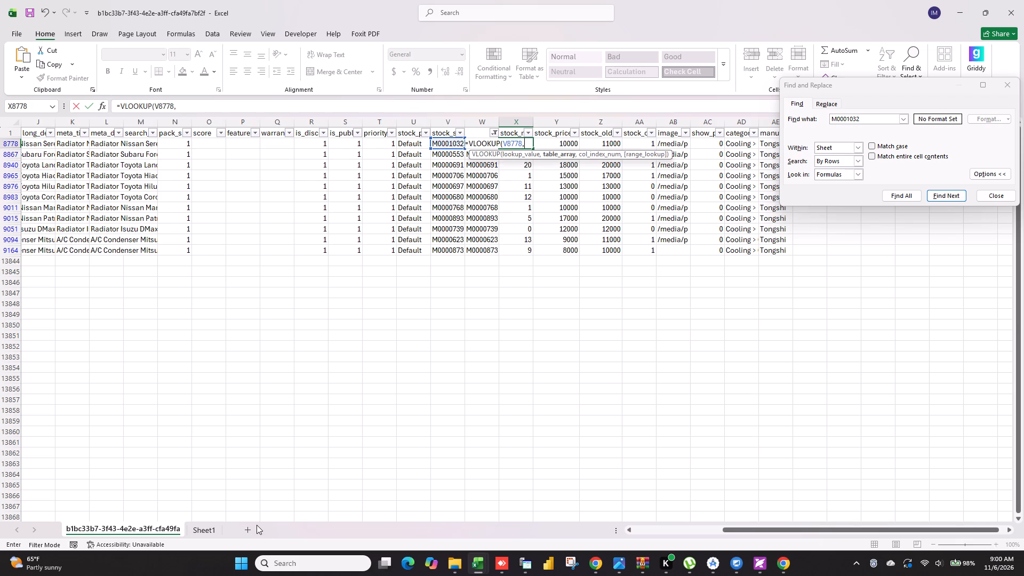
{"action": "left_click", "coordinate": [205, 527]}
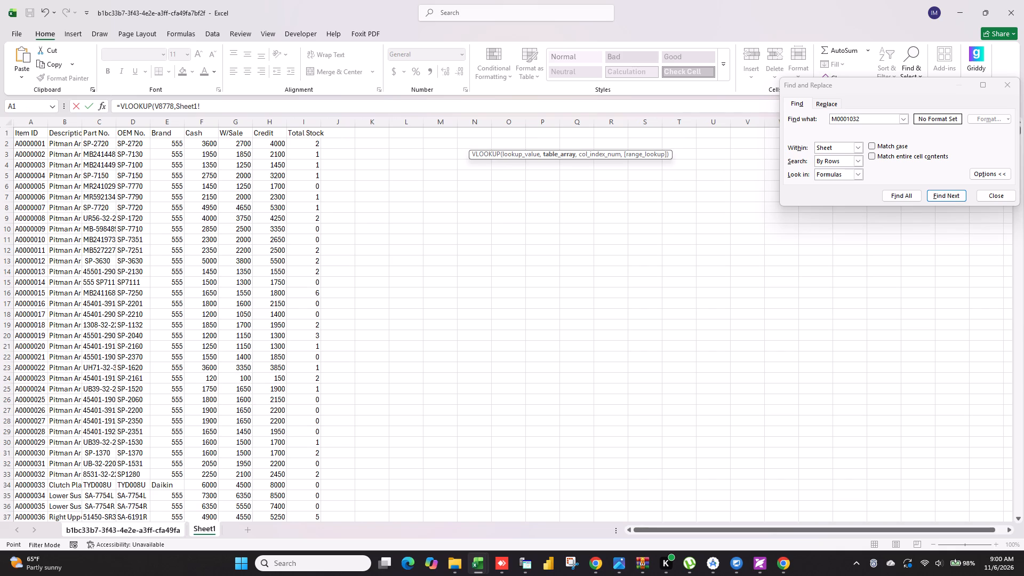
{"action": "left_click_drag", "start_coordinate": [32, 124], "coordinate": [302, 159]}
{"action": "type", "text": ",9,0"}
{"action": "key", "text": "Return"}
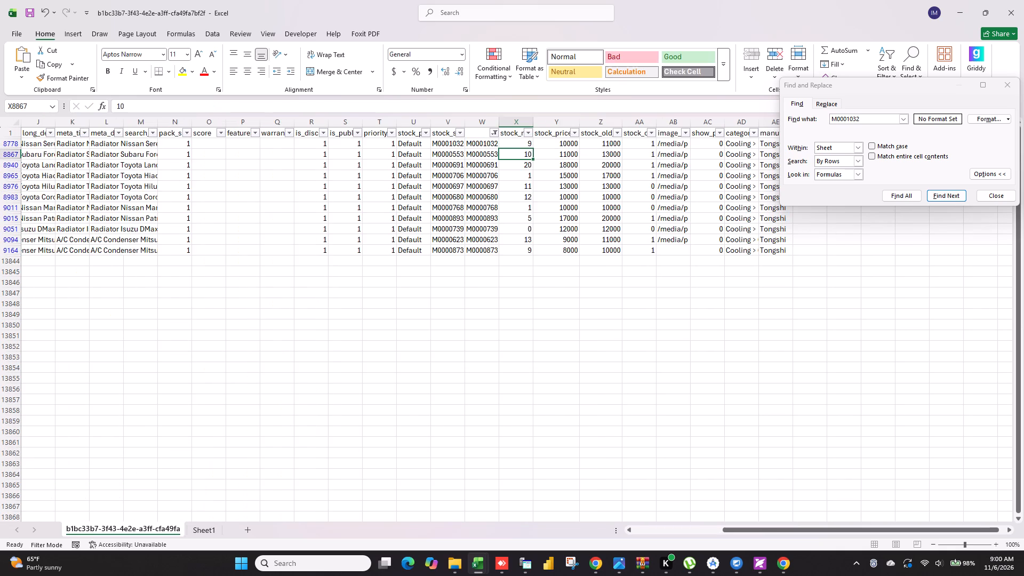
{"action": "left_click", "coordinate": [529, 142]}
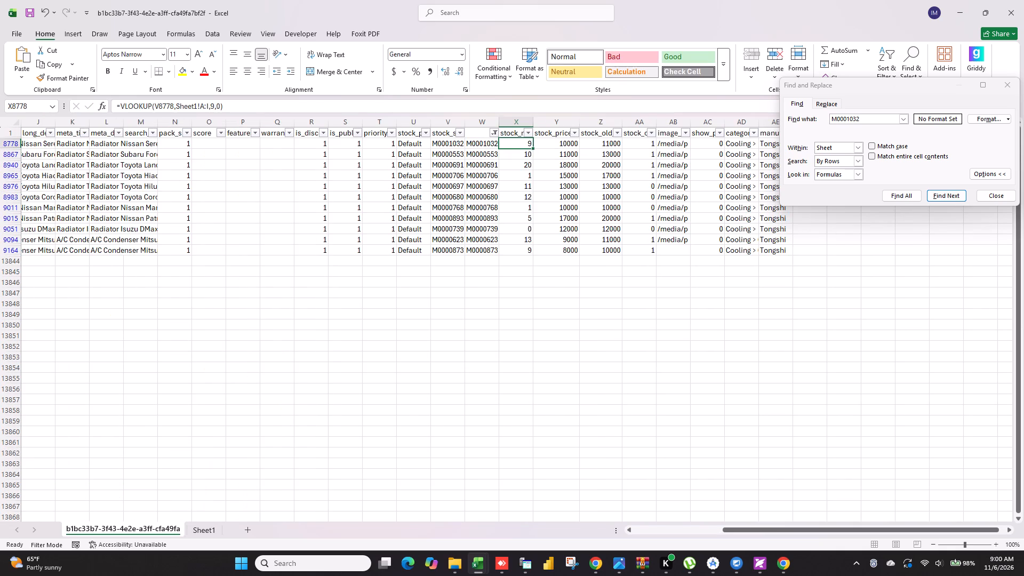
{"action": "left_click_drag", "start_coordinate": [534, 147], "coordinate": [526, 257]}
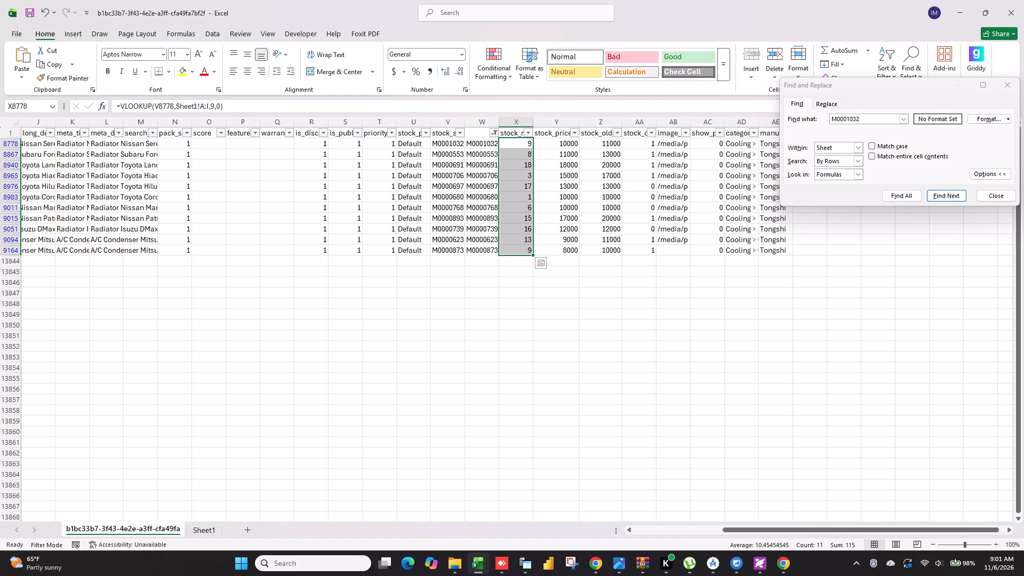
Insert a blank column before stock_price.
{"action": "left_click", "coordinate": [562, 125]}
{"action": "right_click", "coordinate": [562, 125]}
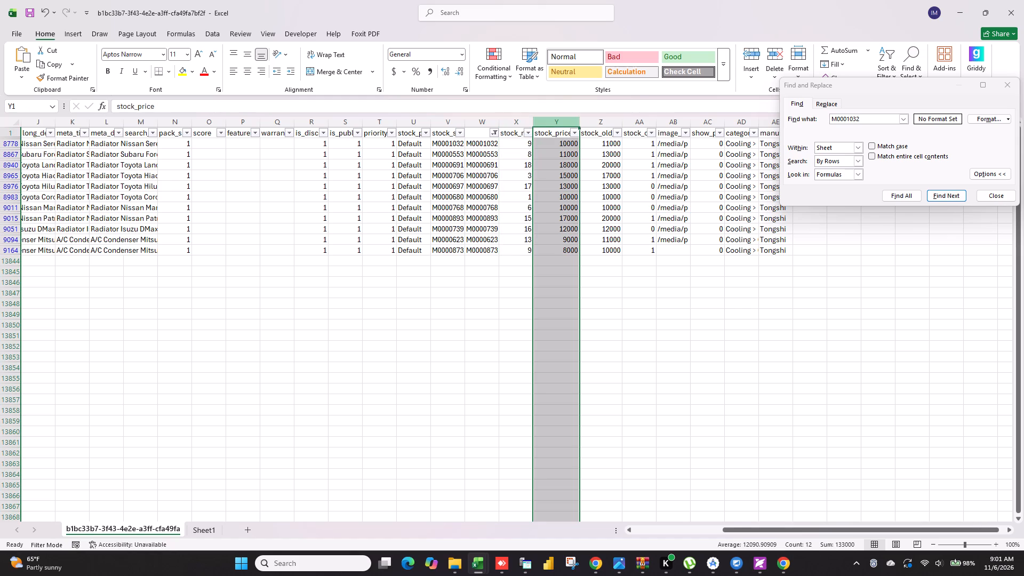
{"action": "left_click", "coordinate": [602, 229]}
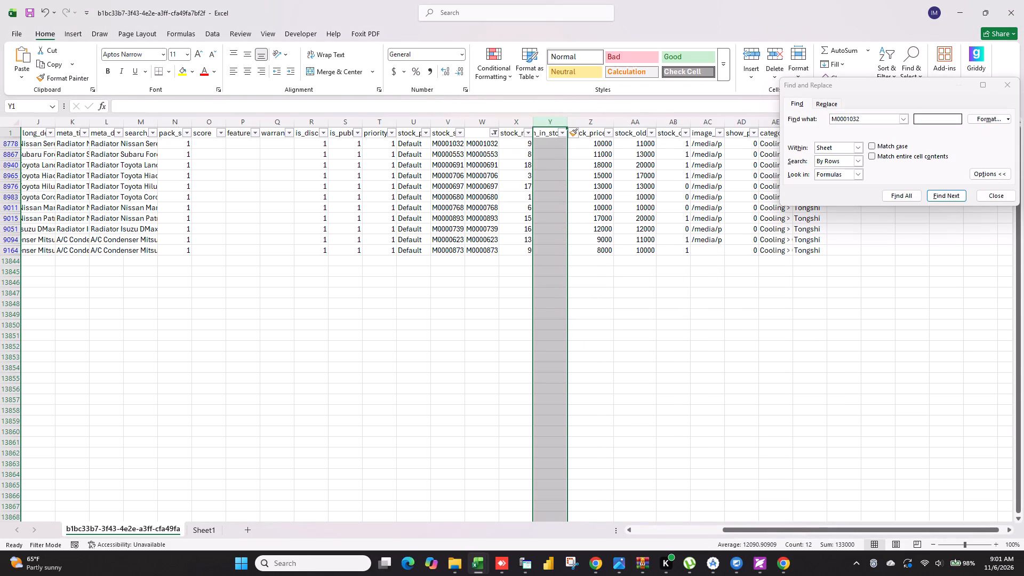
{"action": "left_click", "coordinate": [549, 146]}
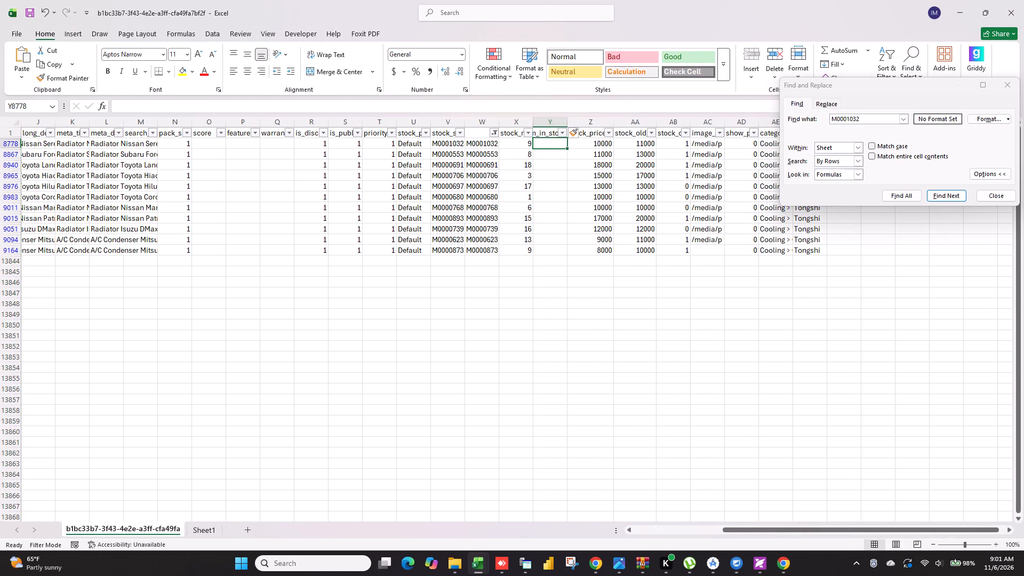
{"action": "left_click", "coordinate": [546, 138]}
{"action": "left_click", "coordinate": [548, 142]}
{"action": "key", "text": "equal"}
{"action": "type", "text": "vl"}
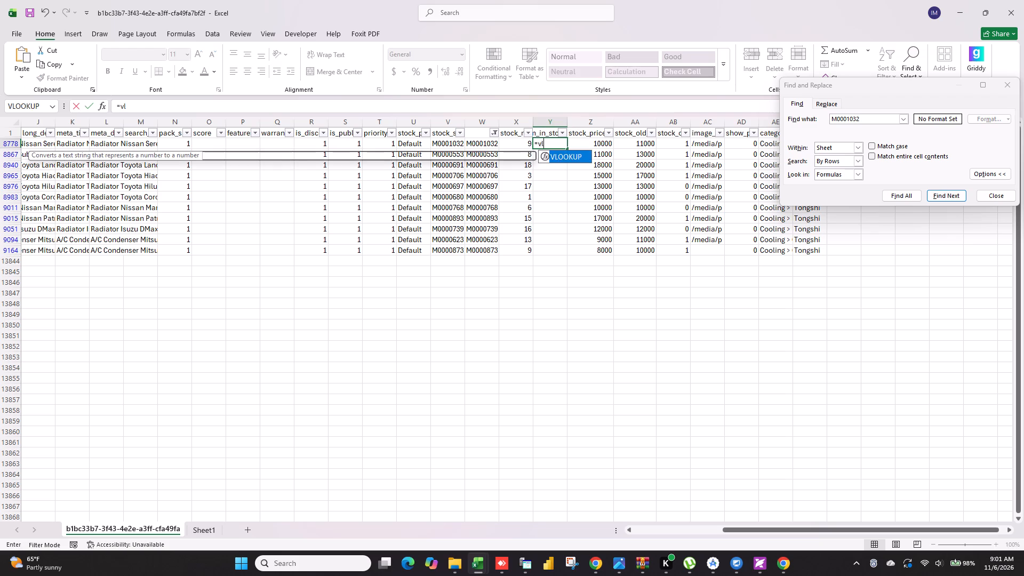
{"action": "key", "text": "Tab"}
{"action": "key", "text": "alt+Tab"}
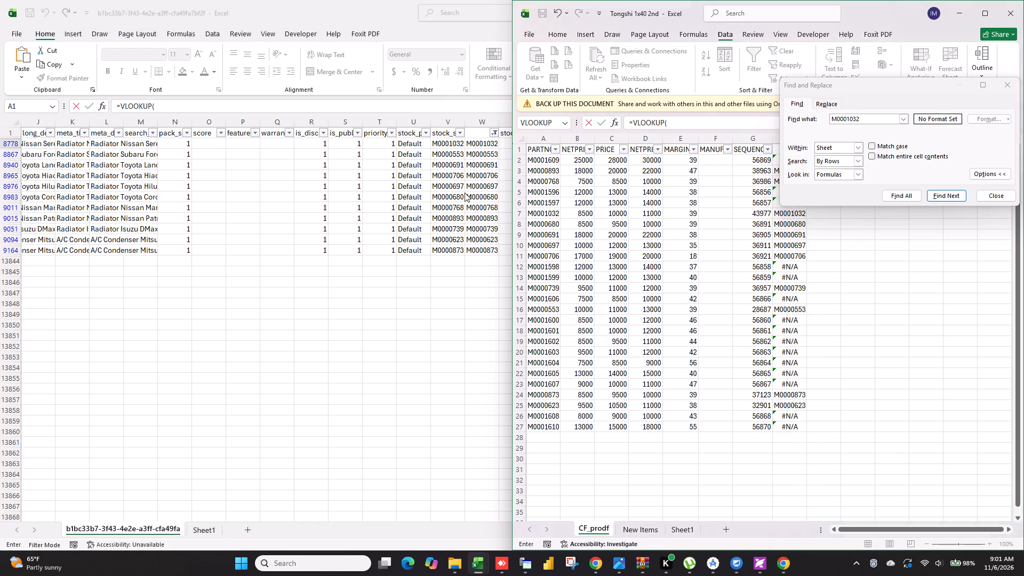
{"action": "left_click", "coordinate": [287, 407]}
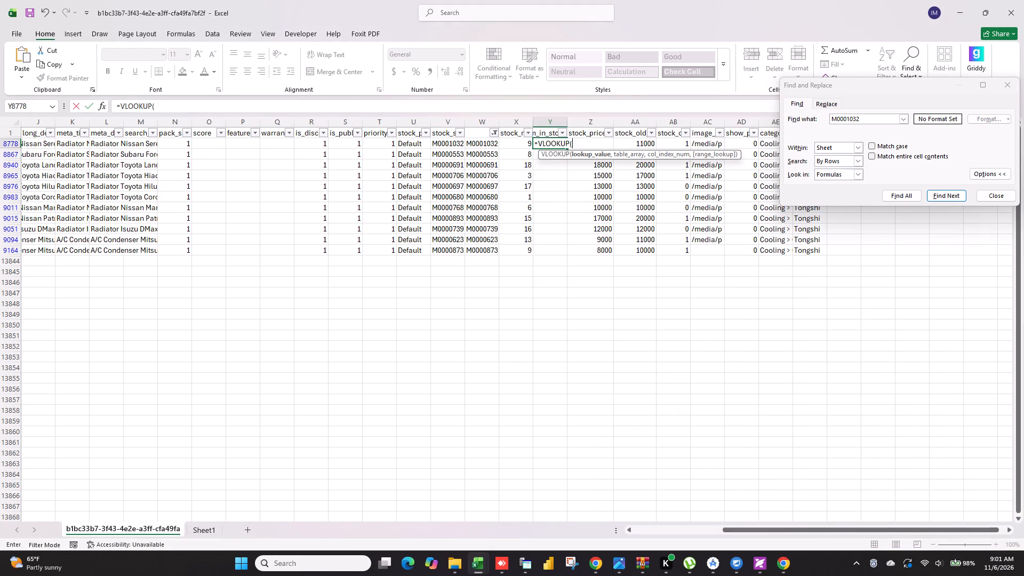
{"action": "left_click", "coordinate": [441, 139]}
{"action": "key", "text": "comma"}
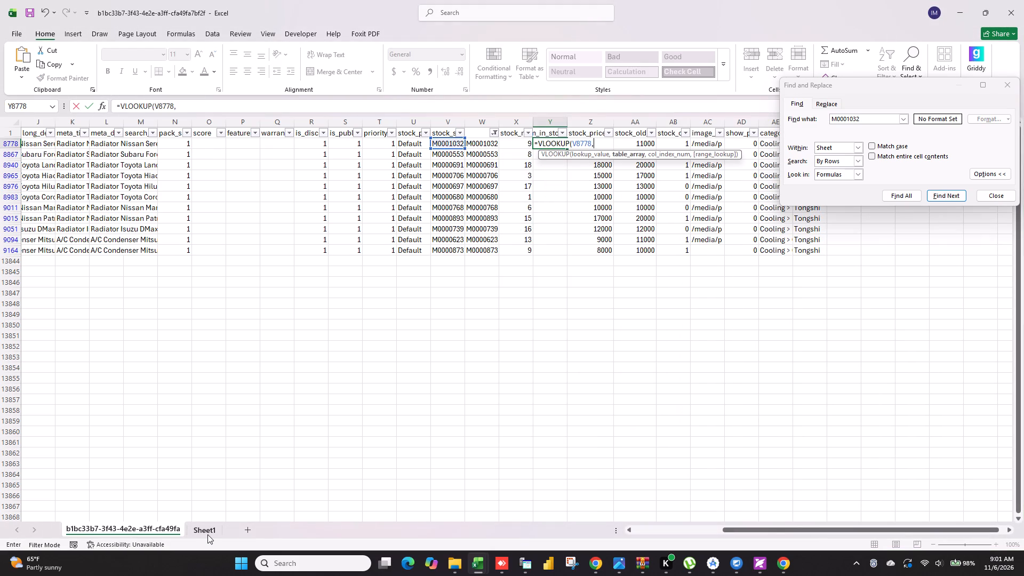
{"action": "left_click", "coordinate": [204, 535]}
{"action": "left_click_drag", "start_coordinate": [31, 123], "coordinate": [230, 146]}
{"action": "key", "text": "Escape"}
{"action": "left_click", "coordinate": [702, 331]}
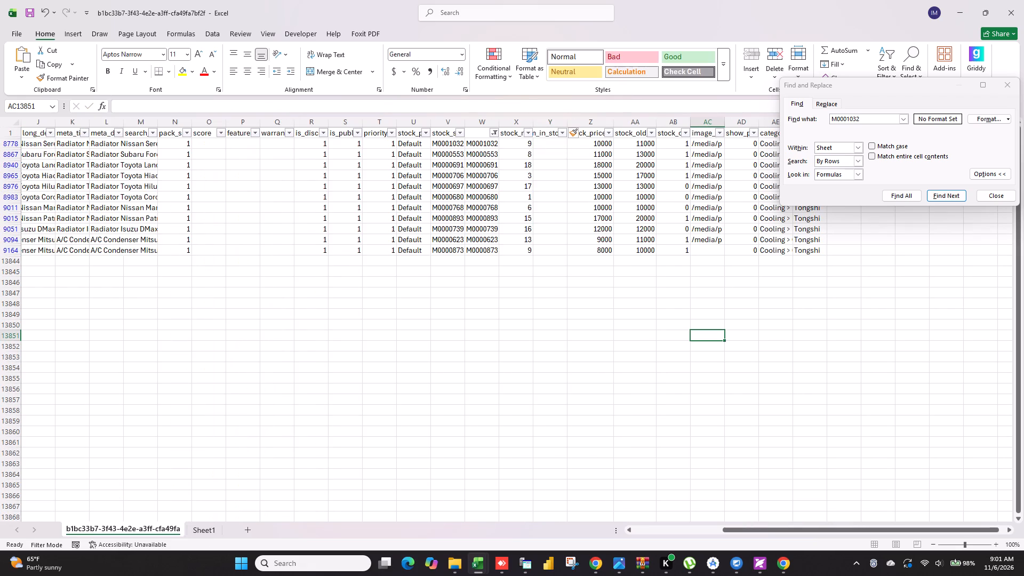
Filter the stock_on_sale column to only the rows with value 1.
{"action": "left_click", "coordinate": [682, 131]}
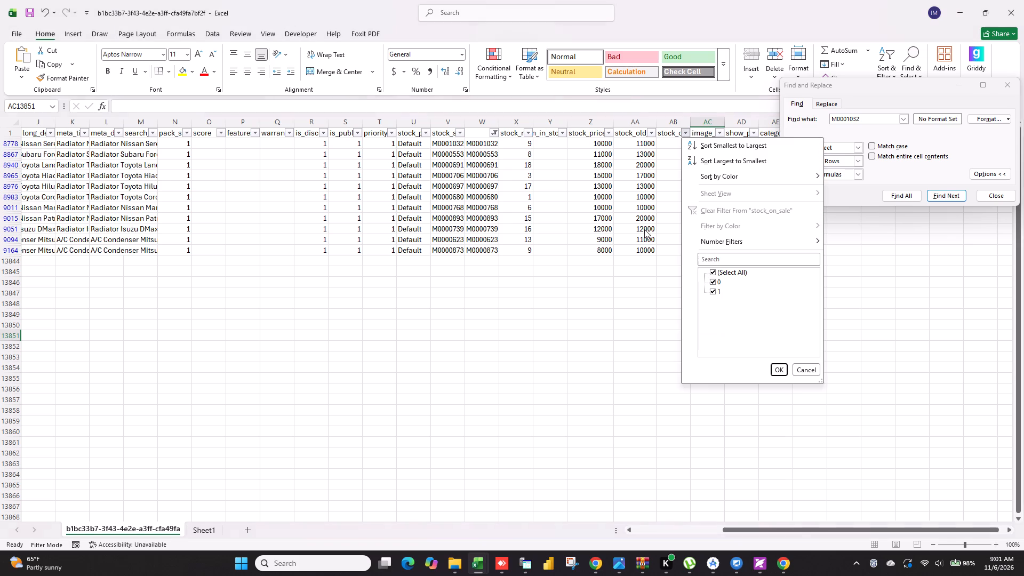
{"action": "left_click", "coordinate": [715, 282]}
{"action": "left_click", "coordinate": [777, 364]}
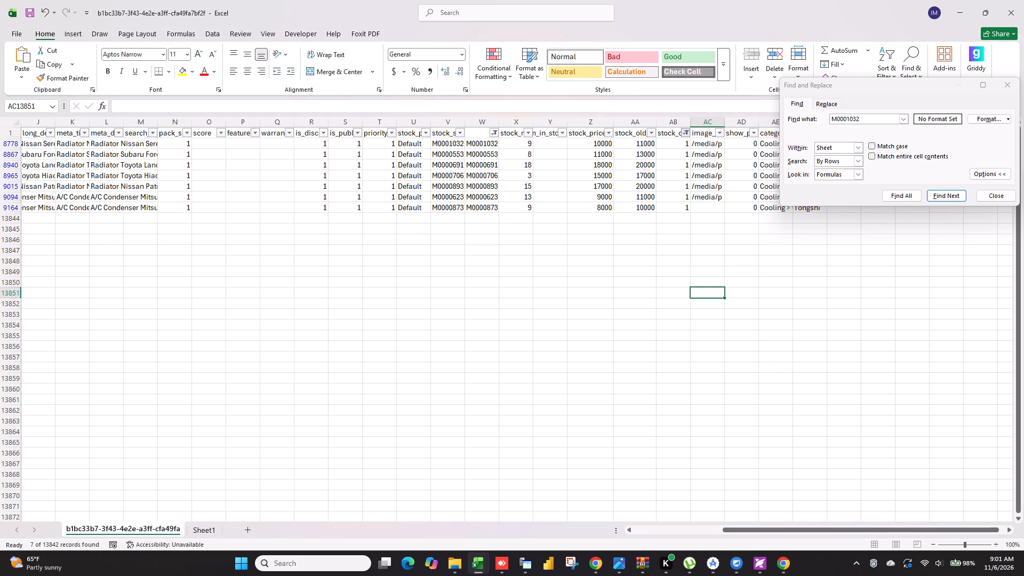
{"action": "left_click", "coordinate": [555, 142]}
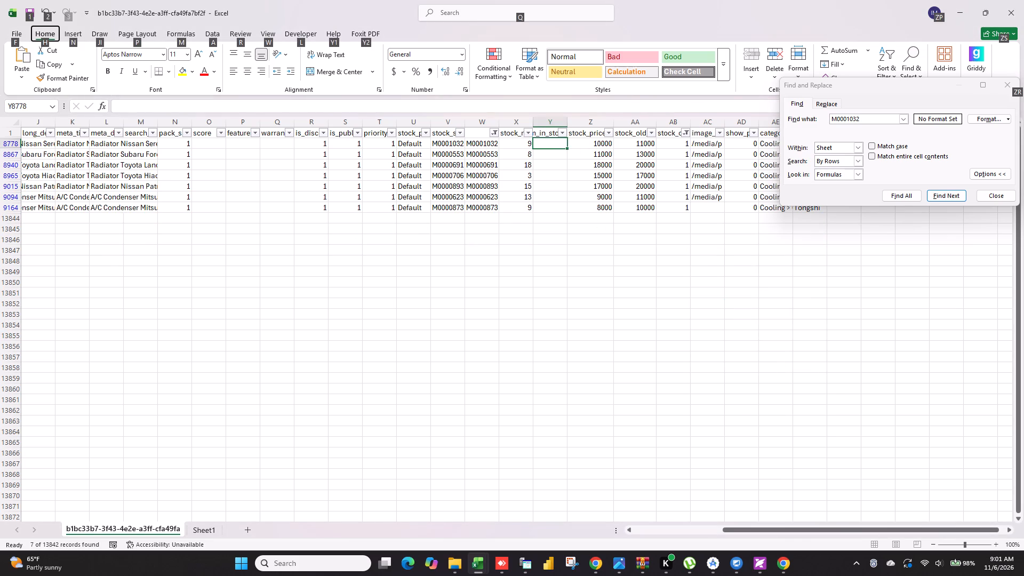
Filter the stock_on_sale column to only the rows with value 0.
{"action": "left_click", "coordinate": [686, 134]}
{"action": "left_click", "coordinate": [717, 294]}
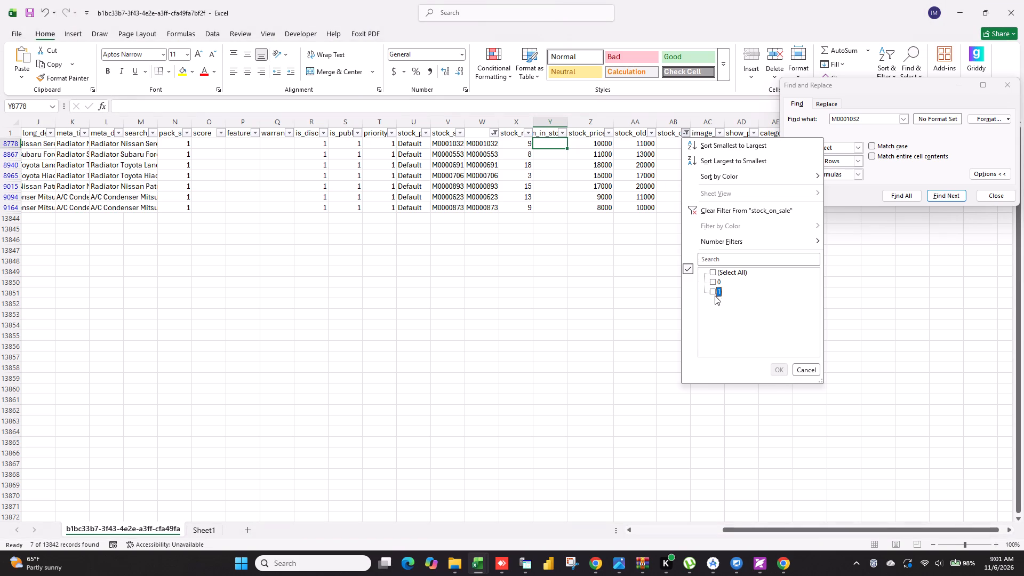
{"action": "left_click", "coordinate": [716, 283]}
{"action": "left_click", "coordinate": [781, 367]}
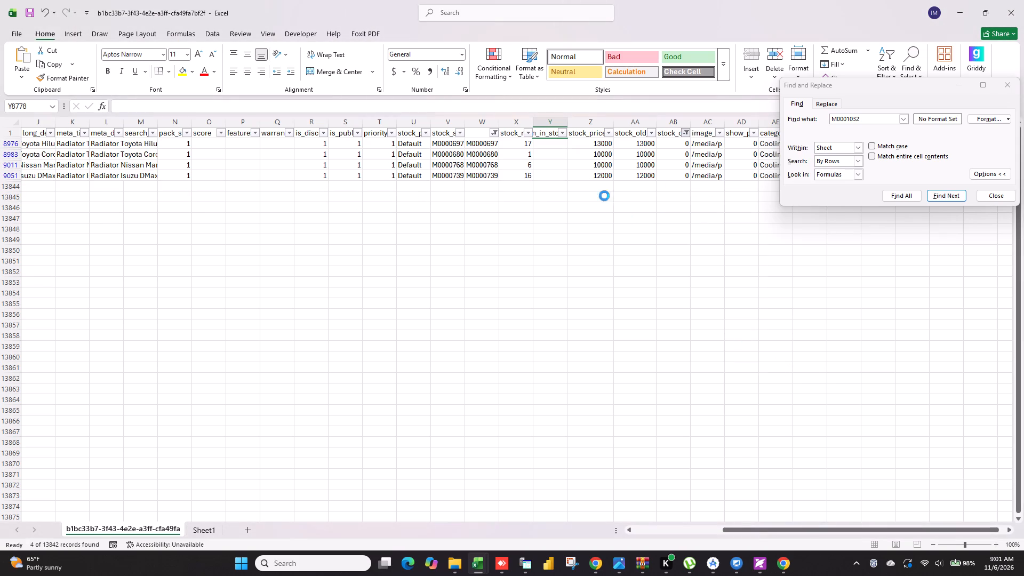
In Y8976 of the new column, enter a VLOOKUP of V8976 in Sheet1 A:H, column 8, exact match (Credit price).
{"action": "left_click", "coordinate": [556, 140]}
{"action": "type", "text": "=vl"}
{"action": "key", "text": "Tab"}
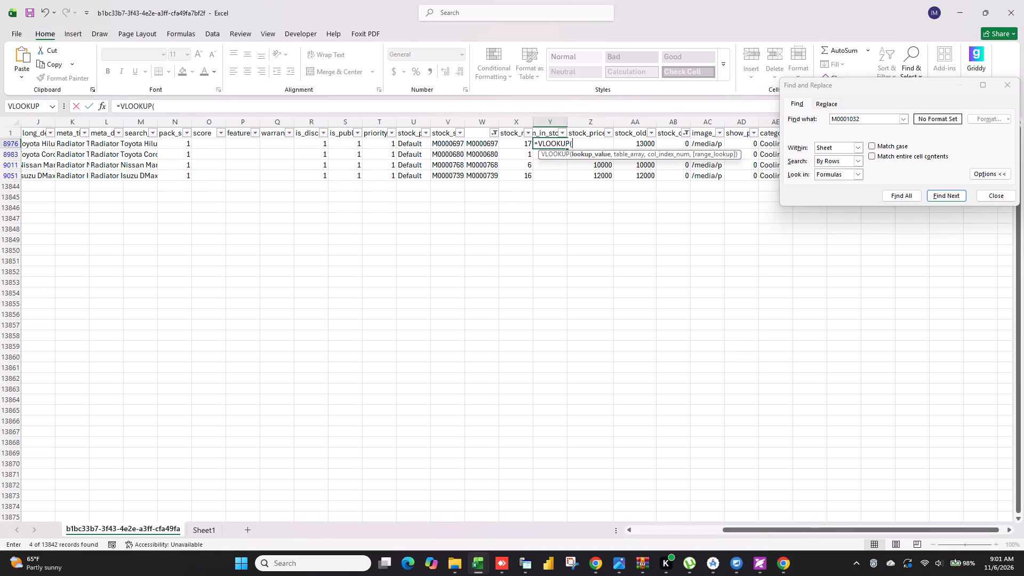
{"action": "left_click", "coordinate": [450, 141]}
{"action": "key", "text": "comma"}
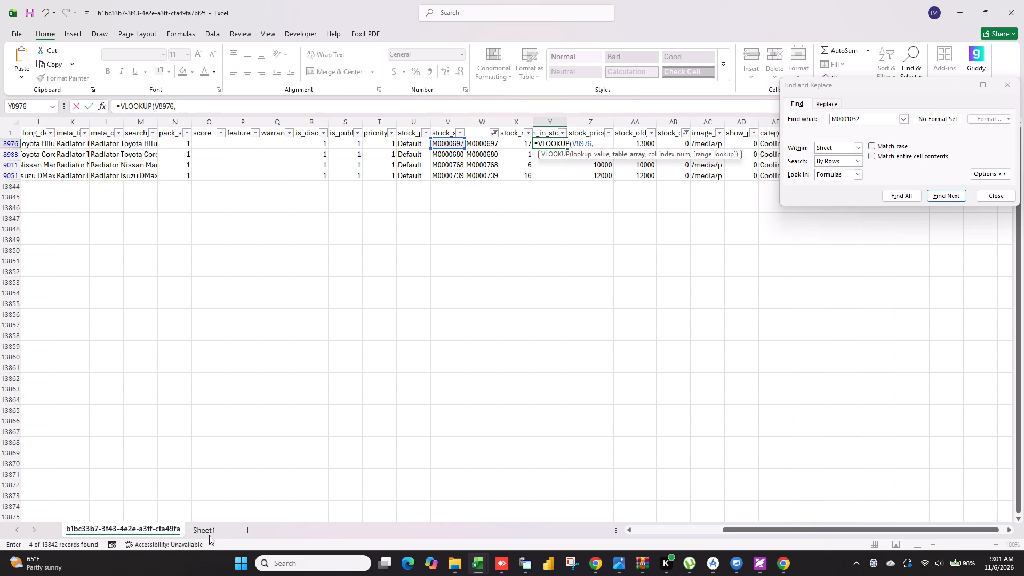
{"action": "left_click", "coordinate": [209, 535]}
{"action": "left_click_drag", "start_coordinate": [27, 121], "coordinate": [241, 155]}
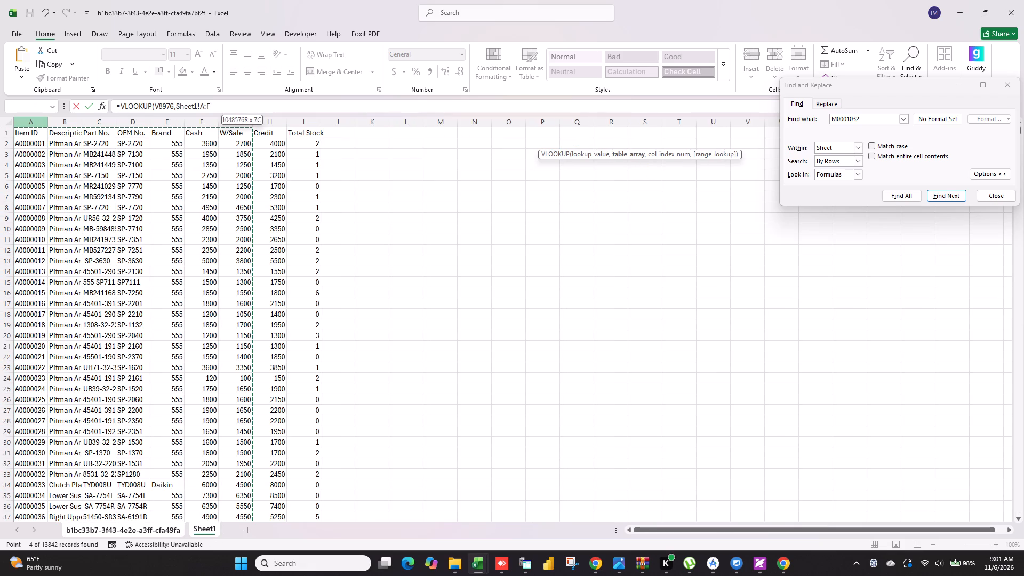
{"action": "left_click_drag", "start_coordinate": [241, 155], "coordinate": [259, 155]}
{"action": "key", "text": "comma"}
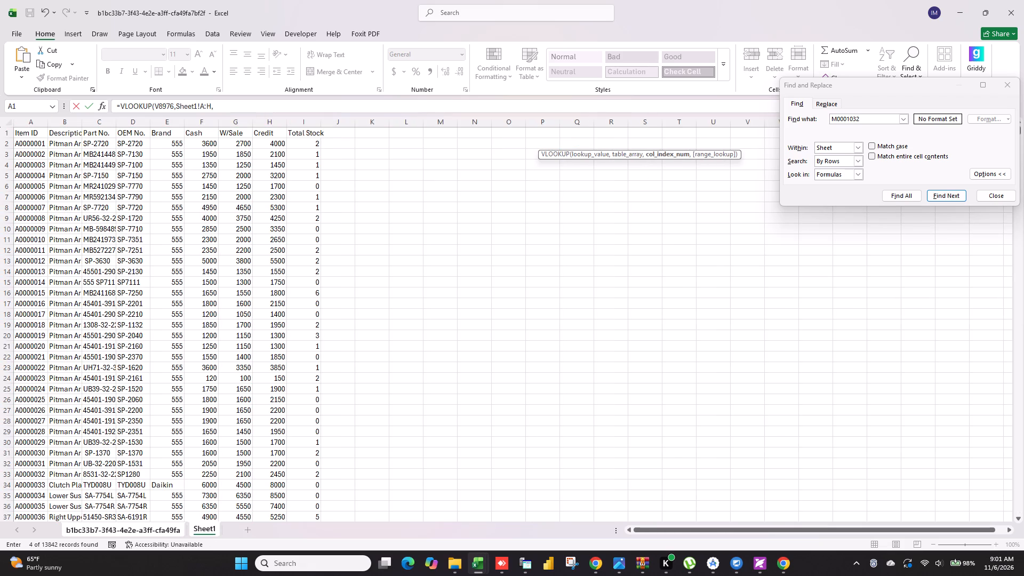
{"action": "type", "text": "8,0"}
{"action": "key", "text": "Return"}
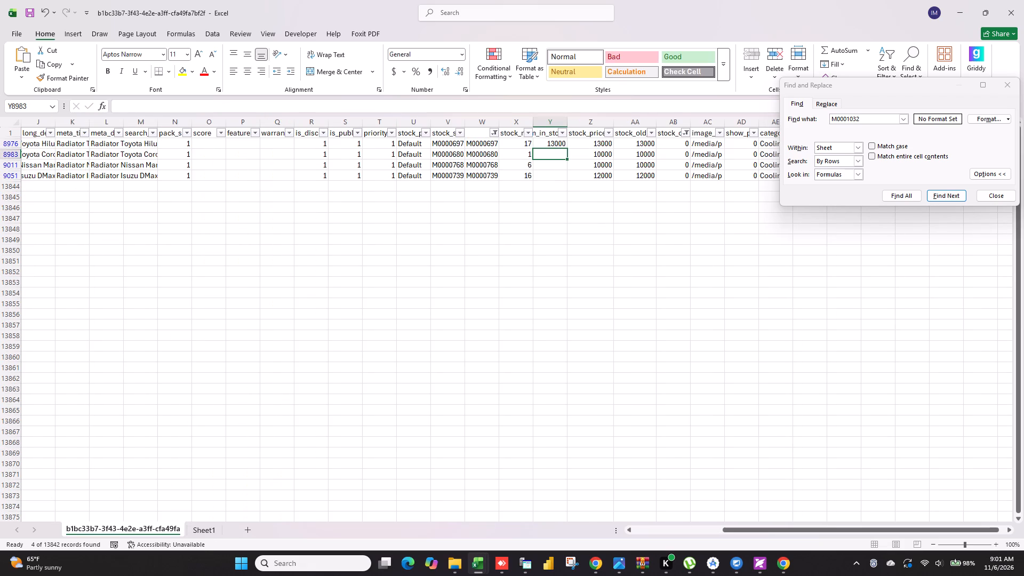
Fill the Credit price lookup down column Y for the remaining filtered items, through M0000739.
{"action": "left_click", "coordinate": [561, 145]}
{"action": "left_click_drag", "start_coordinate": [567, 147], "coordinate": [564, 187]}
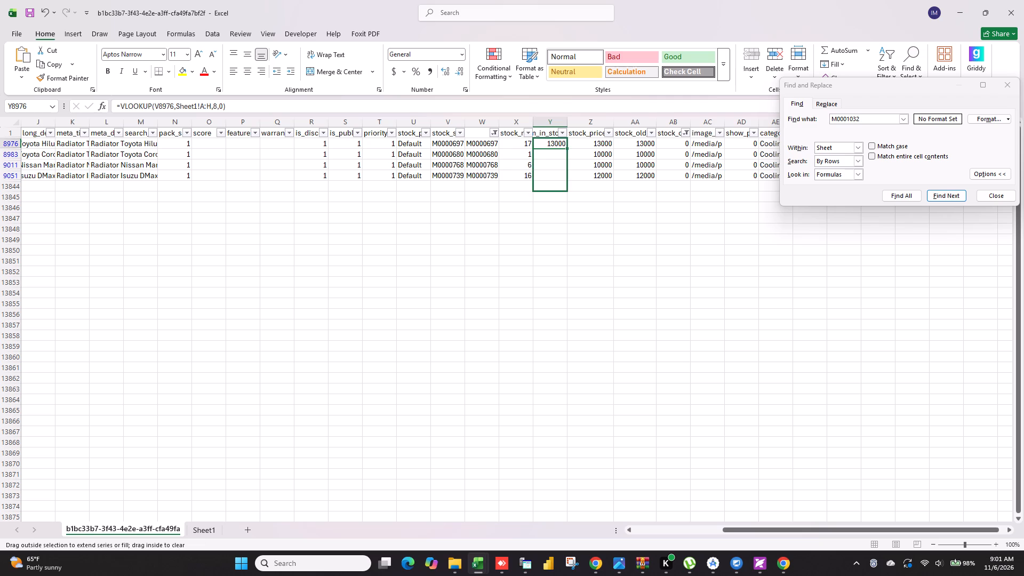
{"action": "left_click_drag", "start_coordinate": [564, 187], "coordinate": [565, 174]}
{"action": "left_click", "coordinate": [562, 165]}
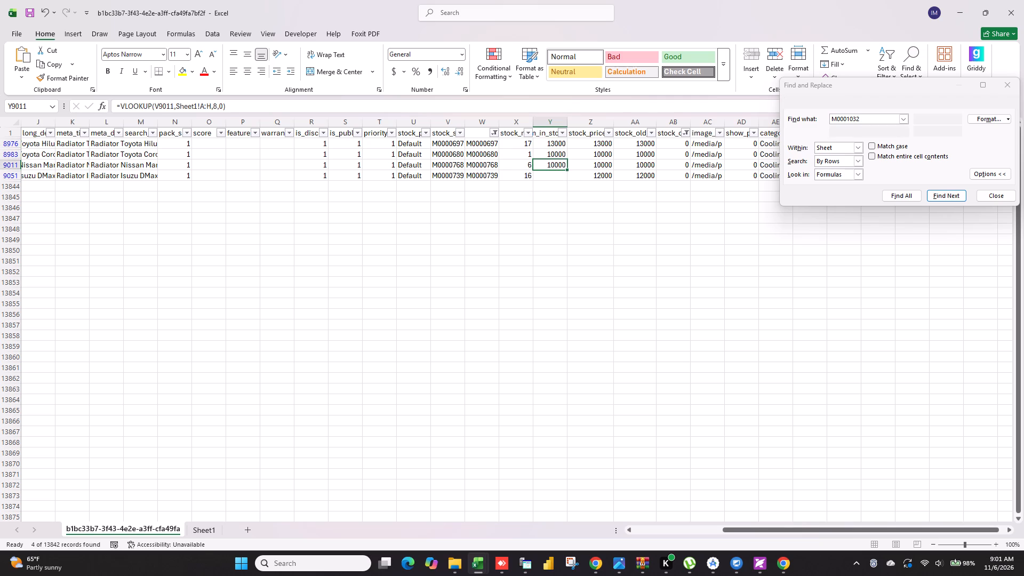
{"action": "left_click_drag", "start_coordinate": [565, 169], "coordinate": [565, 177]}
{"action": "left_click", "coordinate": [555, 213]}
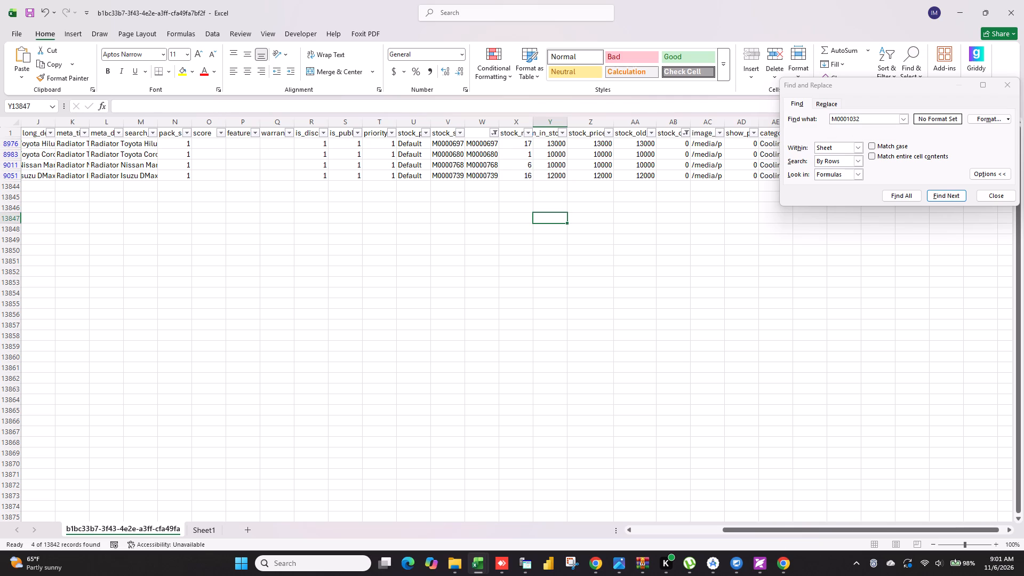
Switch the stock_on_sale filter to only the rows with value 1.
{"action": "left_click", "coordinate": [686, 133]}
{"action": "left_click", "coordinate": [715, 279]}
{"action": "left_click", "coordinate": [710, 291]}
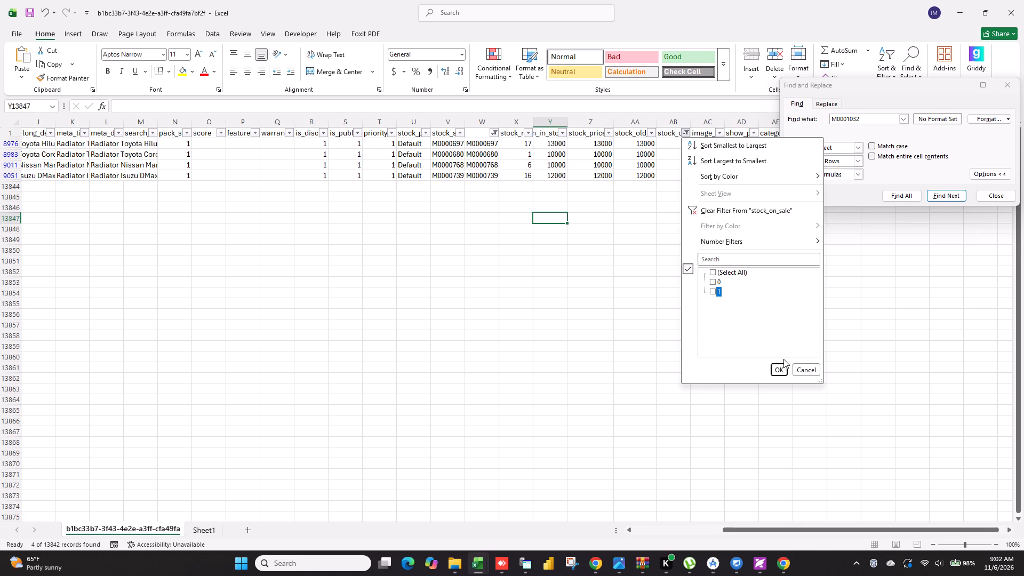
{"action": "left_click", "coordinate": [785, 373]}
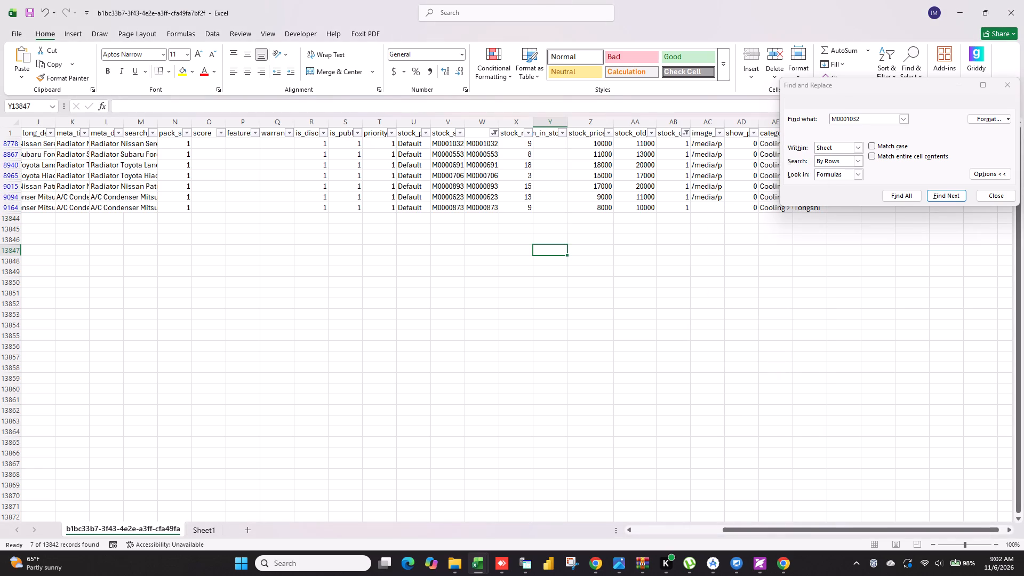
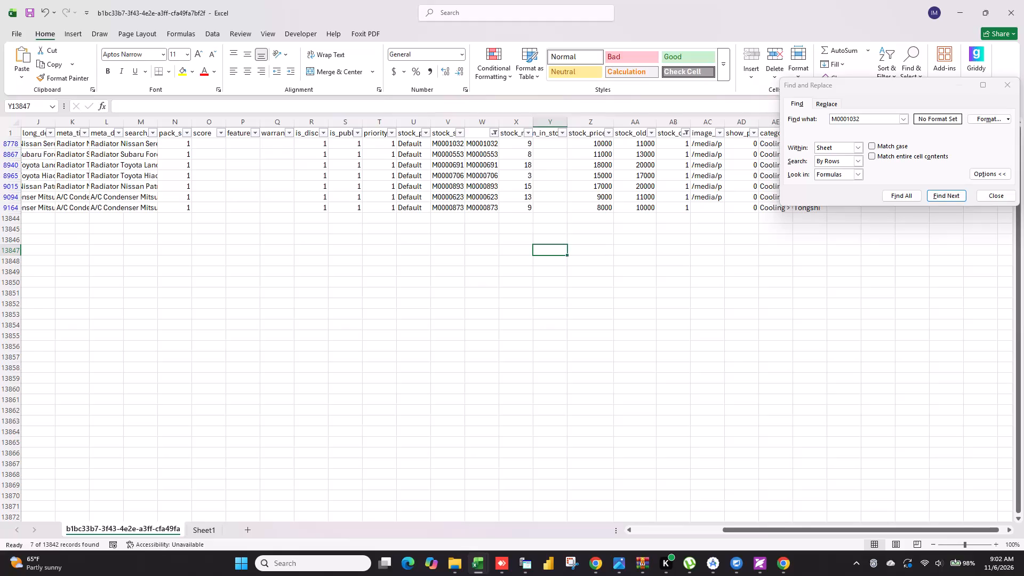
In Y8778, enter a VLOOKUP of V8778 in Sheet1 A:F, column 6, exact match (Cash price).
{"action": "left_click", "coordinate": [552, 140]}
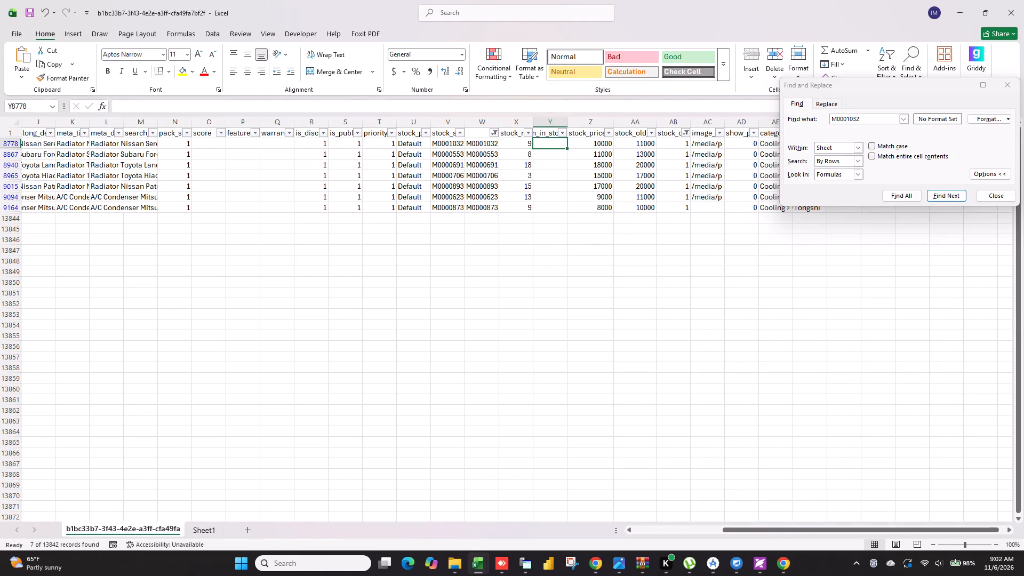
{"action": "type", "text": "=vl"}
{"action": "key", "text": "Tab"}
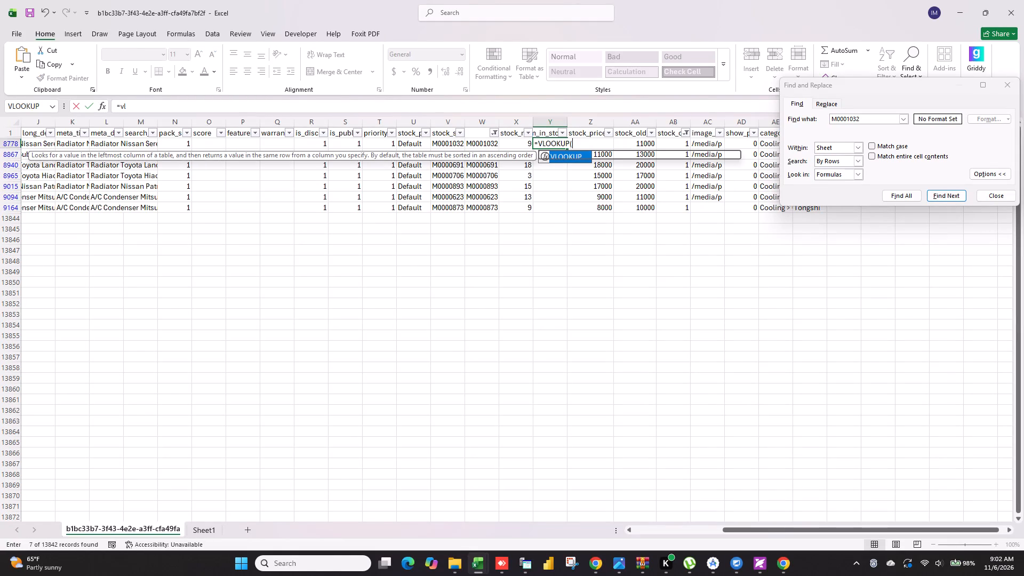
{"action": "left_click", "coordinate": [457, 147]}
{"action": "key", "text": "comma"}
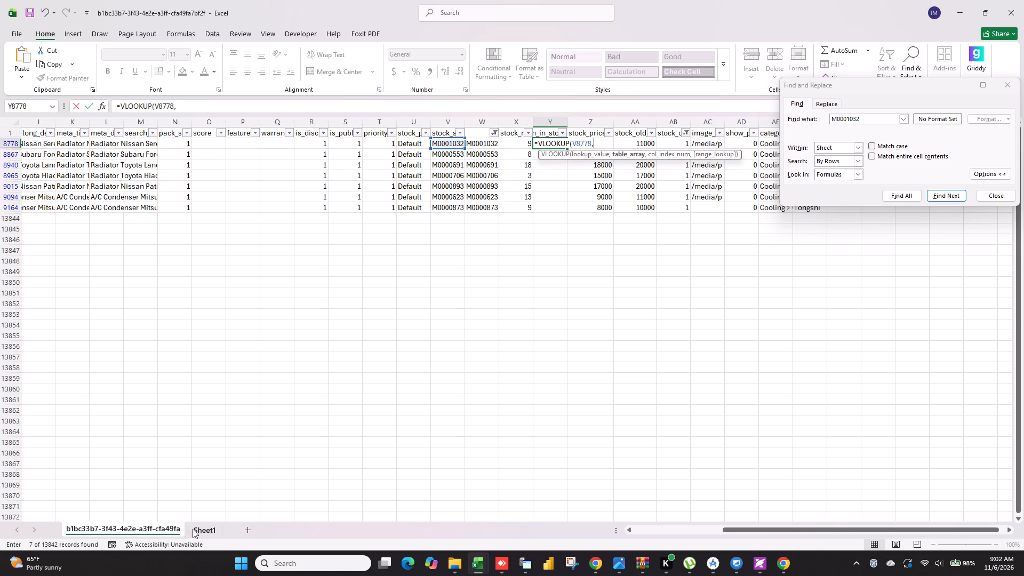
{"action": "left_click", "coordinate": [194, 528]}
{"action": "left_click_drag", "start_coordinate": [27, 126], "coordinate": [234, 163]}
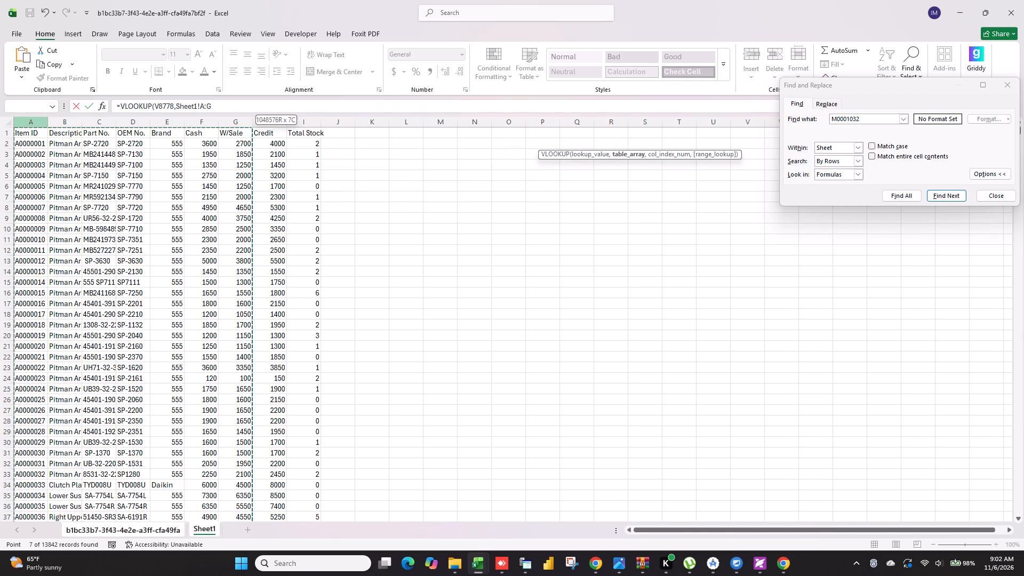
{"action": "left_click_drag", "start_coordinate": [234, 163], "coordinate": [196, 163]}
{"action": "type", "text": ",6,0"}
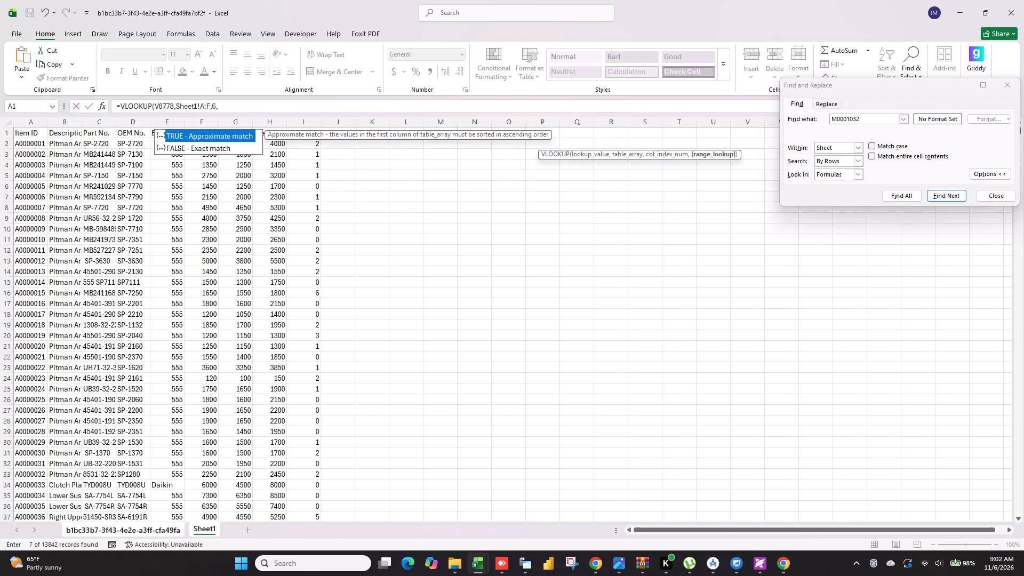
{"action": "key", "text": "Return"}
Fill the Cash price lookup down column Y for the remaining filtered items, through M0000873.
{"action": "left_click", "coordinate": [557, 142]}
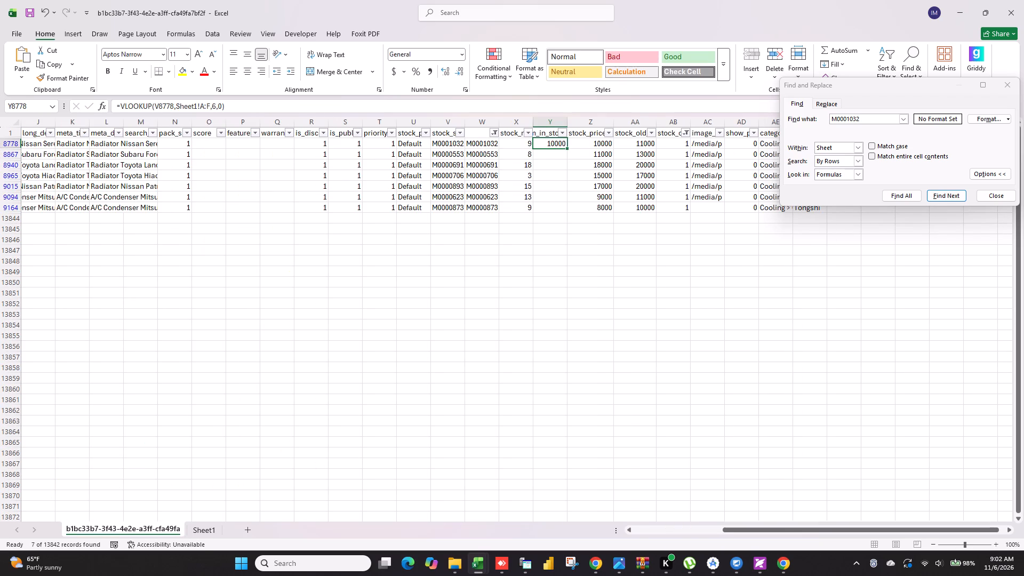
{"action": "left_click_drag", "start_coordinate": [565, 148], "coordinate": [565, 209]}
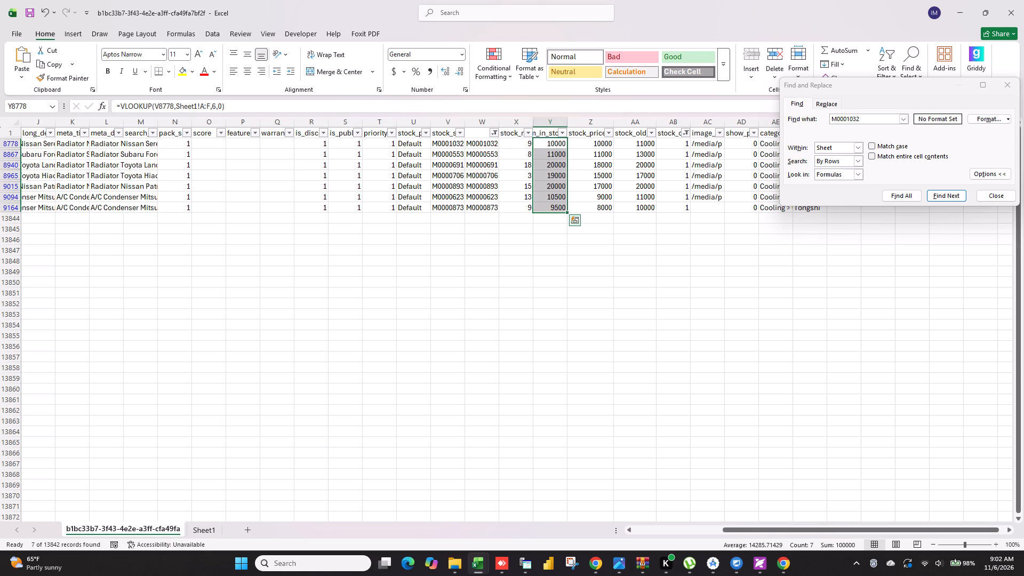
Change the lookup in Y8940 (M0000691) to Sheet1 A:G, column 7, for the W/Sale price.
{"action": "left_click", "coordinate": [562, 163]}
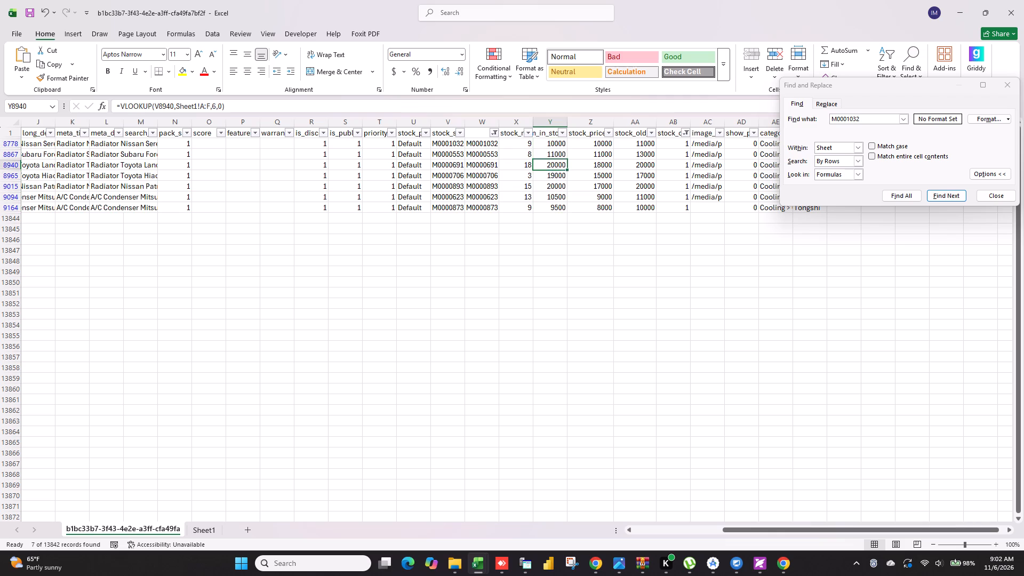
{"action": "left_click", "coordinate": [209, 106]}
{"action": "key", "text": "BackSpace"}
{"action": "key", "text": "shift+g"}
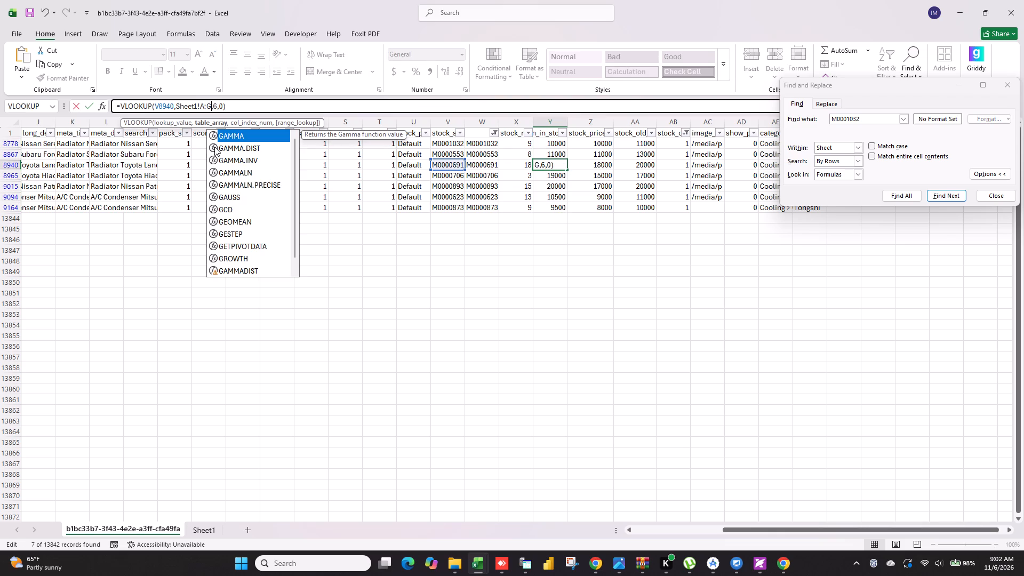
{"action": "key", "text": "Right"}
{"action": "key", "text": "Right"}
{"action": "key", "text": "BackSpace"}
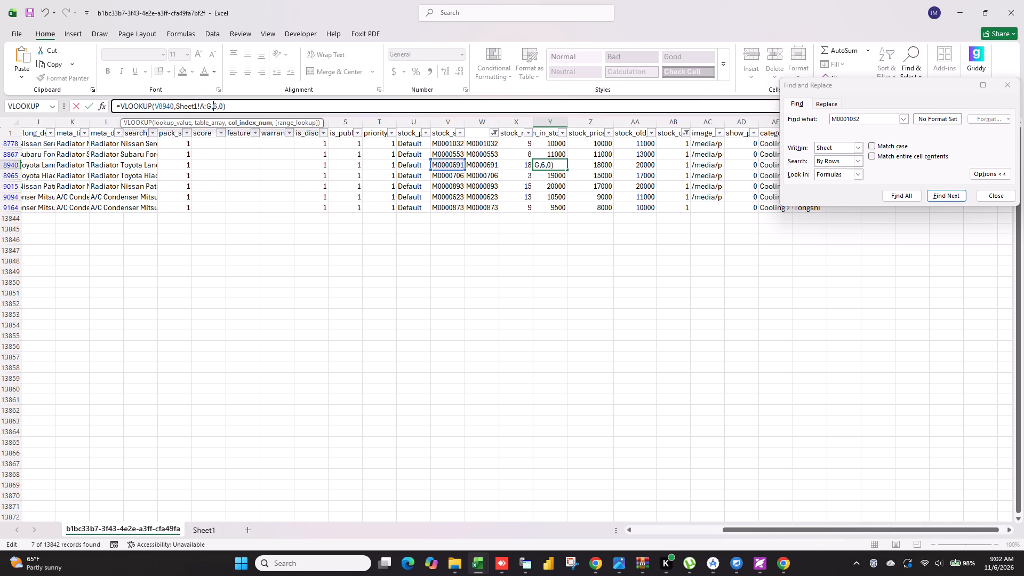
{"action": "key", "text": "7"}
{"action": "key", "text": "Return"}
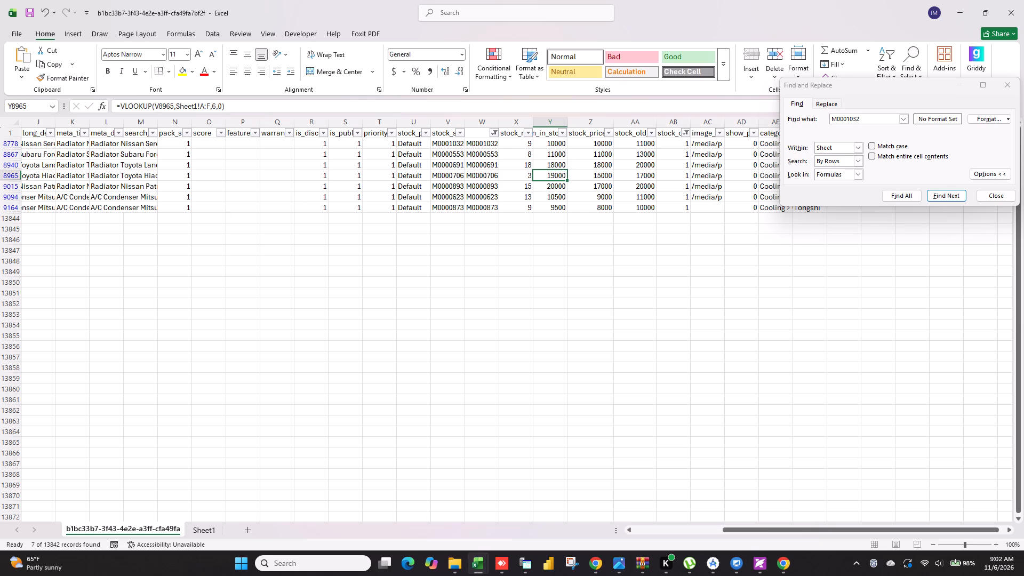
Fill the W/Sale price lookup from Y8940 down to Y8965 (M0000706).
{"action": "left_click", "coordinate": [561, 165]}
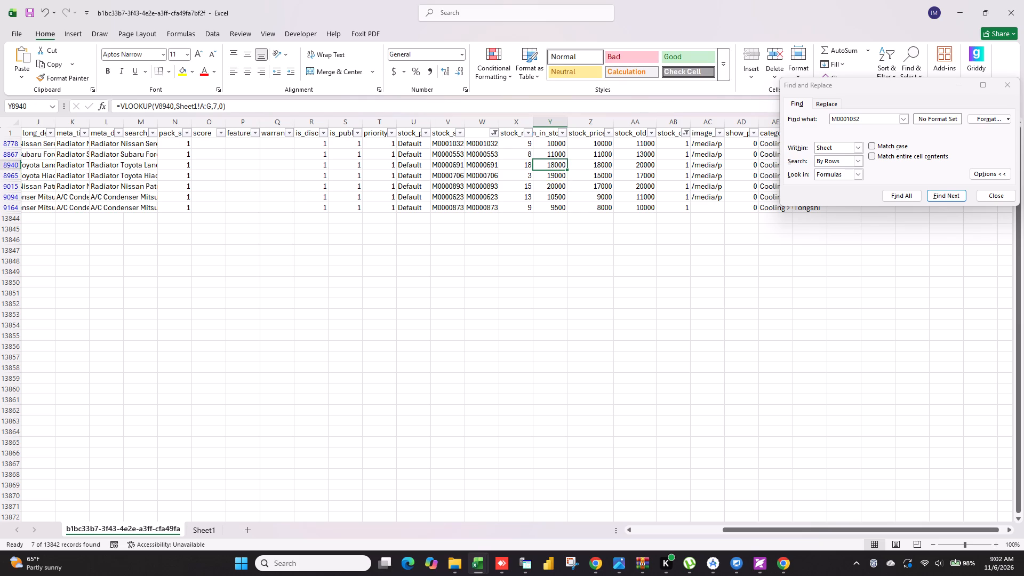
{"action": "left_click_drag", "start_coordinate": [566, 168], "coordinate": [567, 181]}
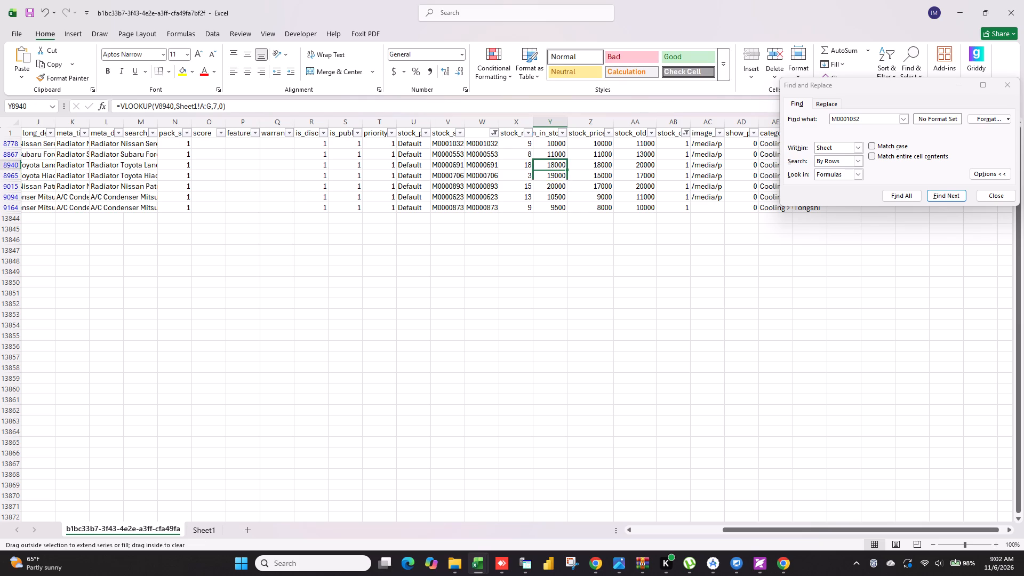
{"action": "left_click_drag", "start_coordinate": [567, 181], "coordinate": [567, 181]}
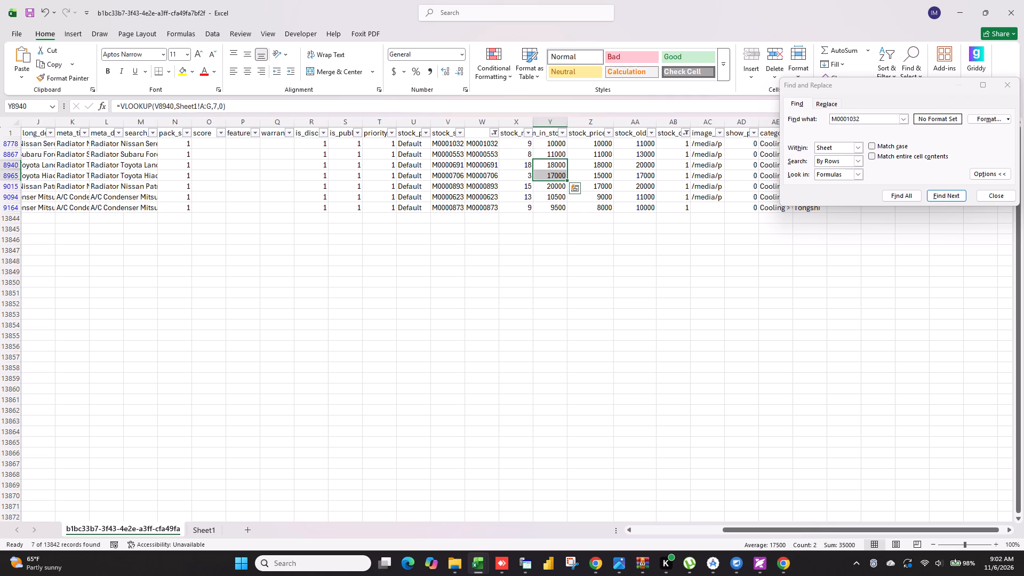
{"action": "left_click", "coordinate": [546, 299]}
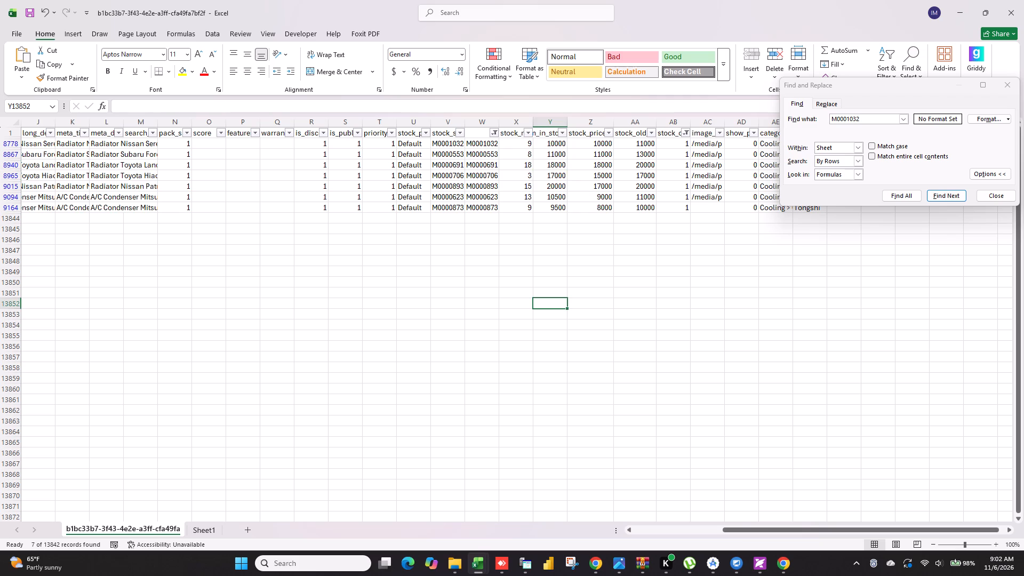
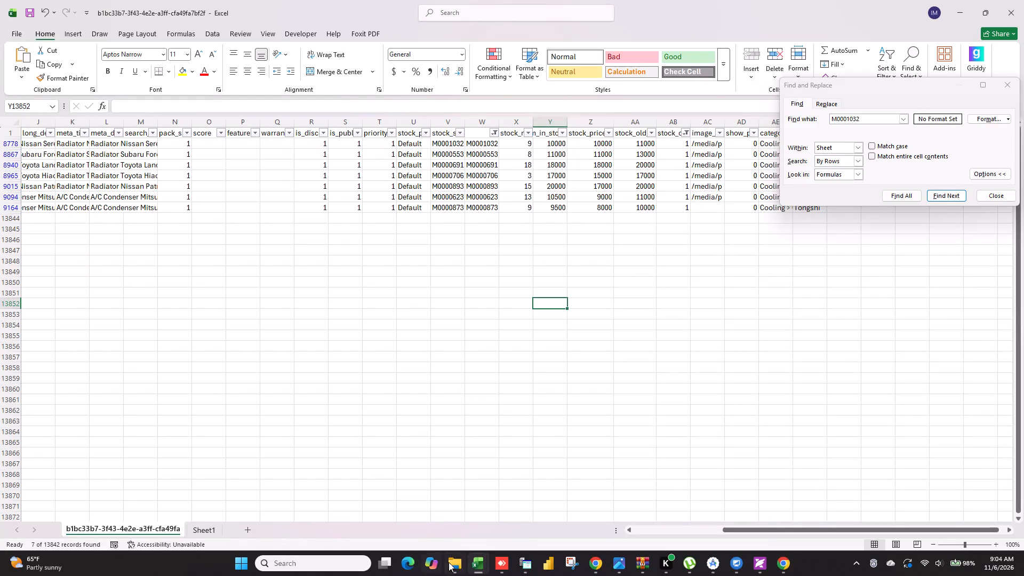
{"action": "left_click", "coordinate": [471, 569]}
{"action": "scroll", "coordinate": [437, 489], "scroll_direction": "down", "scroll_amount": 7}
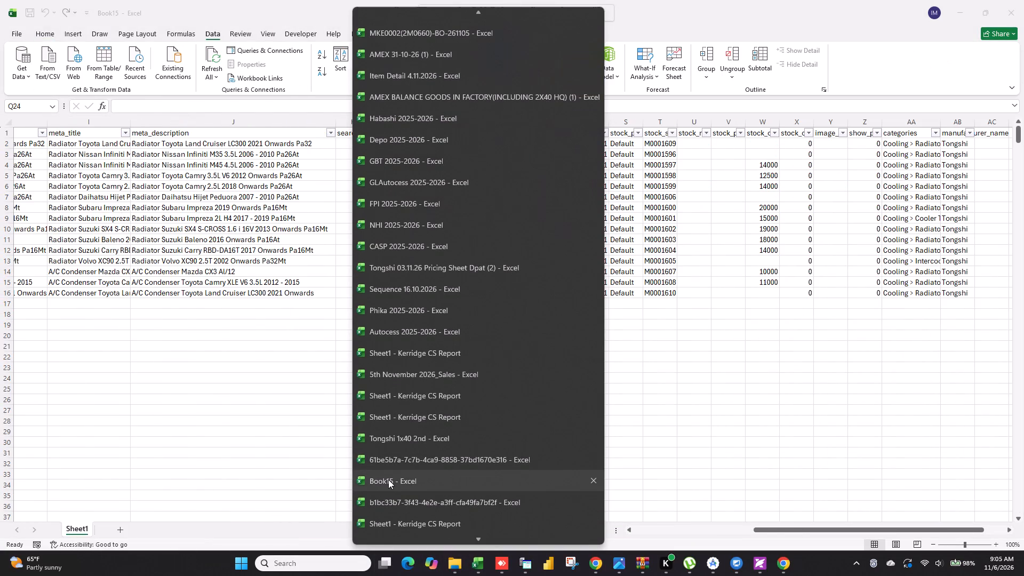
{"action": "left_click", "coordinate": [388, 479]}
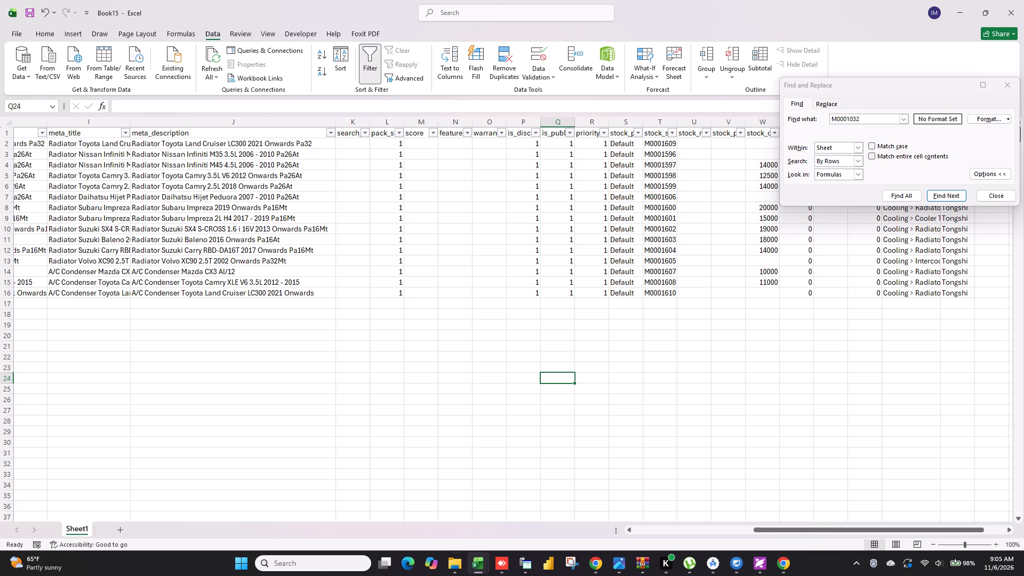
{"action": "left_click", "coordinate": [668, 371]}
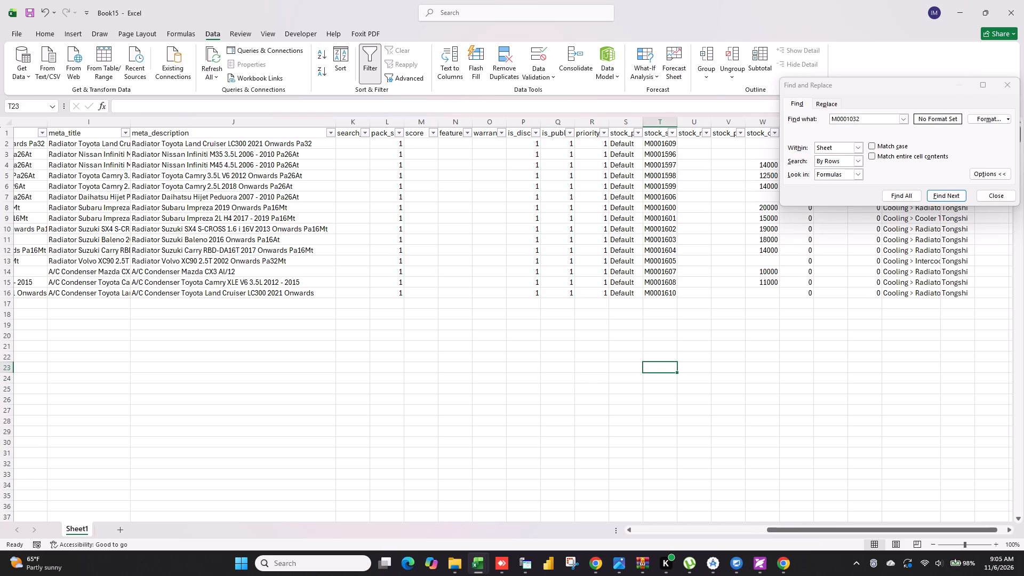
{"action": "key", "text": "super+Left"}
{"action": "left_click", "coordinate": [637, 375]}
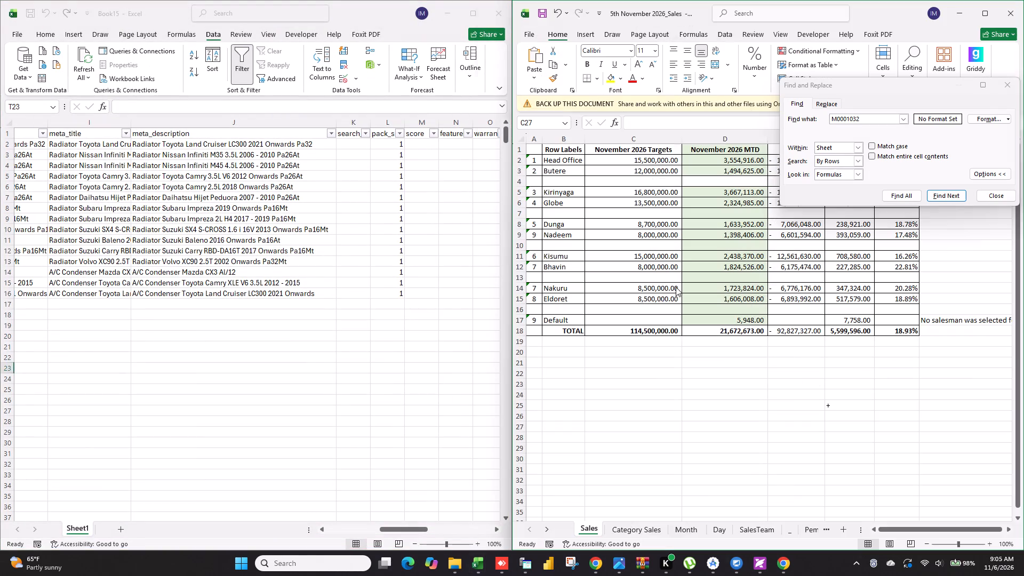
Switch to the b1bc33b7 website export workbook and clear all of its filters.
{"action": "left_click", "coordinate": [481, 559]}
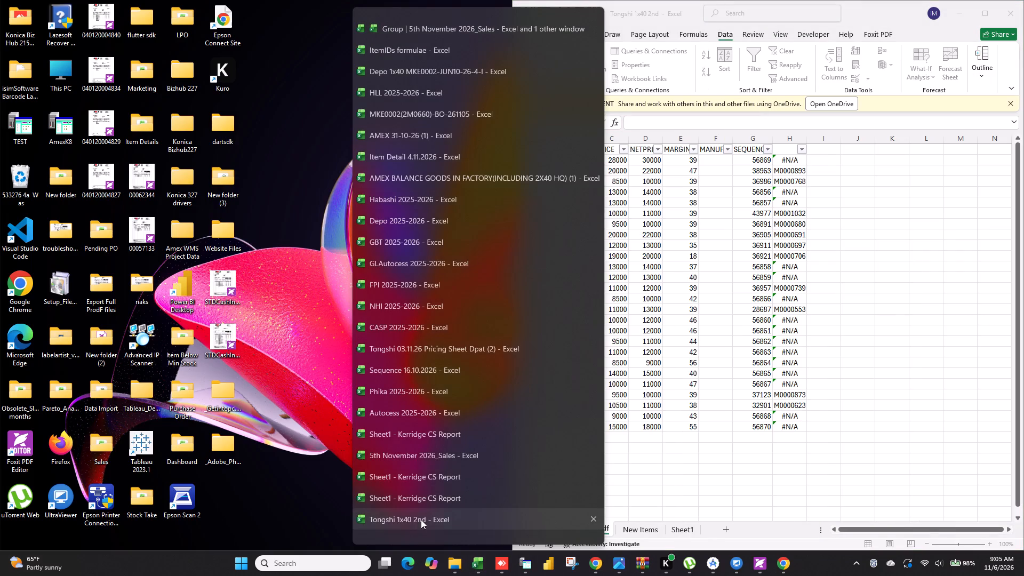
{"action": "scroll", "coordinate": [421, 519], "scroll_direction": "down", "scroll_amount": 2}
{"action": "left_click", "coordinate": [426, 506]}
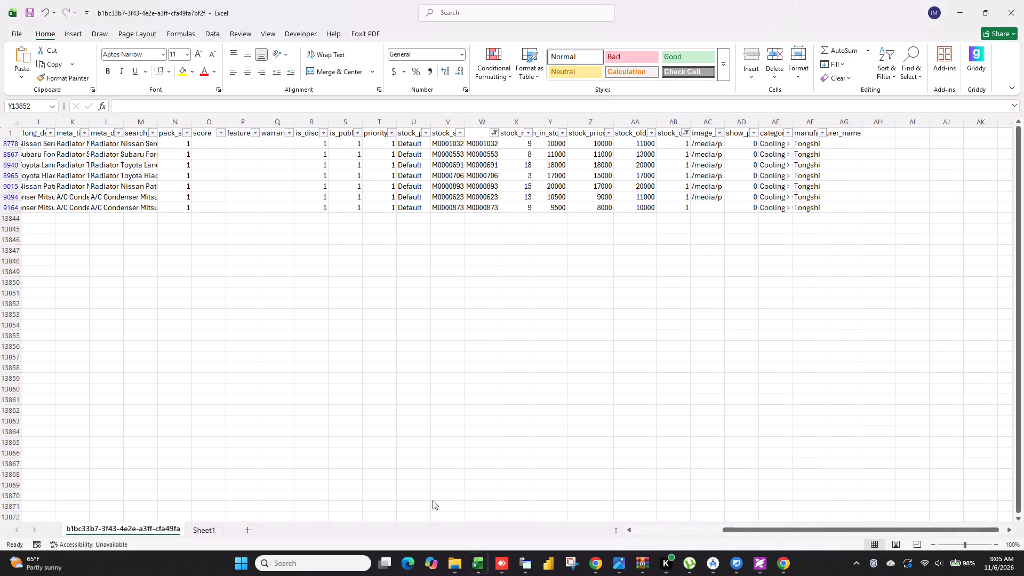
{"action": "left_click", "coordinate": [219, 35]}
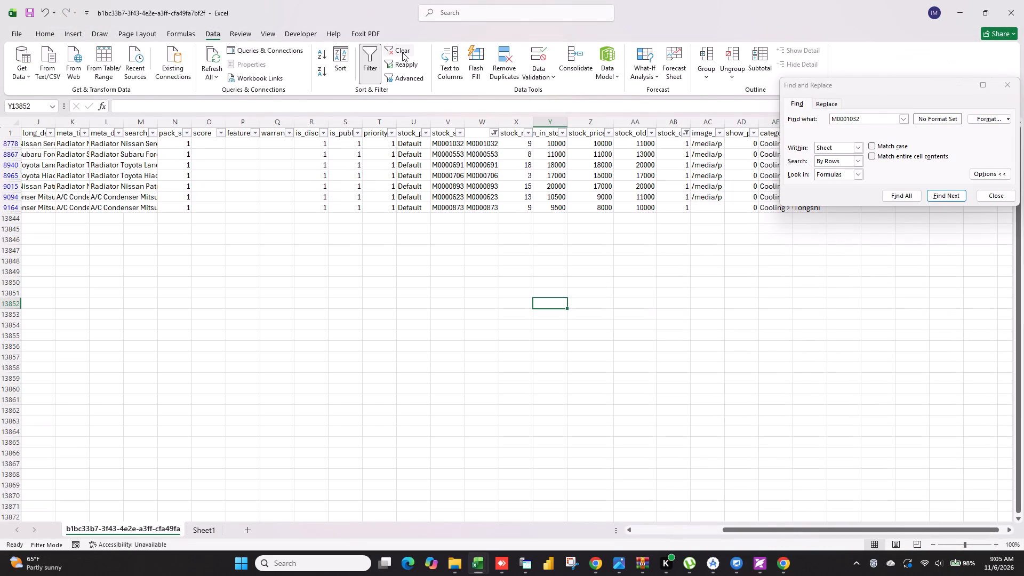
{"action": "left_click", "coordinate": [402, 52]}
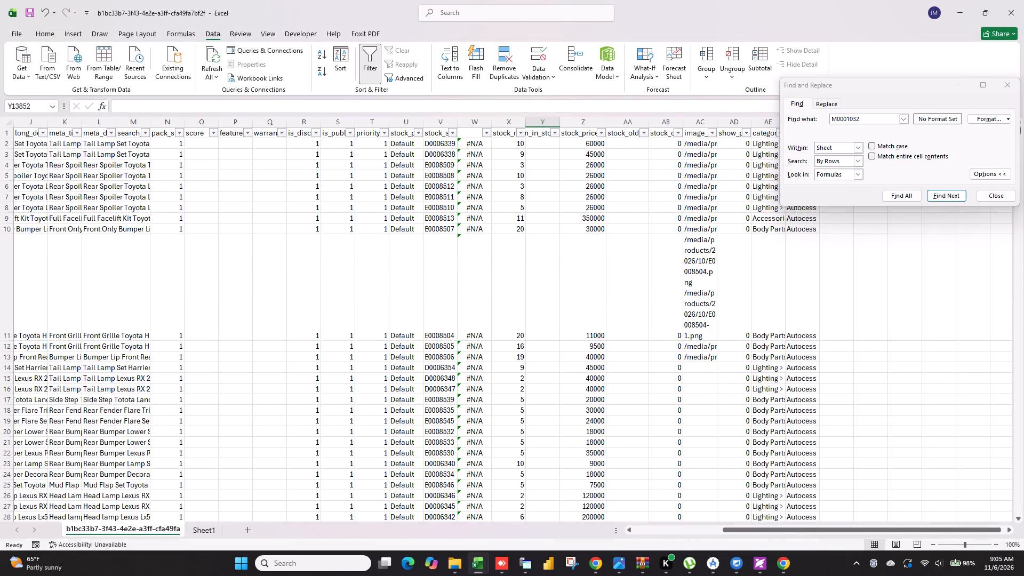
Filter the export's title column to items containing "condense" and close Find and Replace.
{"action": "left_click_drag", "start_coordinate": [786, 533], "coordinate": [552, 540]}
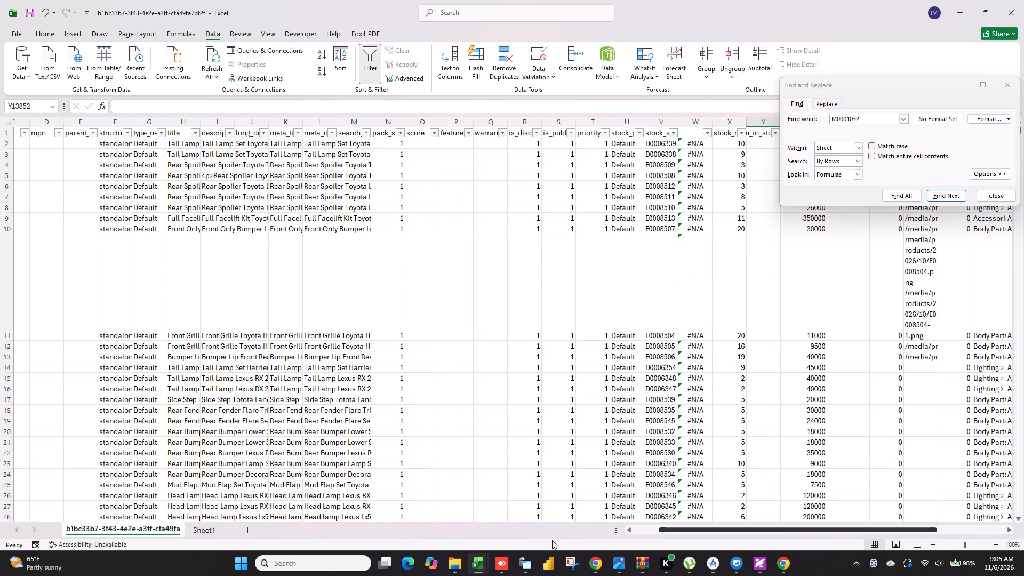
{"action": "left_click_drag", "start_coordinate": [552, 540], "coordinate": [516, 537]}
{"action": "left_click", "coordinate": [282, 134]}
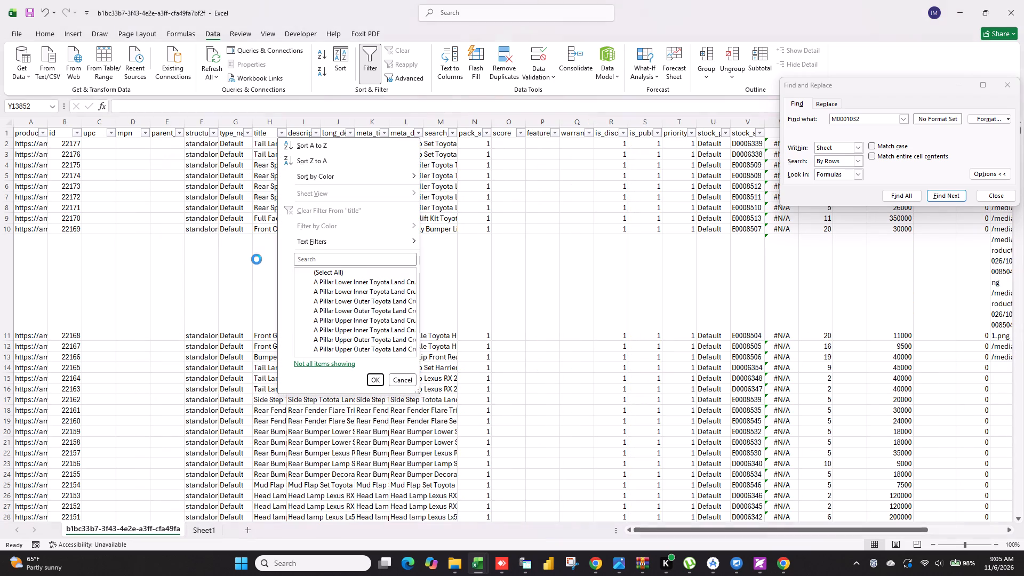
{"action": "left_click", "coordinate": [315, 260]}
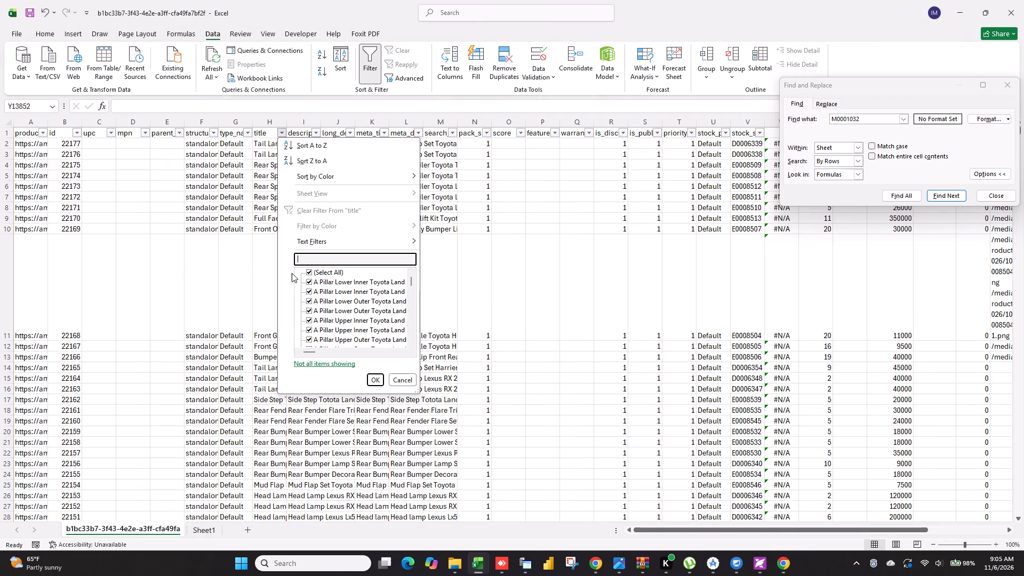
{"action": "type", "text": "condn"}
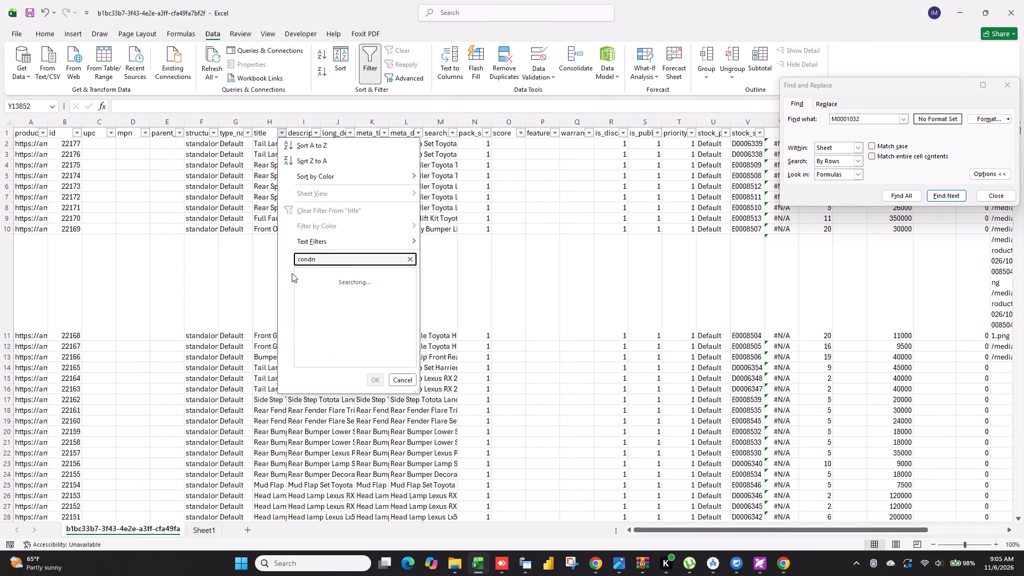
{"action": "key", "text": "BackSpace"}
{"action": "key", "text": "e"}
{"action": "type", "text": "nse"}
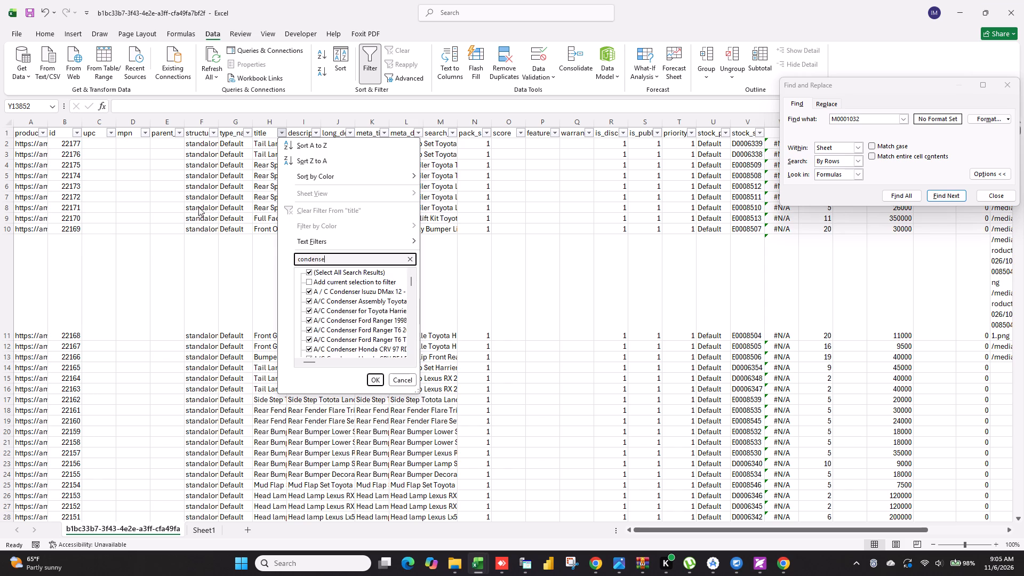
{"action": "left_click", "coordinate": [380, 377]}
{"action": "left_click", "coordinate": [1002, 195]}
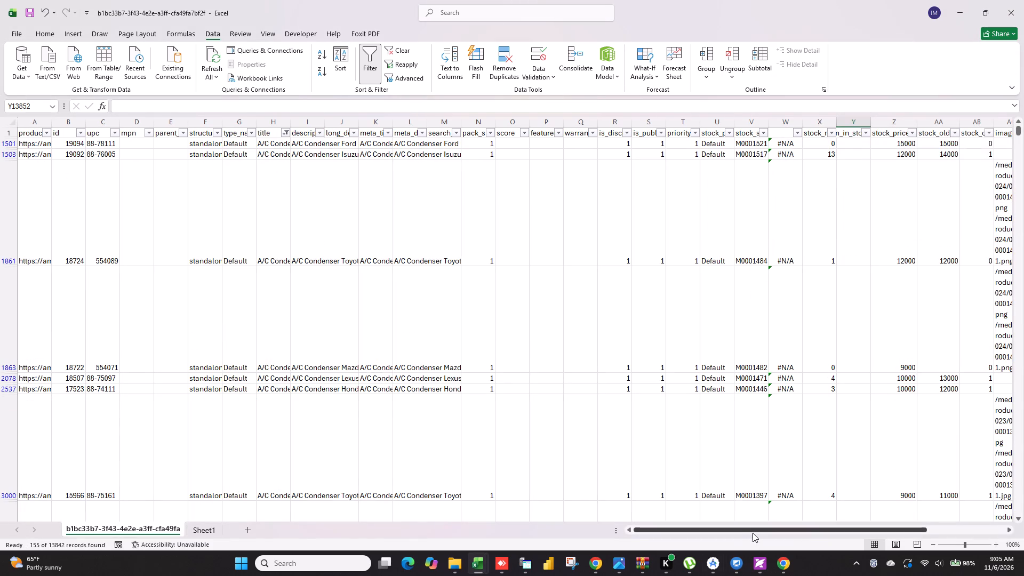
Copy the Cooling > Condenser category from the export's AE1501 into Book15 cell AA14 and fill it down to AA16.
{"action": "left_click_drag", "start_coordinate": [753, 532], "coordinate": [982, 530]}
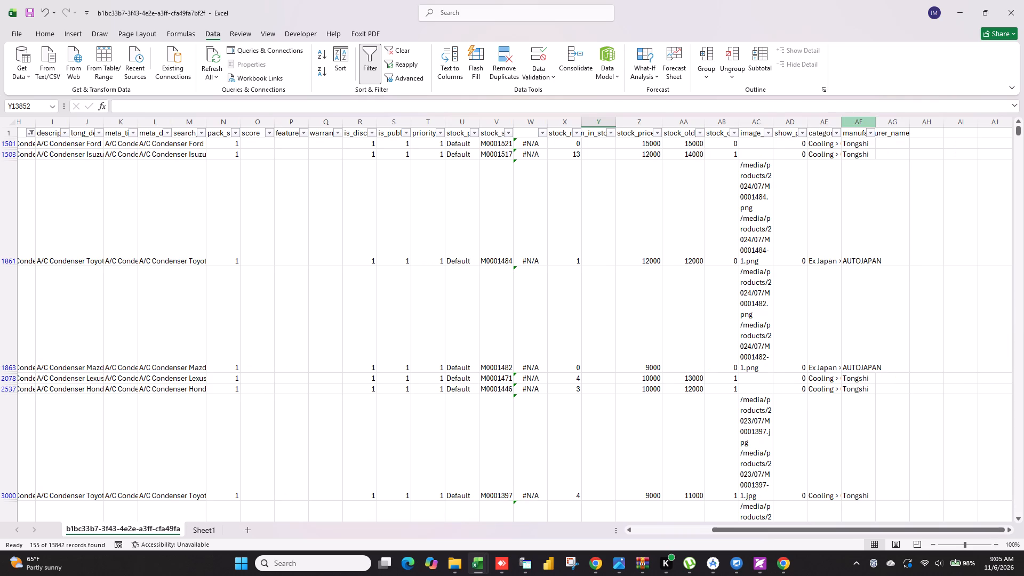
{"action": "left_click_drag", "start_coordinate": [842, 126], "coordinate": [887, 131]}
{"action": "left_click", "coordinate": [872, 146]}
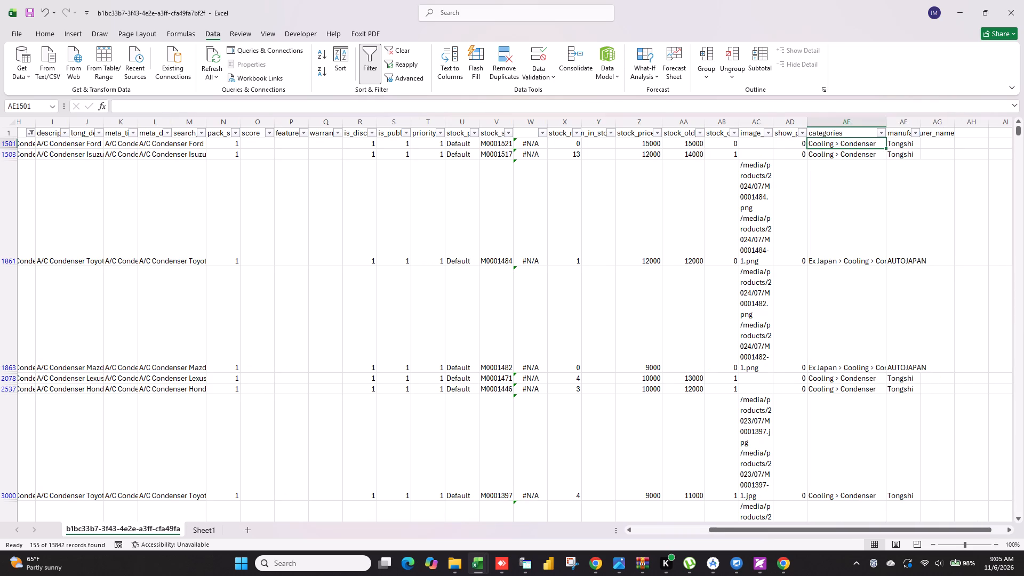
{"action": "key", "text": "ctrl+c"}
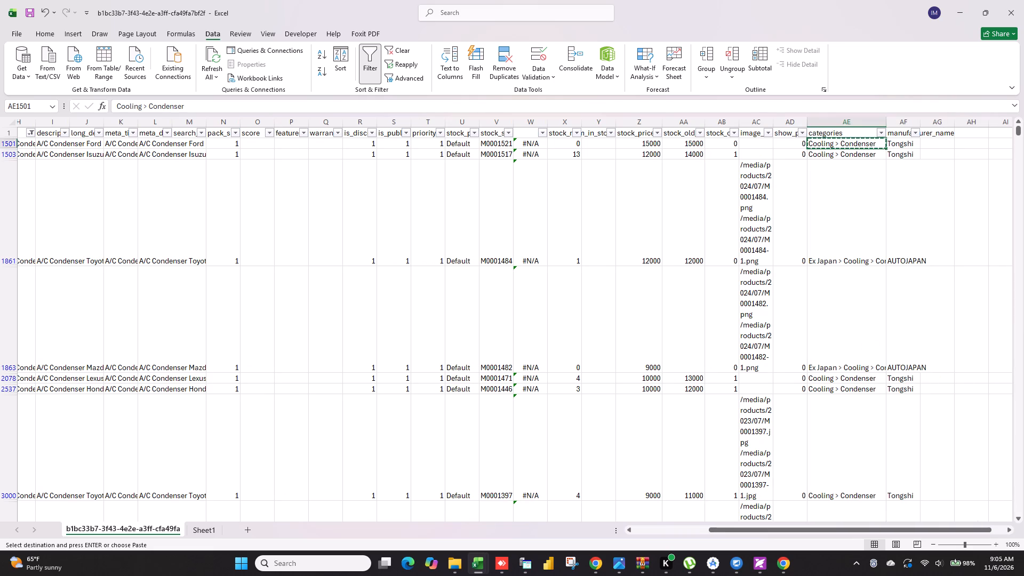
{"action": "key", "text": "alt+Tab"}
{"action": "left_click", "coordinate": [360, 357]}
{"action": "left_click", "coordinate": [439, 315]}
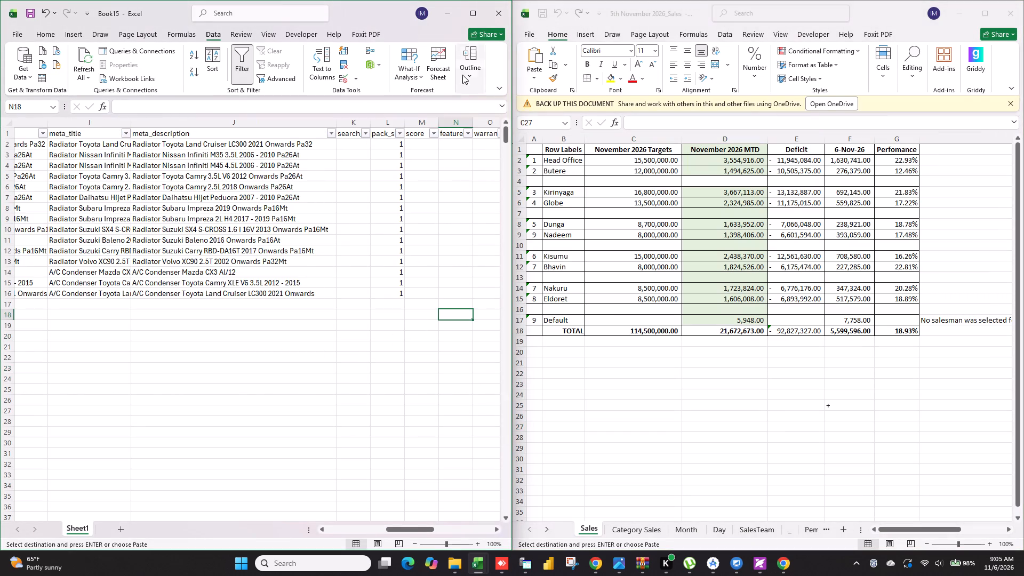
{"action": "left_click", "coordinate": [479, 17]}
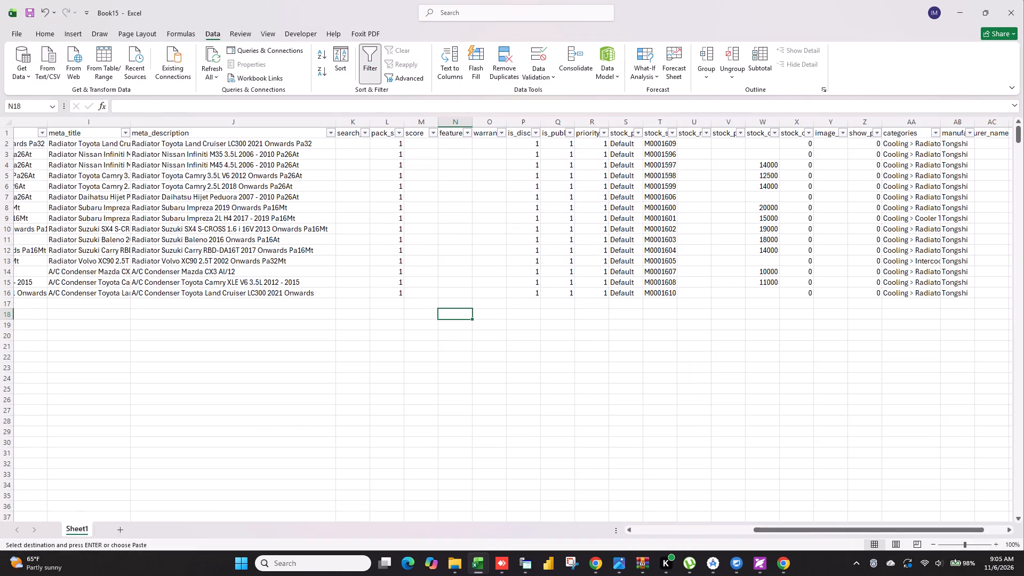
{"action": "left_click", "coordinate": [6, 270]}
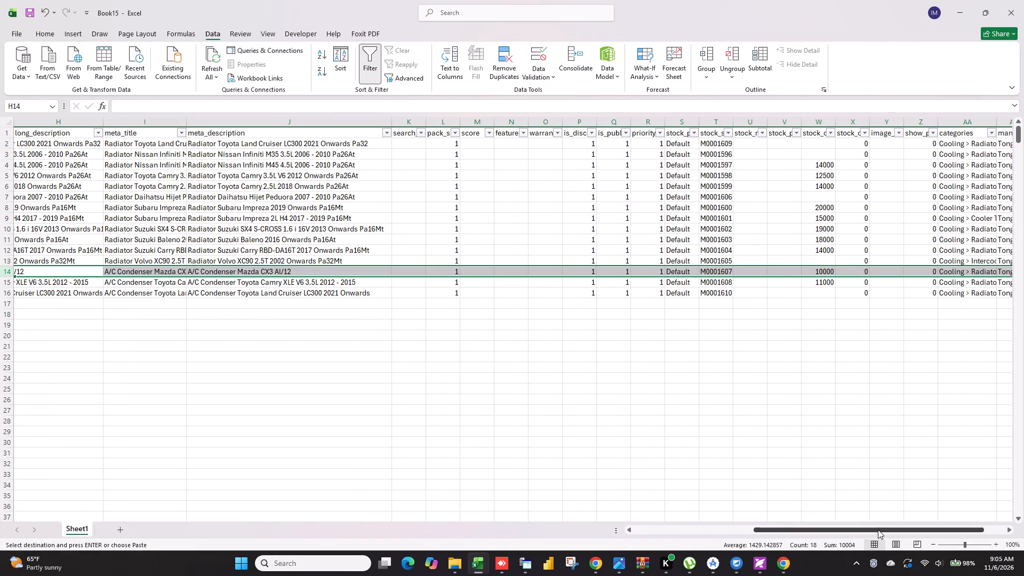
{"action": "left_click_drag", "start_coordinate": [878, 530], "coordinate": [955, 518]}
{"action": "left_click", "coordinate": [883, 272]}
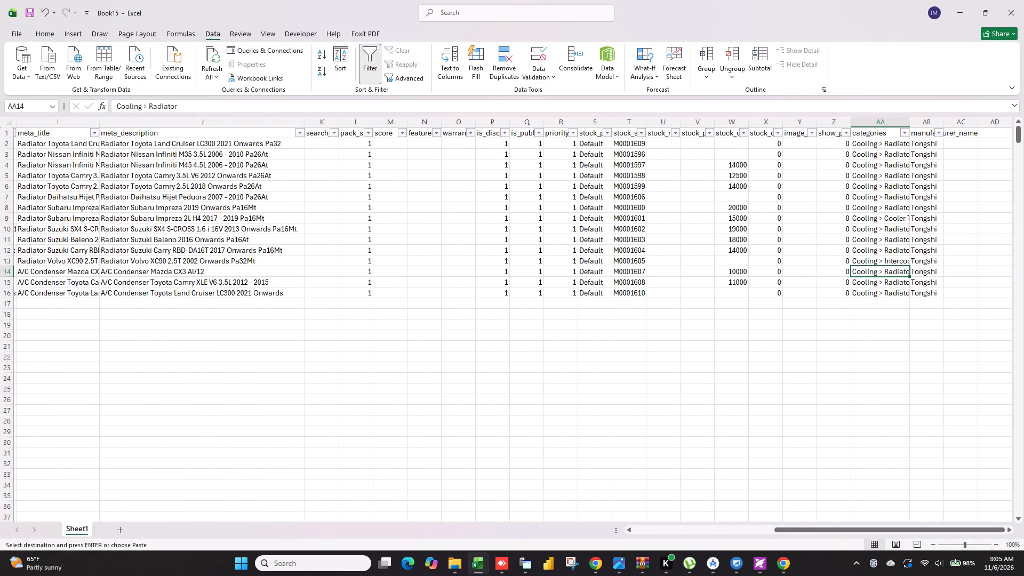
{"action": "key", "text": "ctrl+v"}
{"action": "left_click_drag", "start_coordinate": [908, 275], "coordinate": [908, 289]}
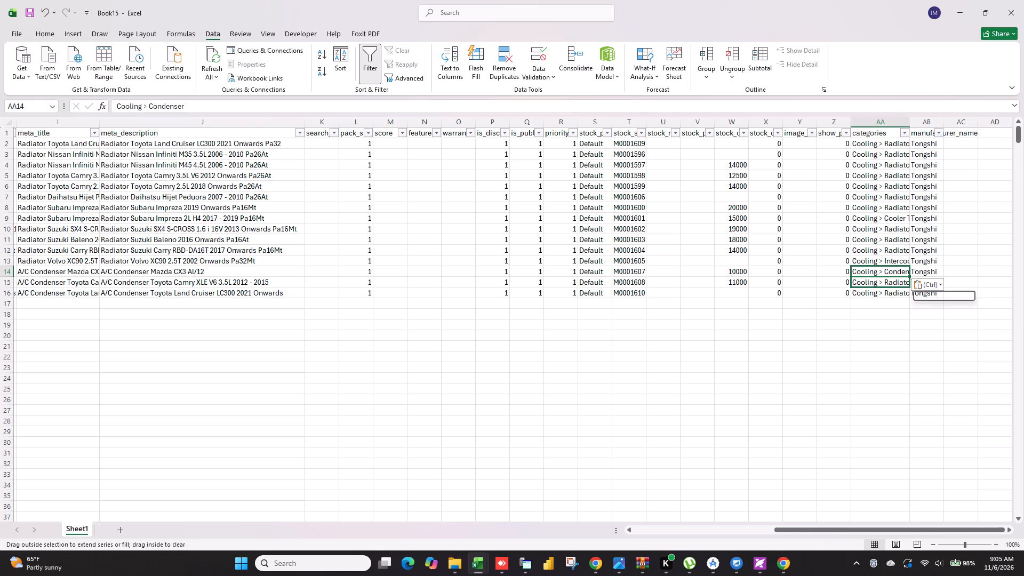
{"action": "left_click_drag", "start_coordinate": [908, 289], "coordinate": [908, 297]}
{"action": "left_click", "coordinate": [880, 349]}
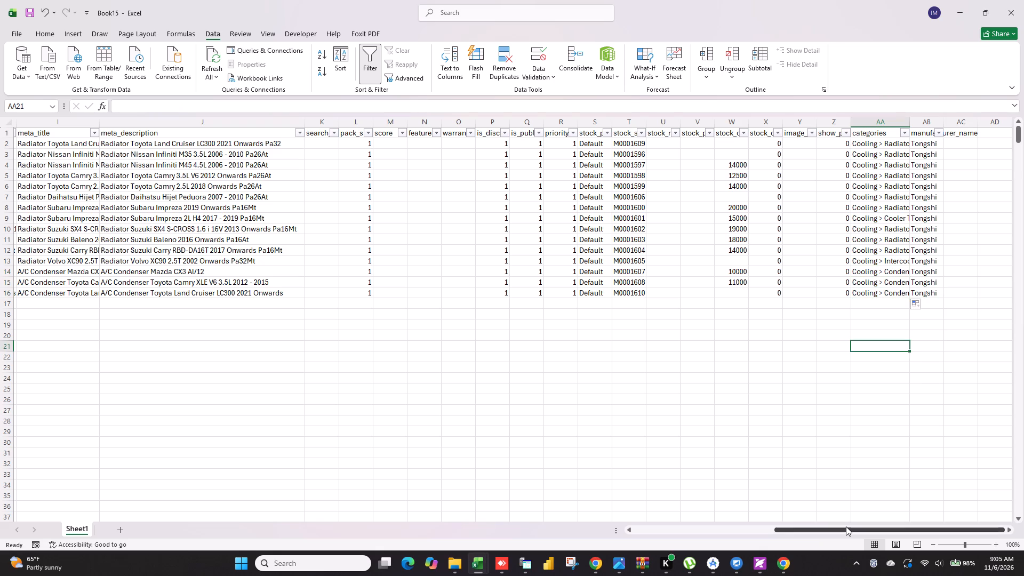
Widen Book15's categories column and fill Cooling > Radiator from AA8 down to AA13.
{"action": "left_click", "coordinate": [890, 253]}
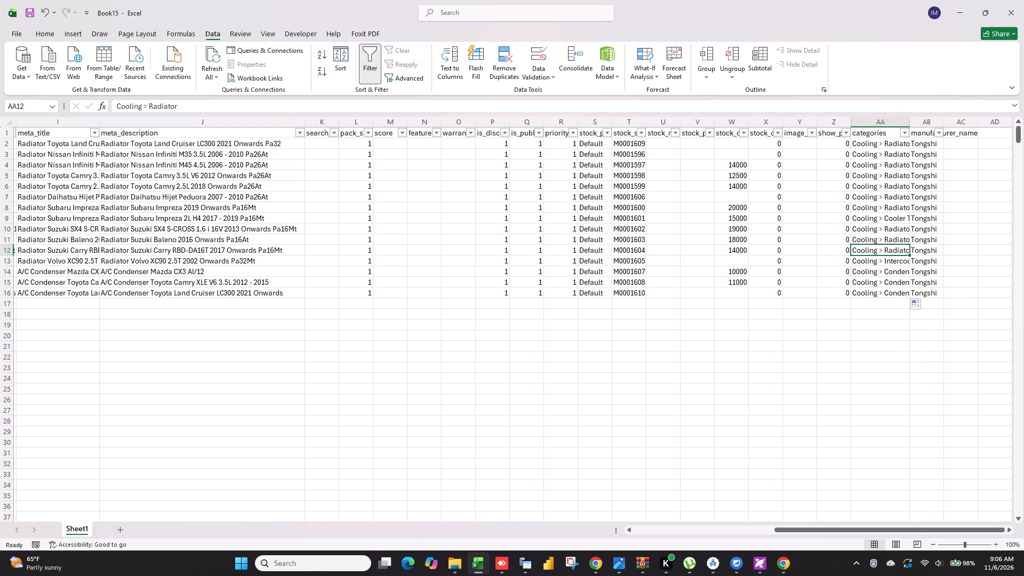
{"action": "left_click_drag", "start_coordinate": [911, 121], "coordinate": [952, 121]}
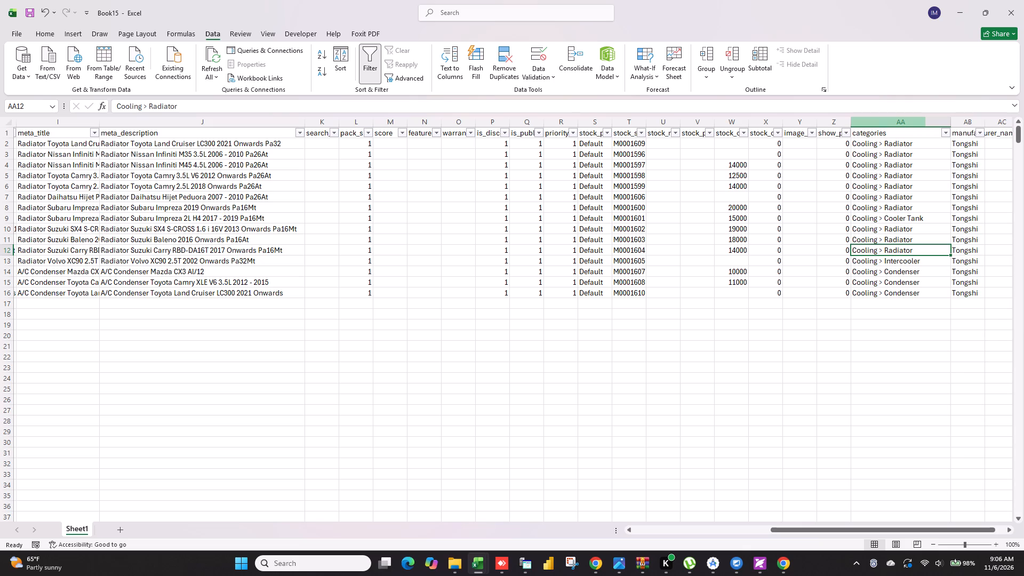
{"action": "left_click", "coordinate": [917, 209]}
{"action": "left_click_drag", "start_coordinate": [949, 211], "coordinate": [950, 222]}
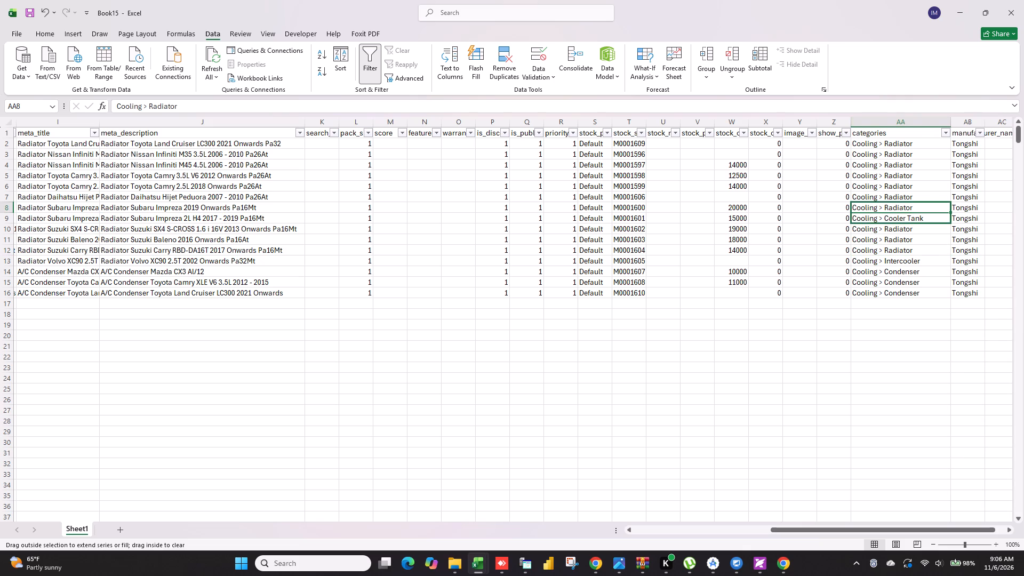
{"action": "left_click_drag", "start_coordinate": [950, 222], "coordinate": [948, 266]}
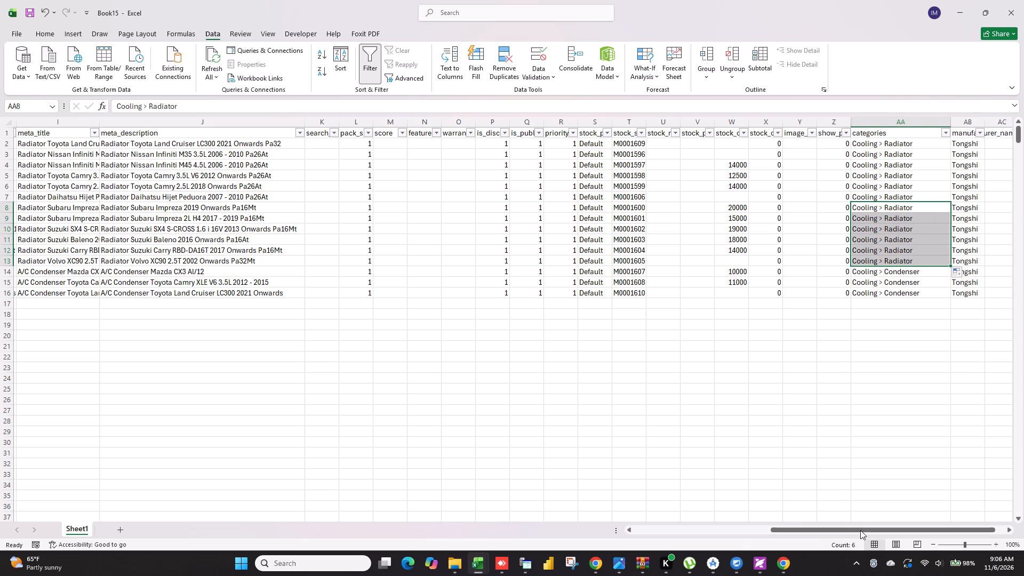
Enter an exact-match VLOOKUP in Book15's U2 returning column 9 of columns A:I in the b1bc33b7 workbook's Sheet1.
{"action": "left_click_drag", "start_coordinate": [860, 530], "coordinate": [474, 545]}
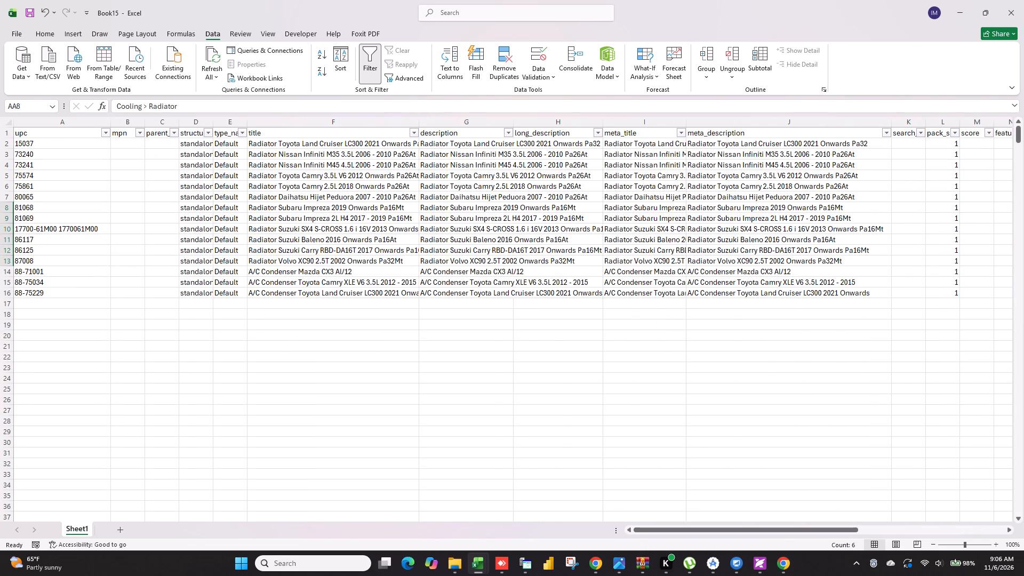
{"action": "left_click_drag", "start_coordinate": [742, 529], "coordinate": [984, 525]}
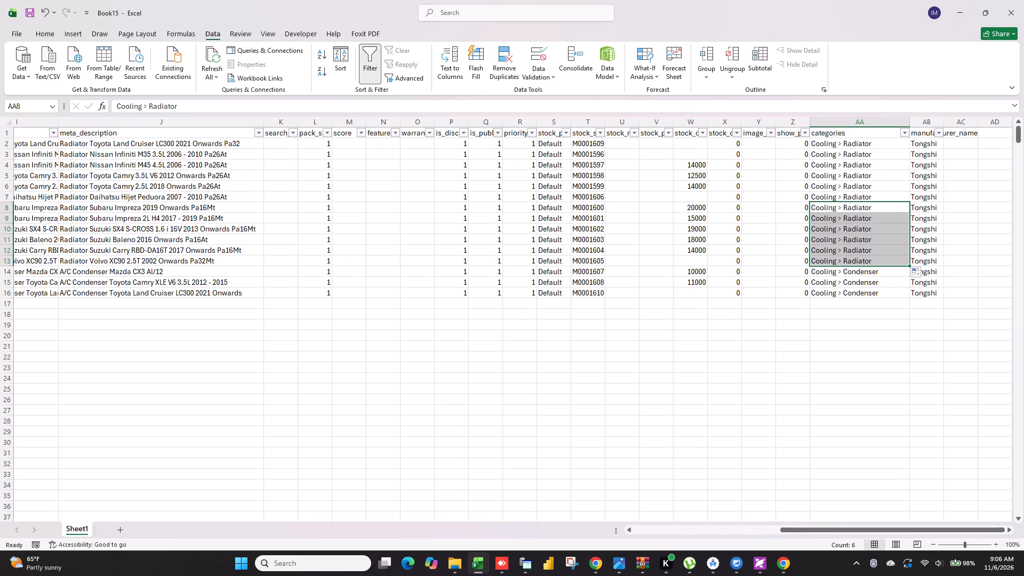
{"action": "left_click", "coordinate": [655, 145]}
{"action": "left_click", "coordinate": [623, 143]}
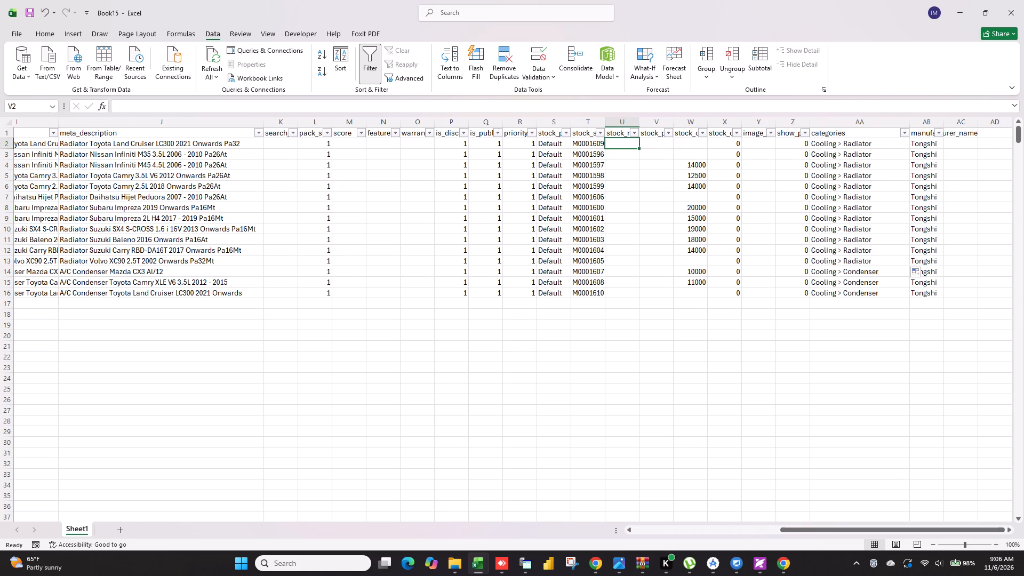
{"action": "type", "text": "=vl"}
{"action": "key", "text": "Tab"}
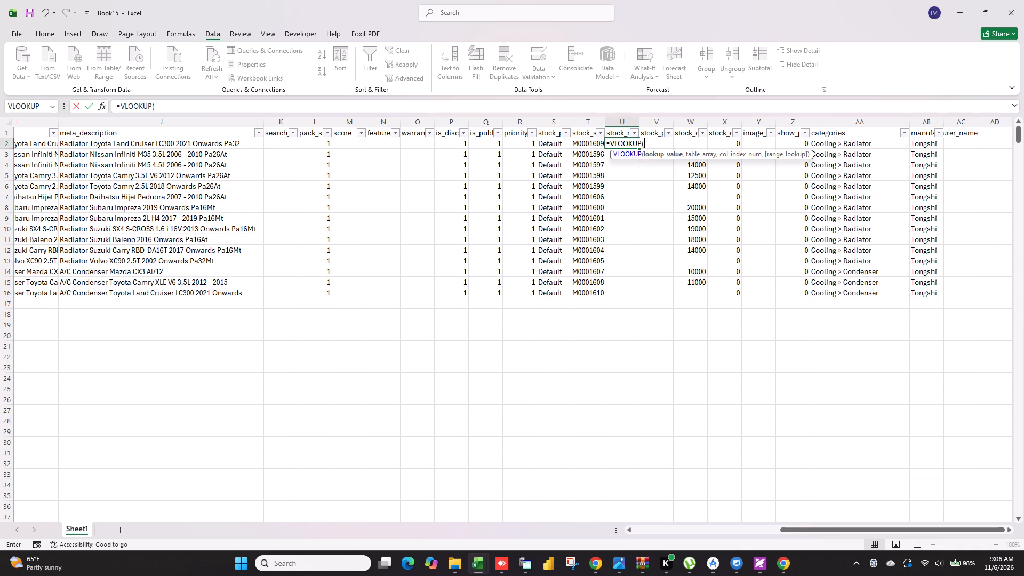
{"action": "left_click", "coordinate": [477, 565]}
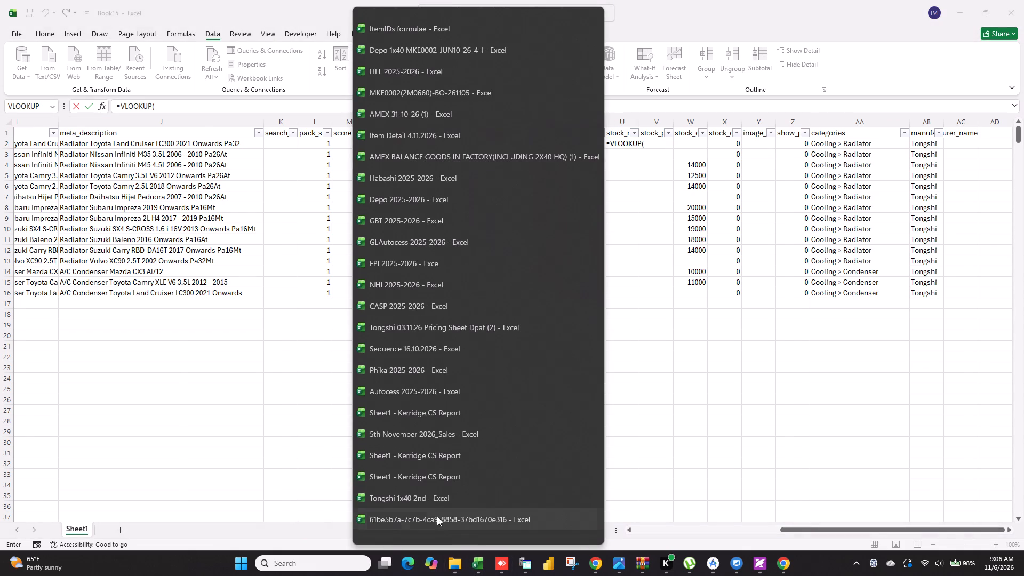
{"action": "left_click", "coordinate": [430, 521]}
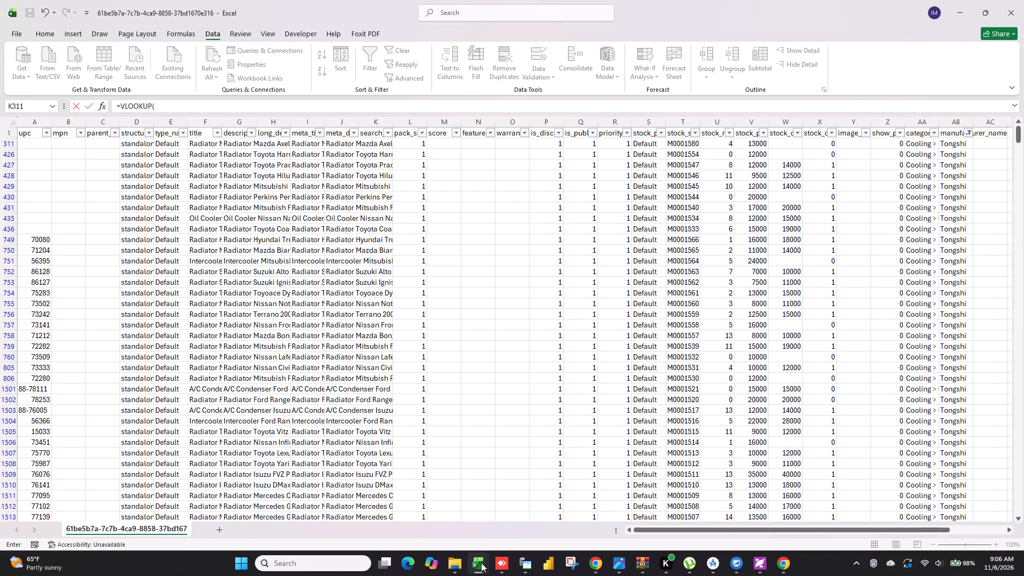
{"action": "left_click", "coordinate": [481, 563]}
{"action": "scroll", "coordinate": [425, 510], "scroll_direction": "down", "scroll_amount": 6}
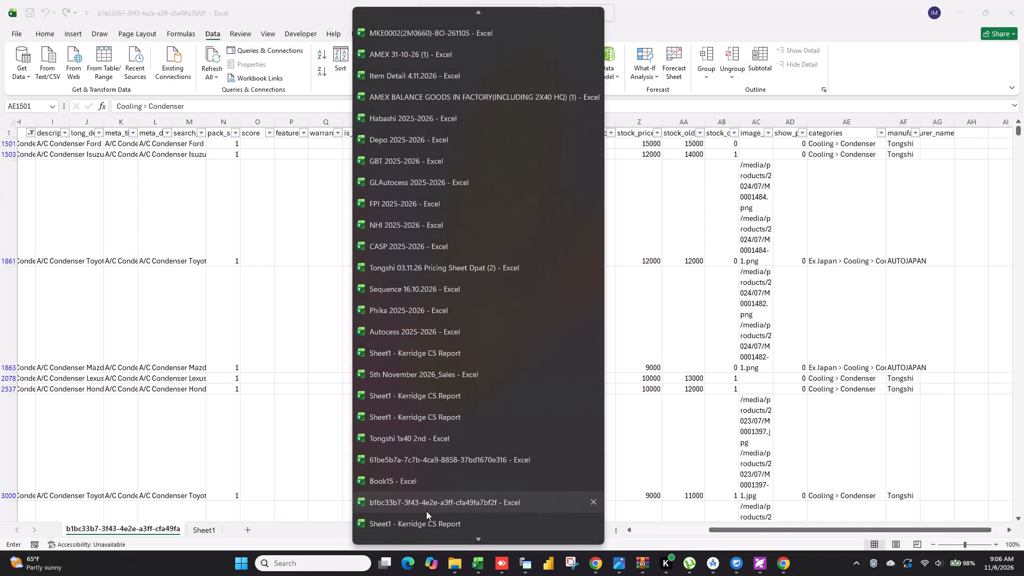
{"action": "left_click", "coordinate": [426, 511]}
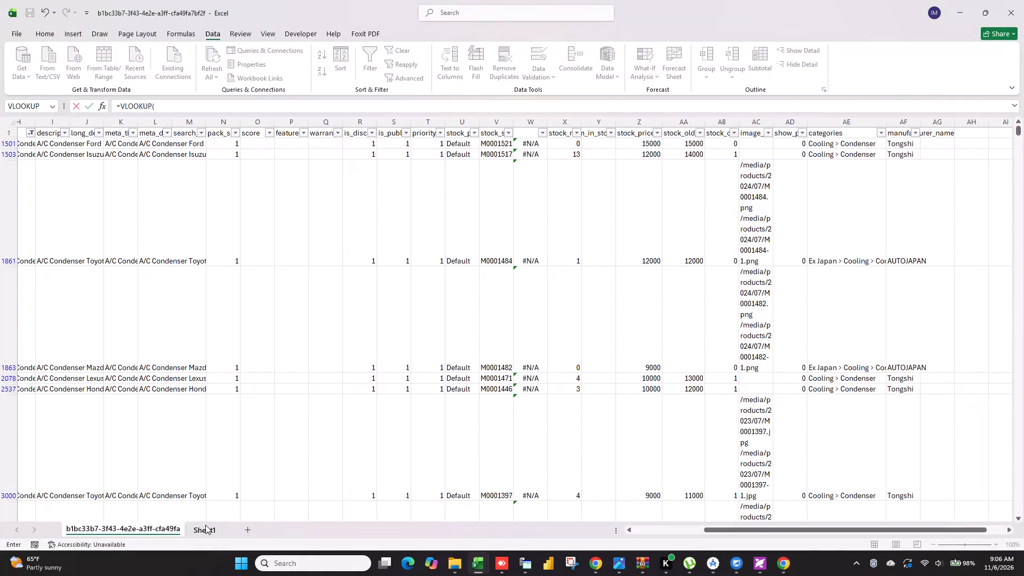
{"action": "left_click", "coordinate": [205, 525]}
{"action": "left_click_drag", "start_coordinate": [35, 122], "coordinate": [209, 149]}
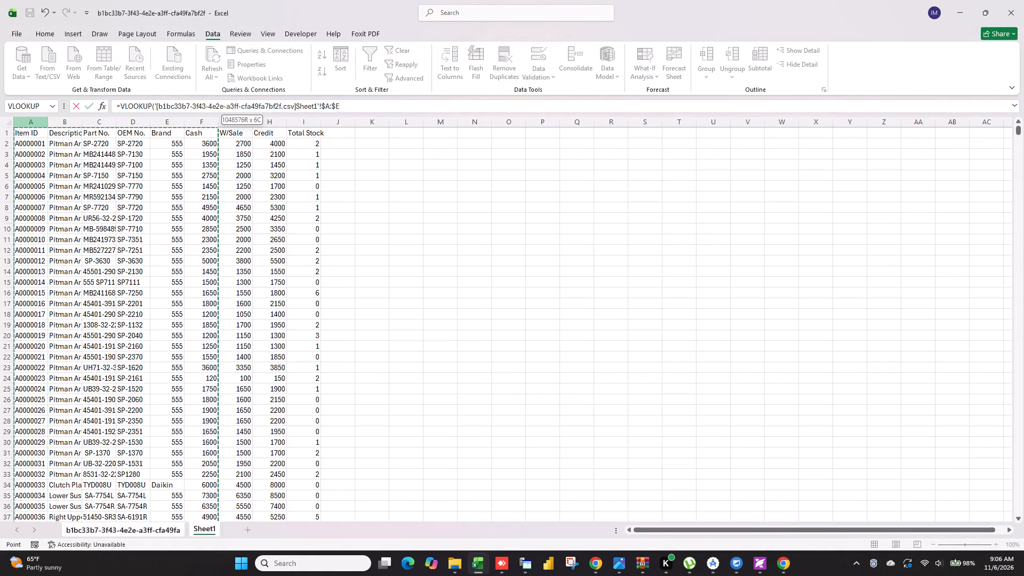
{"action": "left_click_drag", "start_coordinate": [209, 149], "coordinate": [303, 152]}
{"action": "type", "text": ",9,0"}
{"action": "key", "text": "Return"}
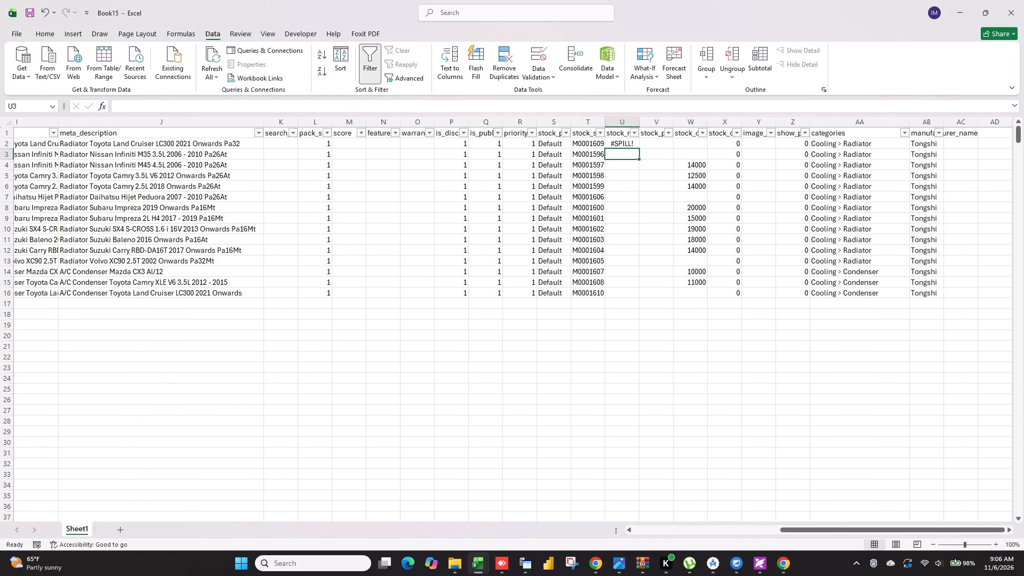
Insert T2 as the lookup value in U2's VLOOKUP formula and fill the stock formula down to U16.
{"action": "left_click", "coordinate": [629, 143]}
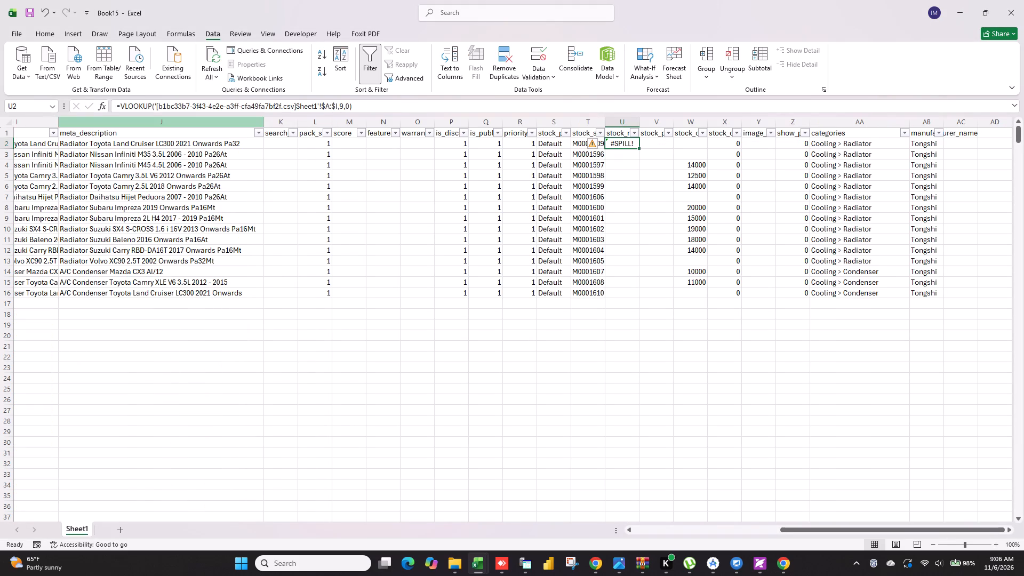
{"action": "left_click", "coordinate": [154, 108]}
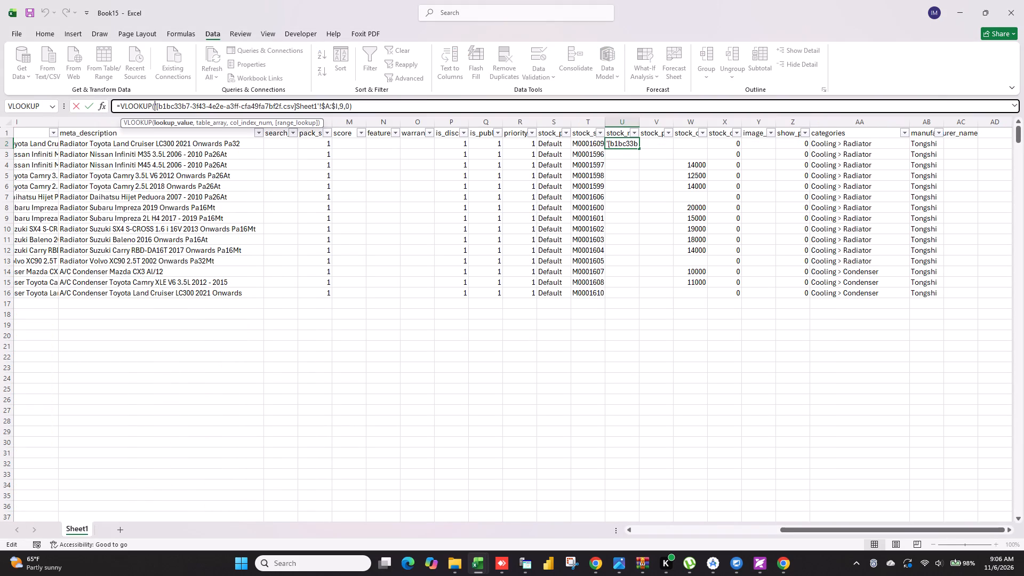
{"action": "type", "text": "t2"}
{"action": "key", "text": "v"}
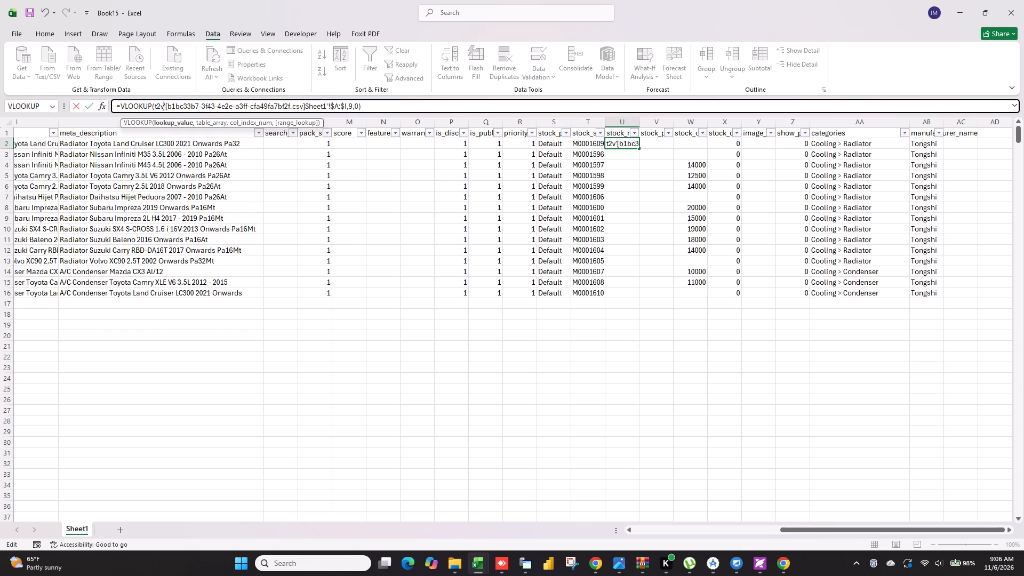
{"action": "key", "text": "BackSpace"}
{"action": "key", "text": "comma"}
{"action": "key", "text": "period"}
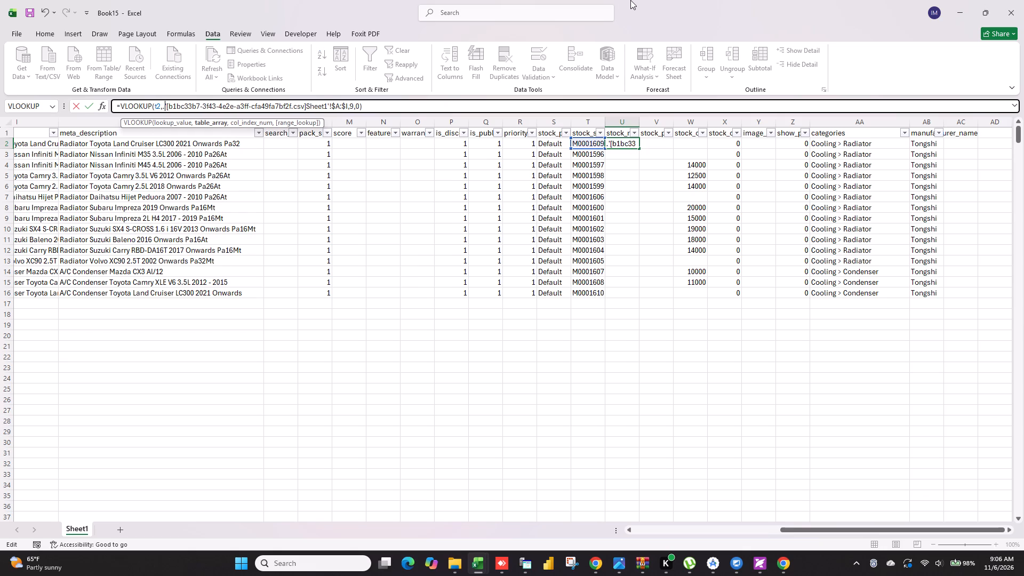
{"action": "key", "text": "BackSpace"}
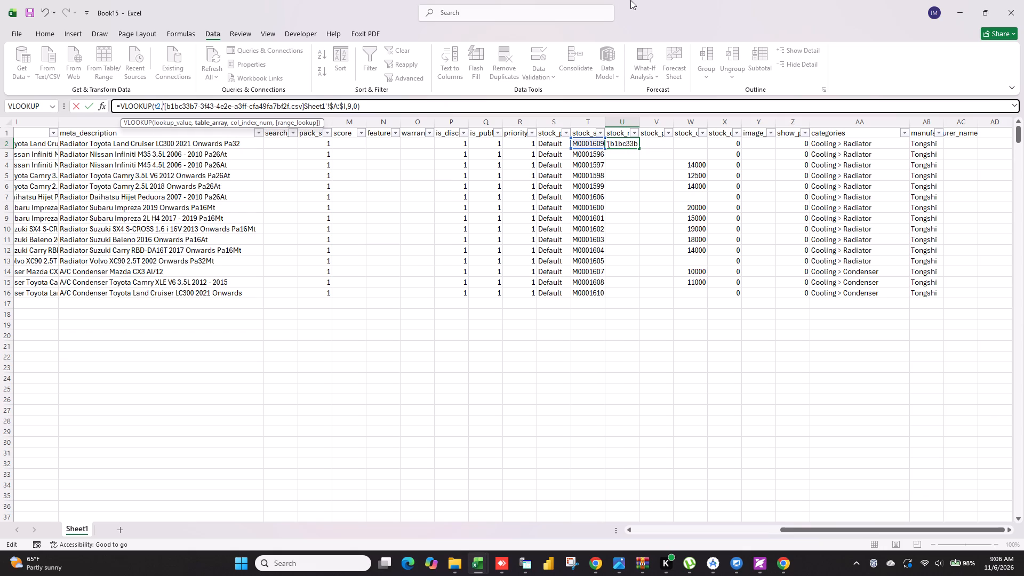
{"action": "key", "text": "Return"}
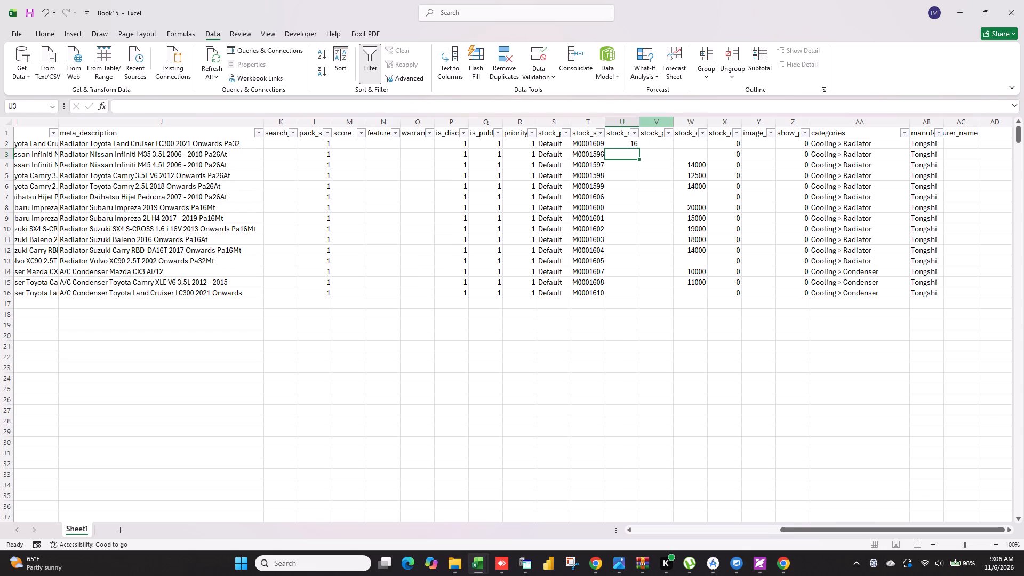
{"action": "left_click", "coordinate": [629, 144]}
{"action": "left_click_drag", "start_coordinate": [639, 149], "coordinate": [635, 299]}
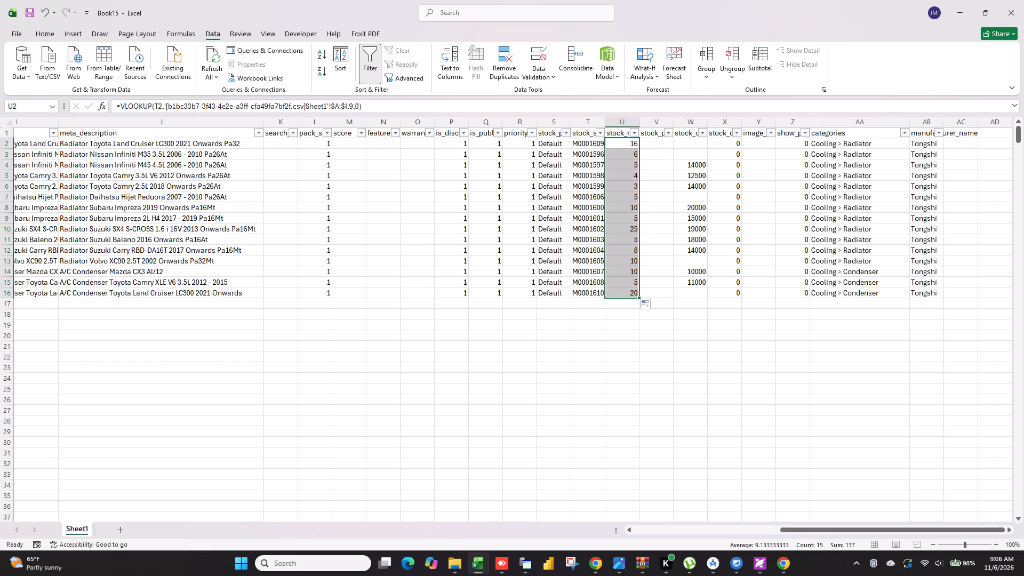
Enter an exact-match VLOOKUP of T2 in V2 returning column 8 of the b1bc33b7 workbook's Sheet1 A:H, and fill it down to V16.
{"action": "left_click", "coordinate": [662, 139]}
{"action": "key", "text": "equal"}
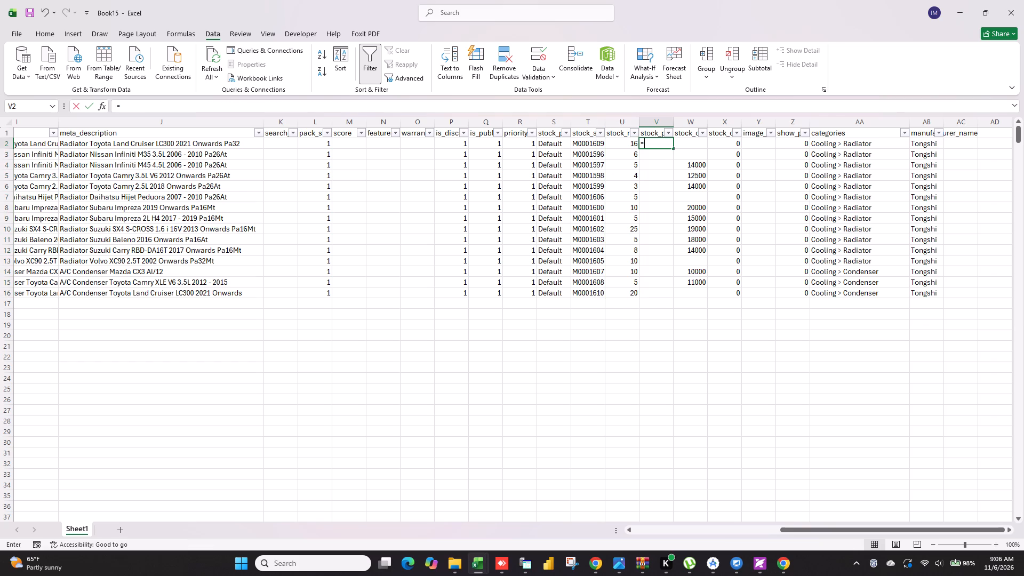
{"action": "key", "text": "l"}
{"action": "key", "text": "BackSpace"}
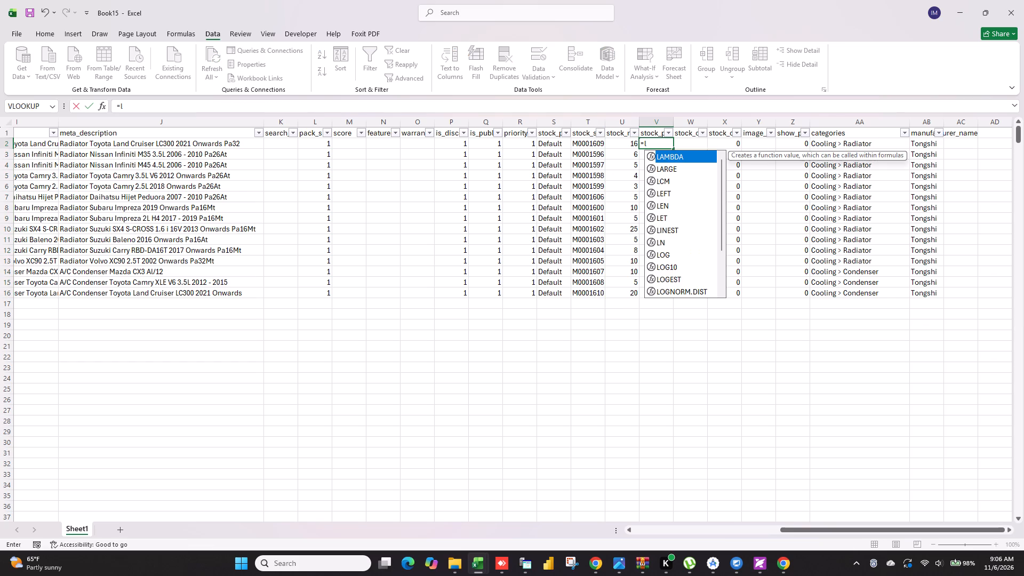
{"action": "type", "text": "vl"}
{"action": "key", "text": "Tab"}
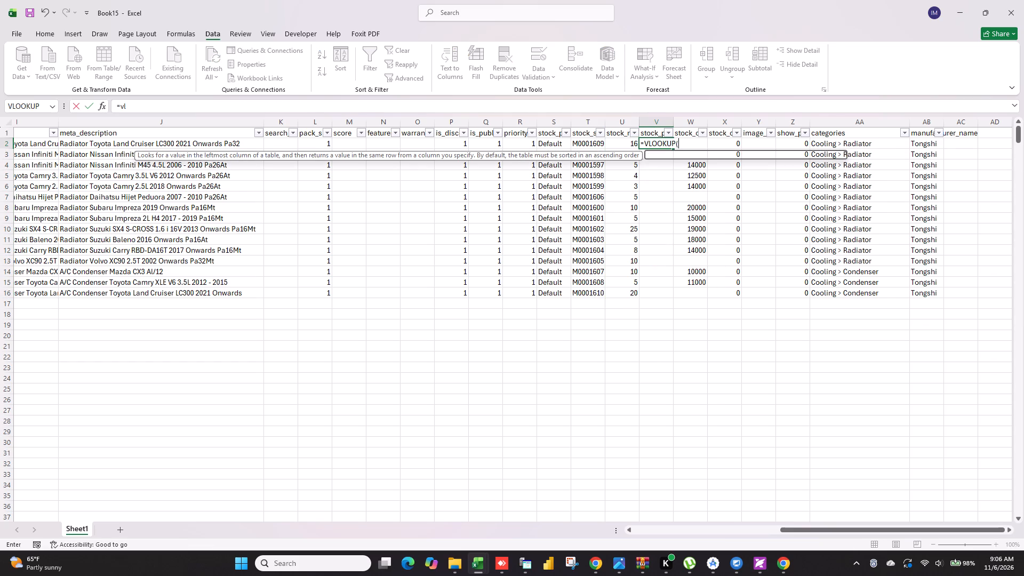
{"action": "left_click", "coordinate": [586, 145]}
{"action": "key", "text": "comma"}
{"action": "key", "text": "alt+Tab"}
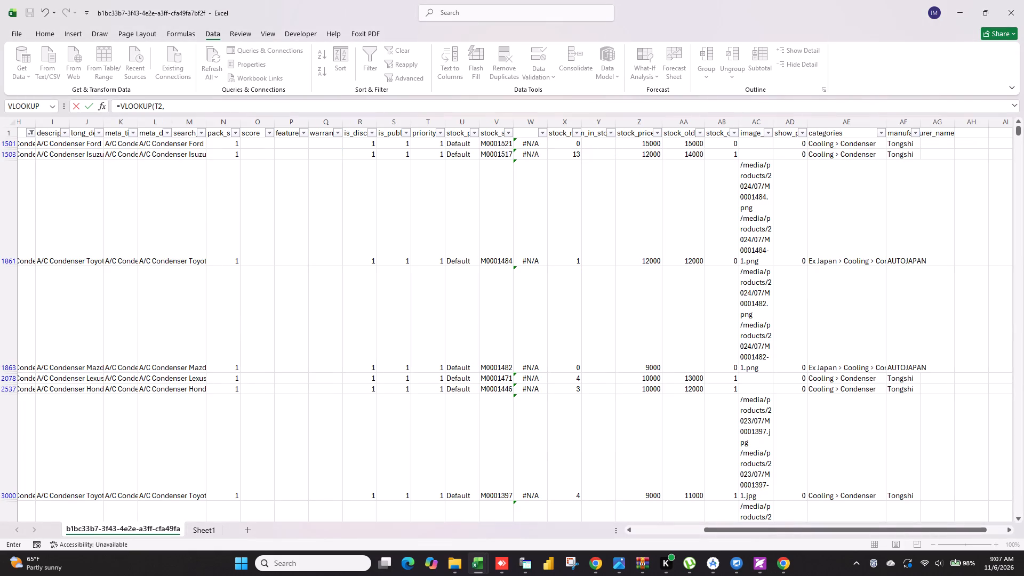
{"action": "left_click", "coordinate": [207, 534]}
{"action": "left_click_drag", "start_coordinate": [38, 124], "coordinate": [278, 151]}
{"action": "type", "text": ",8,0"}
{"action": "key", "text": "Return"}
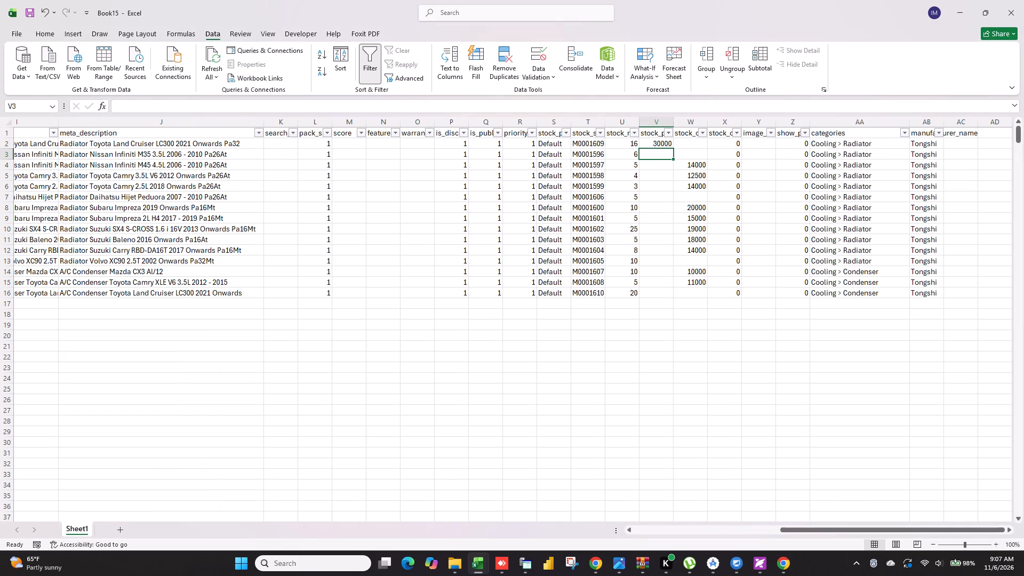
{"action": "left_click", "coordinate": [668, 144]}
{"action": "double_click", "coordinate": [673, 148]}
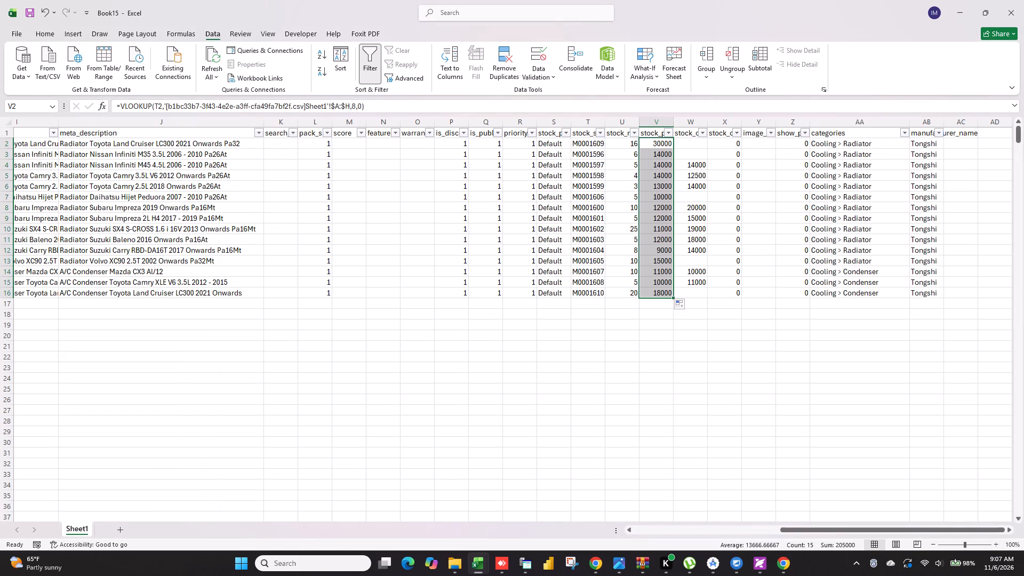
Copy Book15's whole table and paste it over itself from A1 as values only, then clear the copy selection.
{"action": "left_click", "coordinate": [678, 409]}
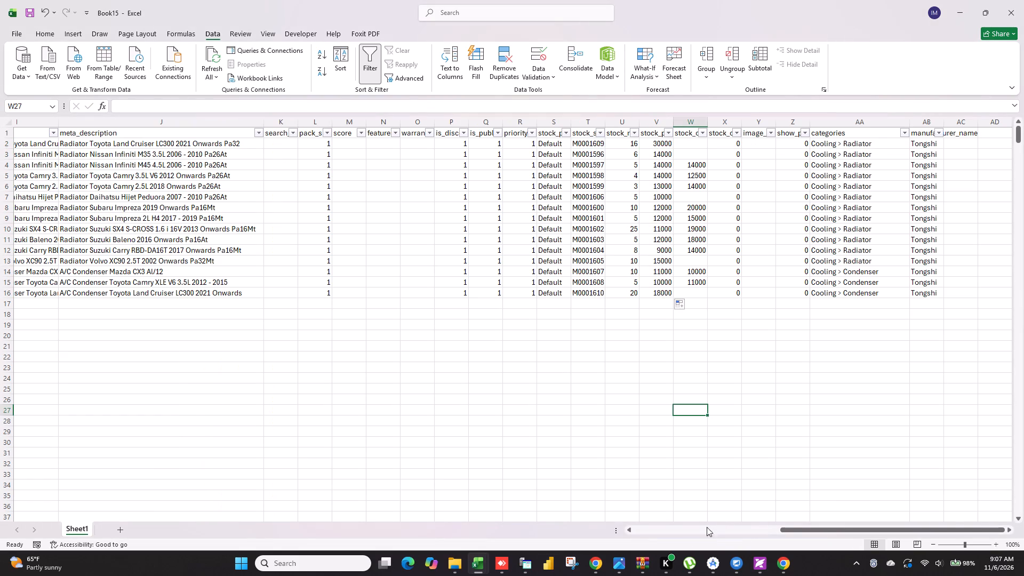
{"action": "left_click_drag", "start_coordinate": [874, 530], "coordinate": [787, 545]}
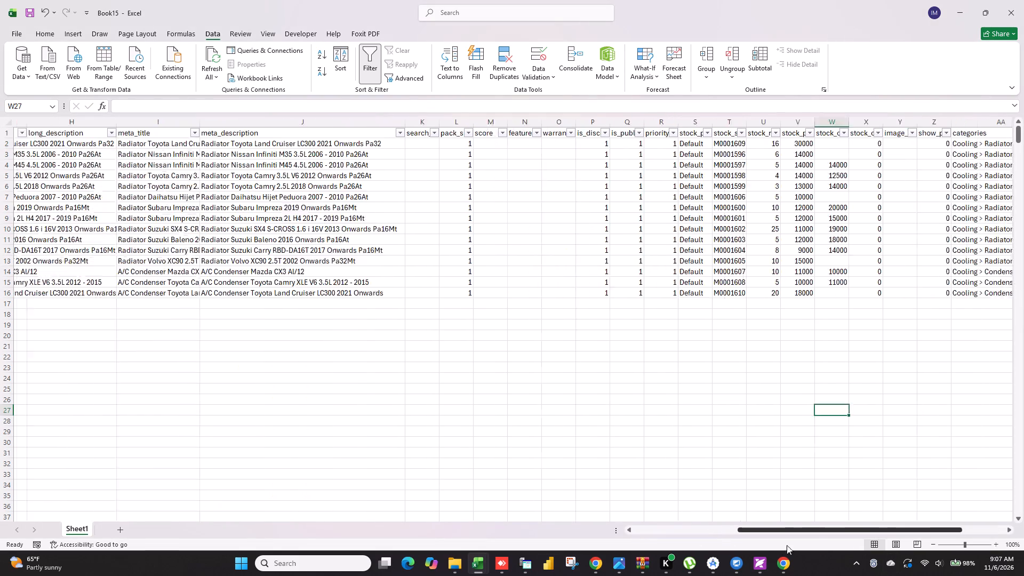
{"action": "left_click_drag", "start_coordinate": [787, 545], "coordinate": [890, 546]}
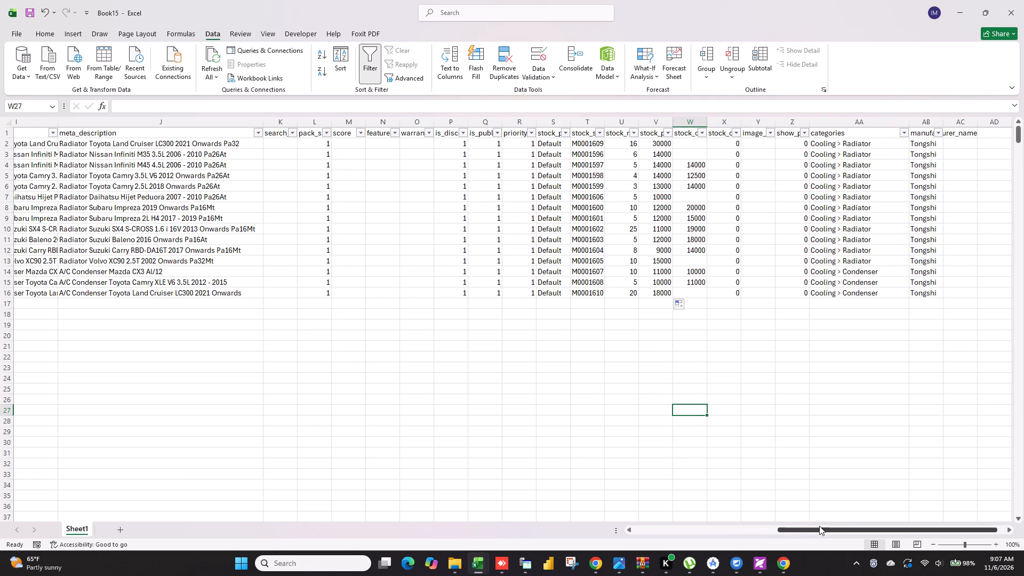
{"action": "left_click_drag", "start_coordinate": [822, 530], "coordinate": [430, 524]}
{"action": "left_click", "coordinate": [40, 131]}
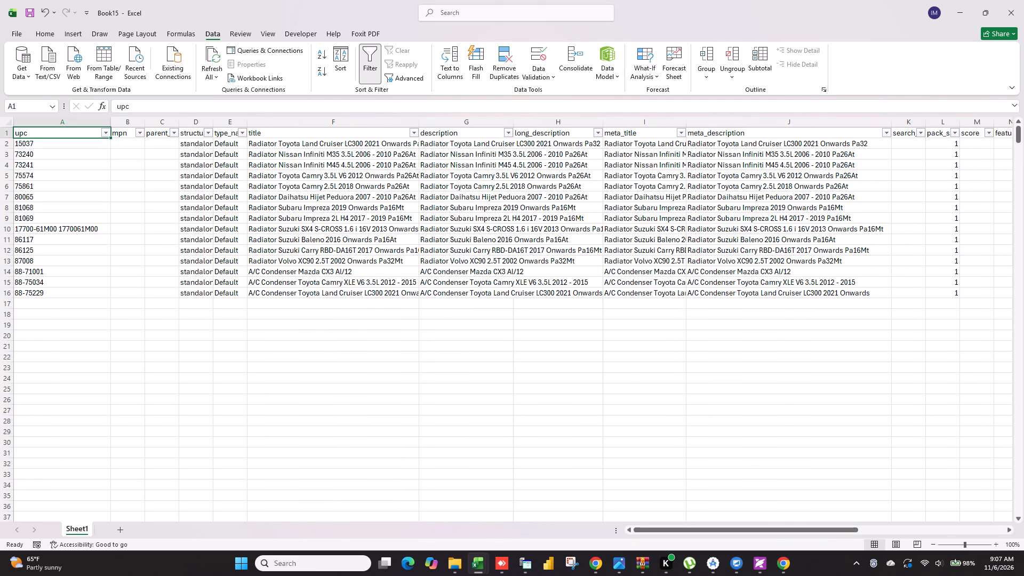
{"action": "key", "text": "ctrl+a"}
{"action": "key", "text": "ctrl+c"}
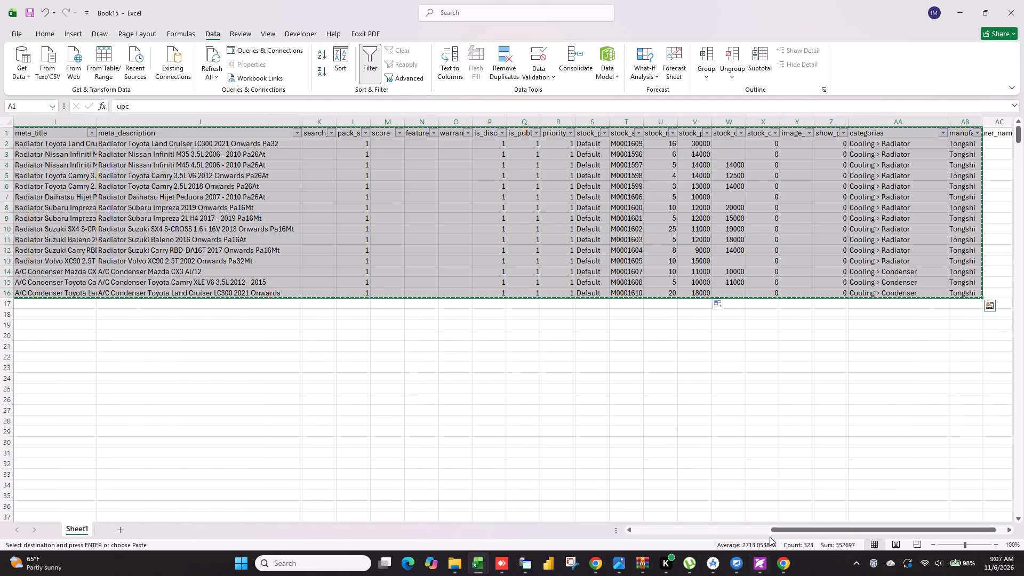
{"action": "left_click_drag", "start_coordinate": [779, 532], "coordinate": [463, 517]}
{"action": "right_click", "coordinate": [41, 134]}
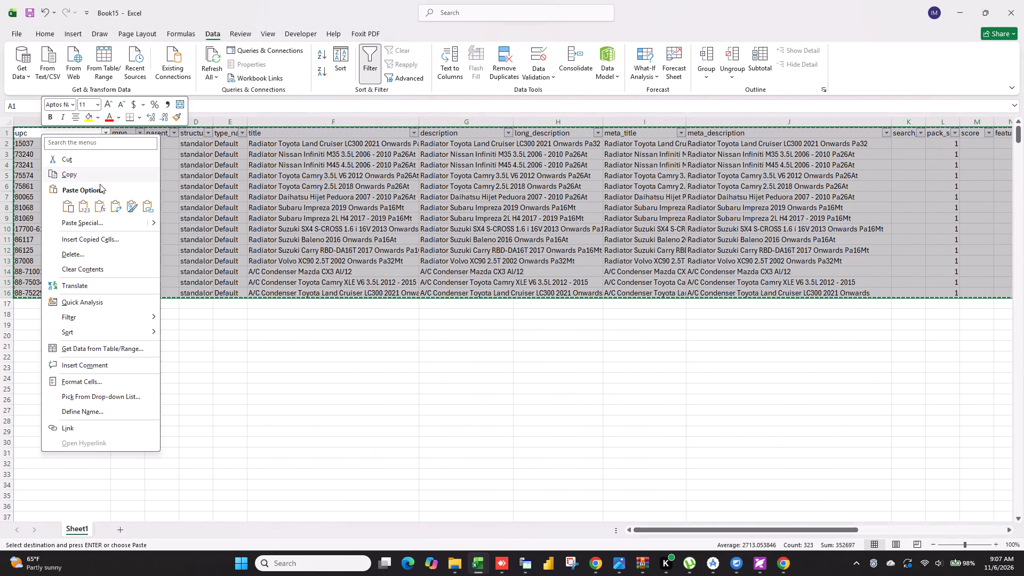
{"action": "left_click", "coordinate": [82, 209]}
{"action": "left_click", "coordinate": [161, 317]}
{"action": "left_click_drag", "start_coordinate": [242, 492], "coordinate": [252, 487]}
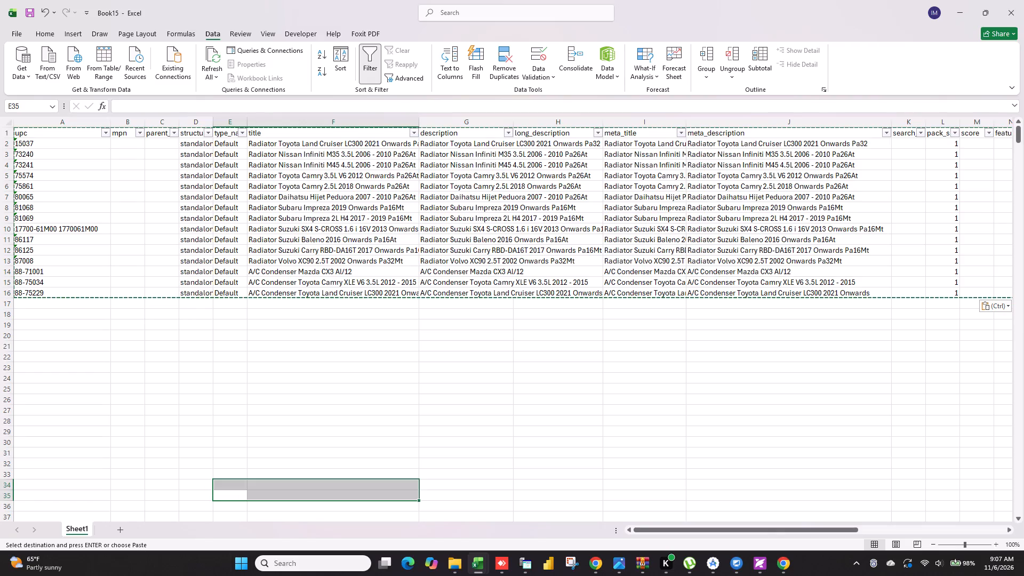
{"action": "left_click", "coordinate": [255, 385]}
{"action": "left_click", "coordinate": [235, 394]}
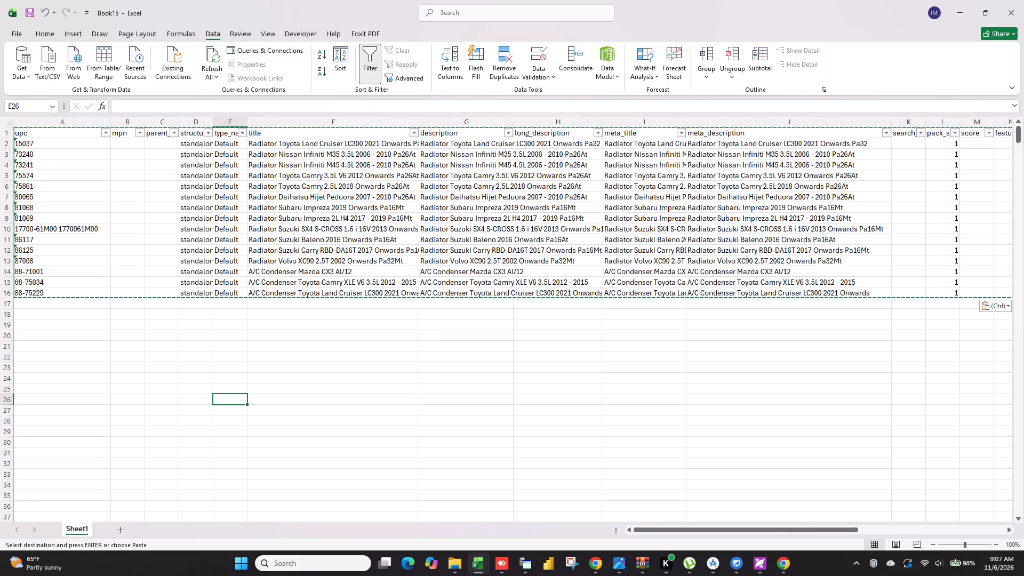
{"action": "right_click", "coordinate": [77, 527]}
{"action": "left_click", "coordinate": [370, 406]}
{"action": "key", "text": "Escape"}
Start saving a copy of Book15 in the Desktop folder New folder (3).
{"action": "left_click", "coordinate": [25, 32]}
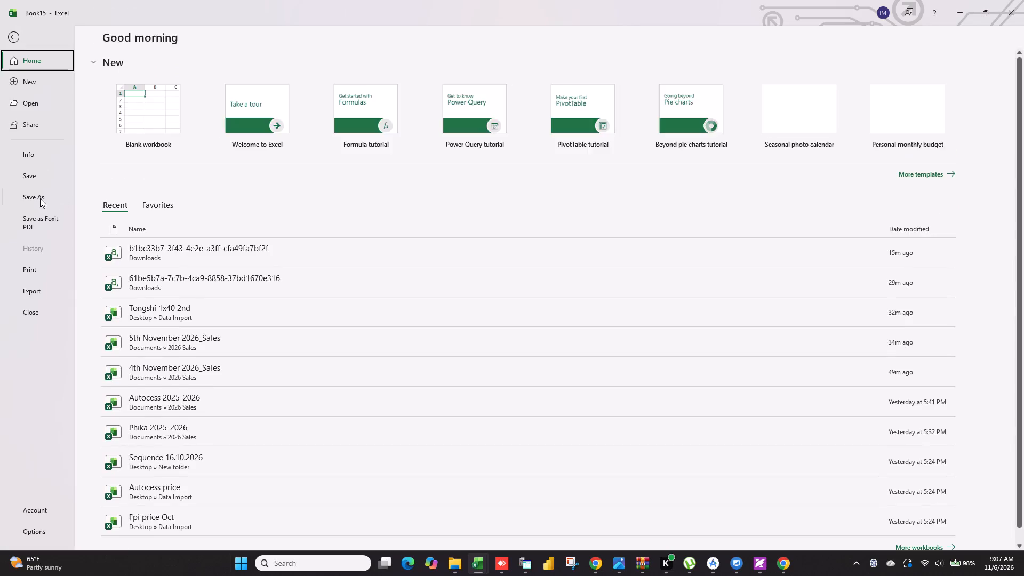
{"action": "left_click", "coordinate": [40, 198]}
{"action": "left_click", "coordinate": [167, 66]}
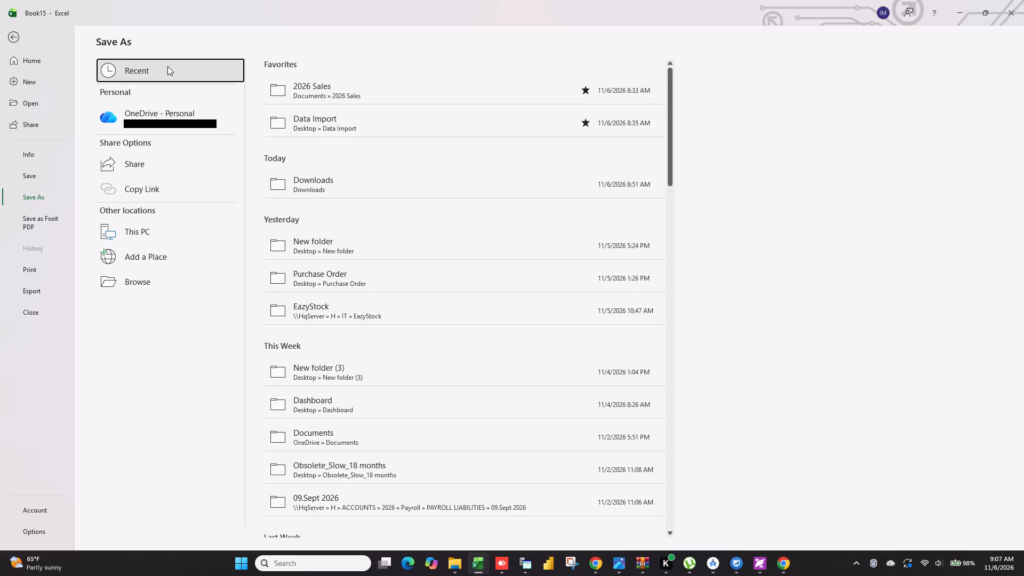
{"action": "left_click", "coordinate": [26, 195]}
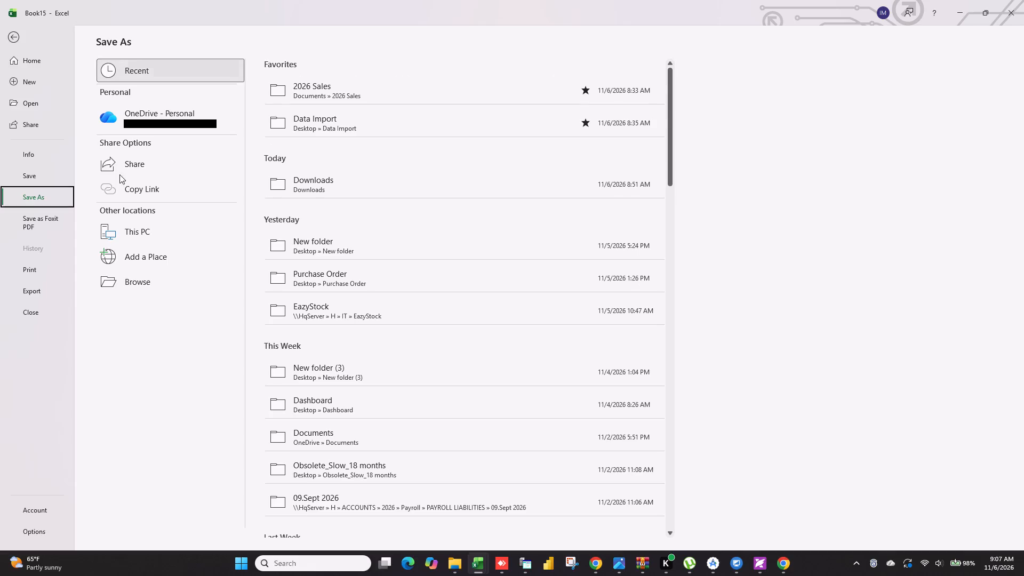
{"action": "left_click", "coordinate": [322, 119]}
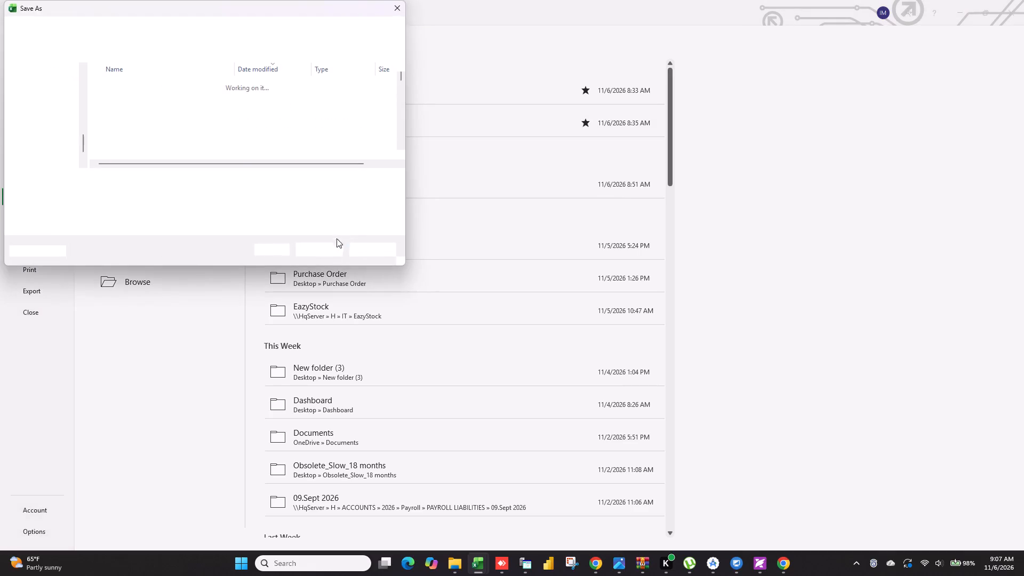
{"action": "left_click", "coordinate": [382, 249]}
{"action": "left_click", "coordinate": [326, 375]}
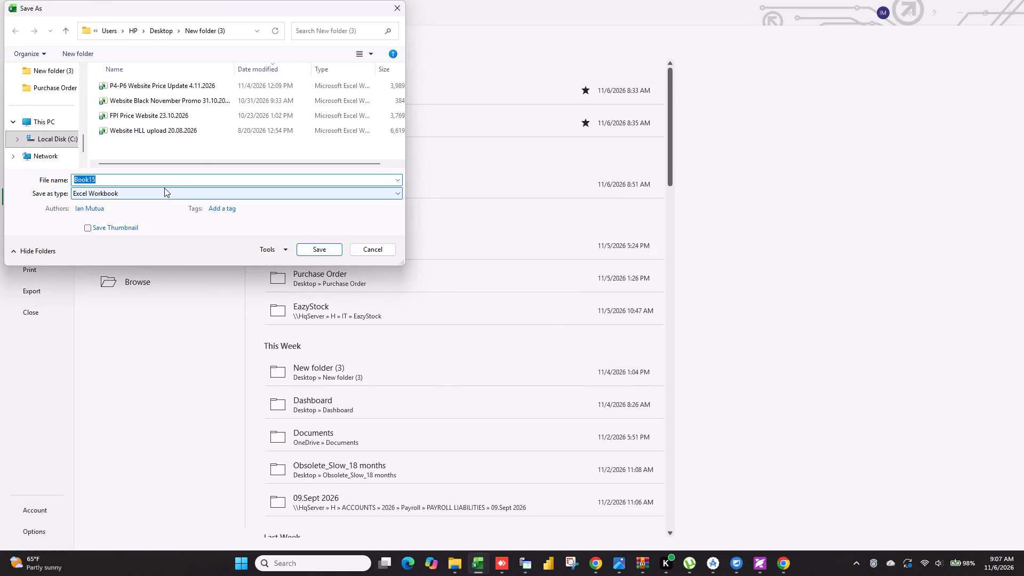
Save the workbook as Tongshi New Items Website in CSV UTF-8 (Comma delimited) format.
{"action": "key", "text": "BackSpace"}
{"action": "type", "text": "Tongshi Website"}
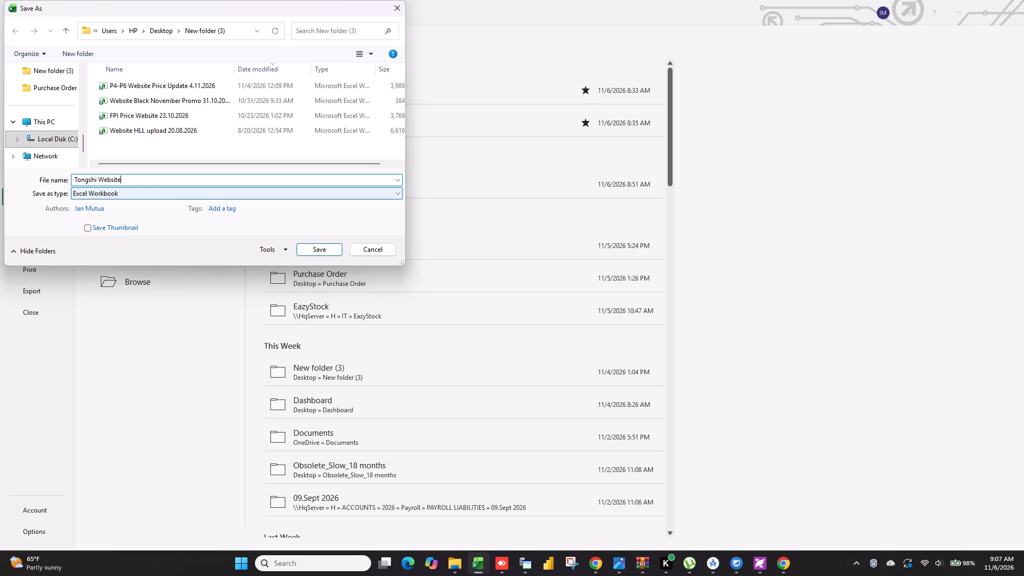
{"action": "key", "text": "space"}
{"action": "key", "text": "BackSpace"}
{"action": "key", "text": "BackSpace"}
{"action": "key", "text": "BackSpace"}
{"action": "key", "text": "BackSpace"}
{"action": "key", "text": "BackSpace"}
{"action": "key", "text": "BackSpace"}
{"action": "key", "text": "BackSpace"}
{"action": "key", "text": "BackSpace"}
{"action": "type", "text": "New Items Website"}
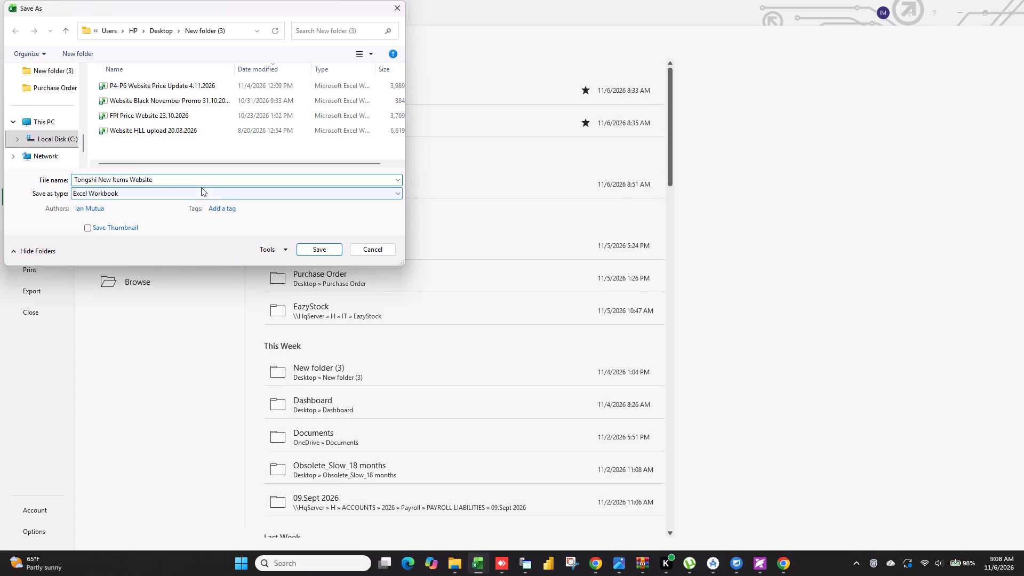
{"action": "left_click", "coordinate": [201, 191]}
{"action": "left_click_drag", "start_coordinate": [117, 230], "coordinate": [118, 230]}
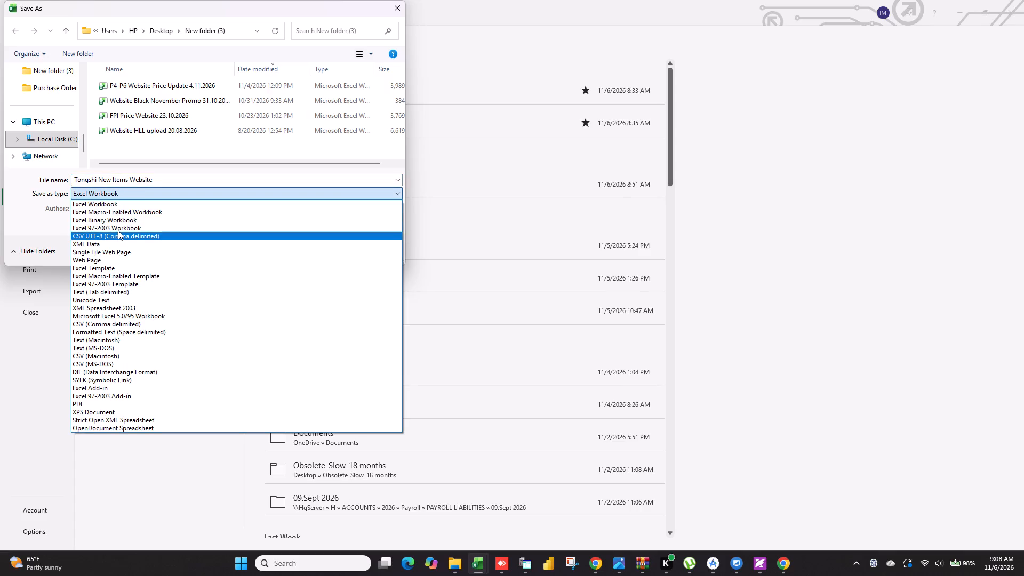
{"action": "left_click_drag", "start_coordinate": [118, 230], "coordinate": [118, 235]}
{"action": "left_click", "coordinate": [316, 238]}
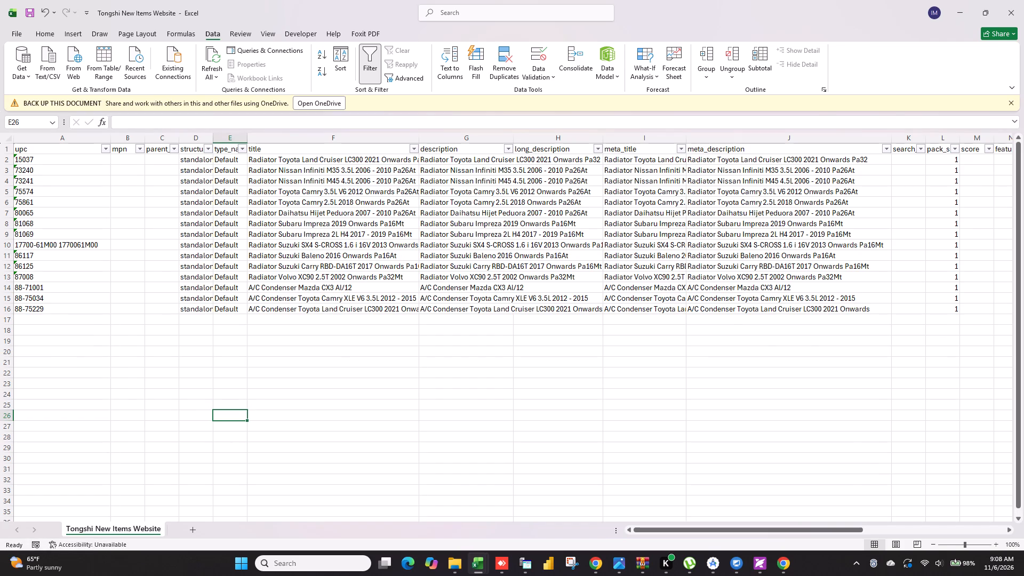
Clear the values in W2:W16 of Tongshi New Items Website and save the file.
{"action": "left_click_drag", "start_coordinate": [751, 528], "coordinate": [947, 541]}
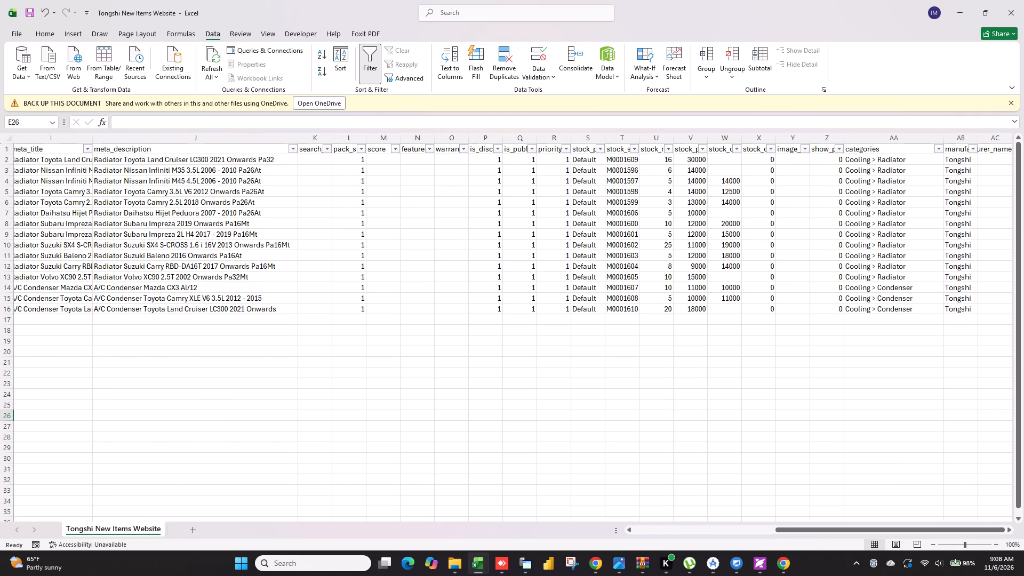
{"action": "left_click_drag", "start_coordinate": [722, 163], "coordinate": [731, 312]}
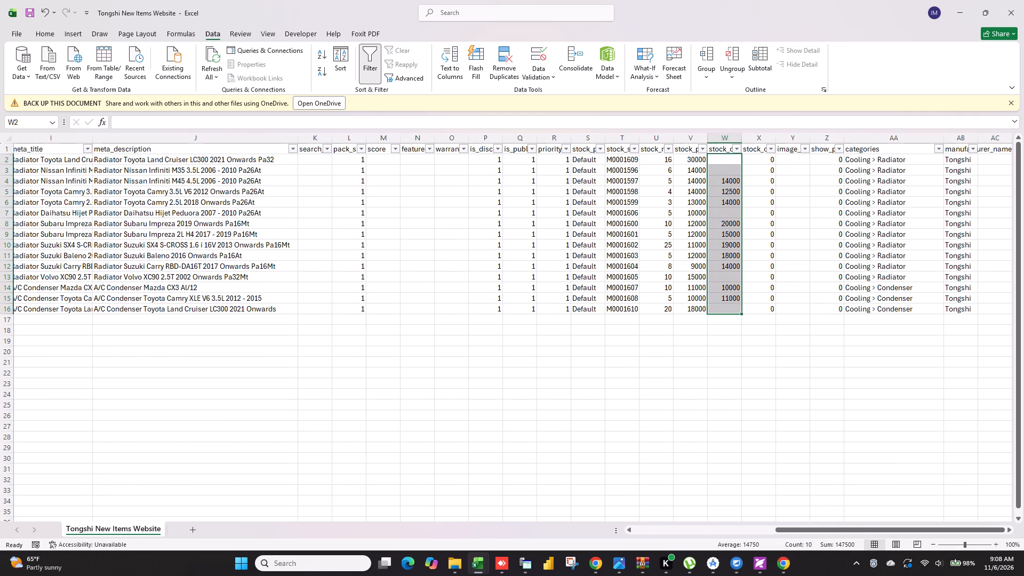
{"action": "key", "text": "Delete"}
{"action": "left_click", "coordinate": [712, 418]}
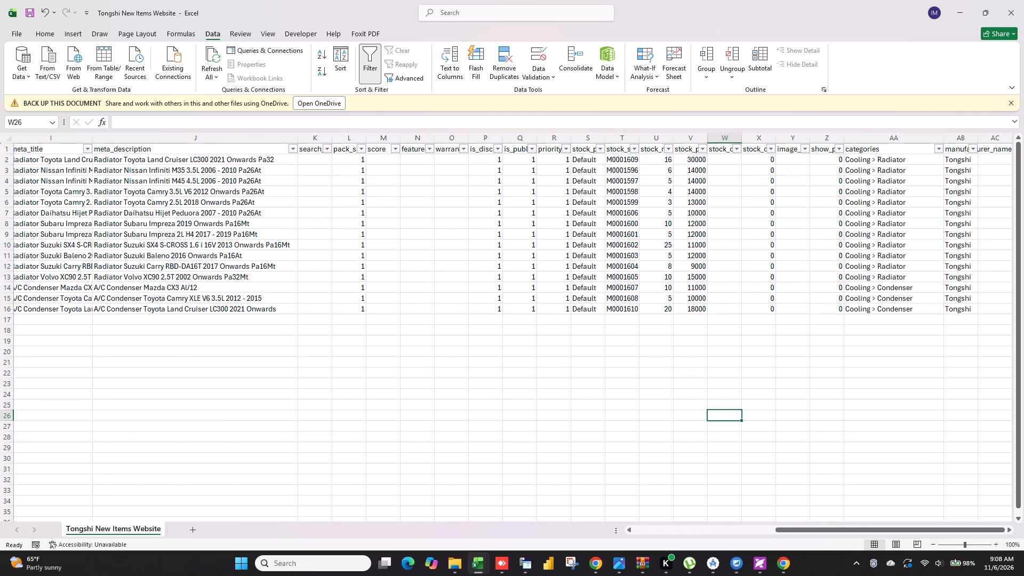
{"action": "left_click_drag", "start_coordinate": [822, 525], "coordinate": [446, 535]}
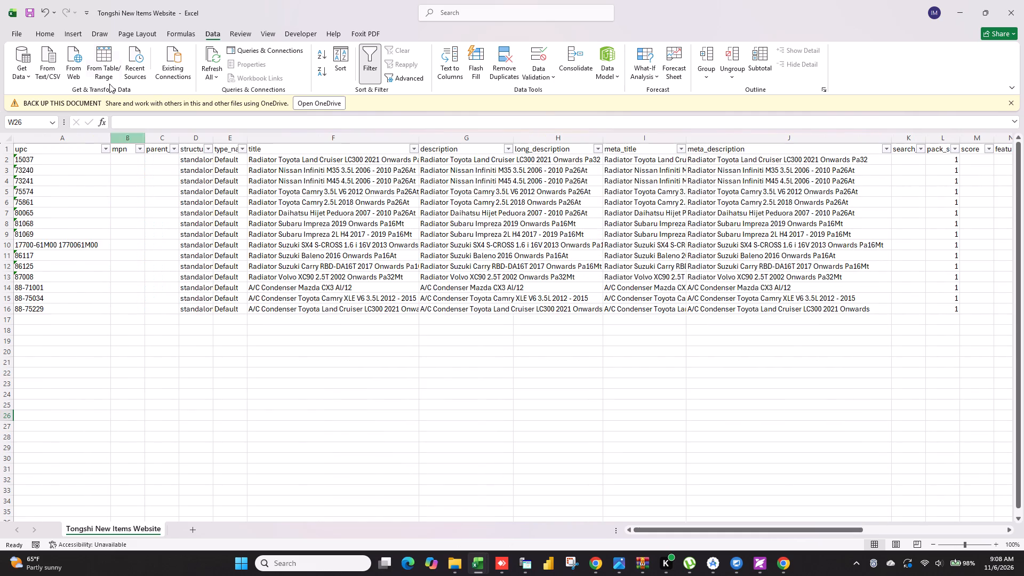
{"action": "left_click", "coordinate": [33, 11]}
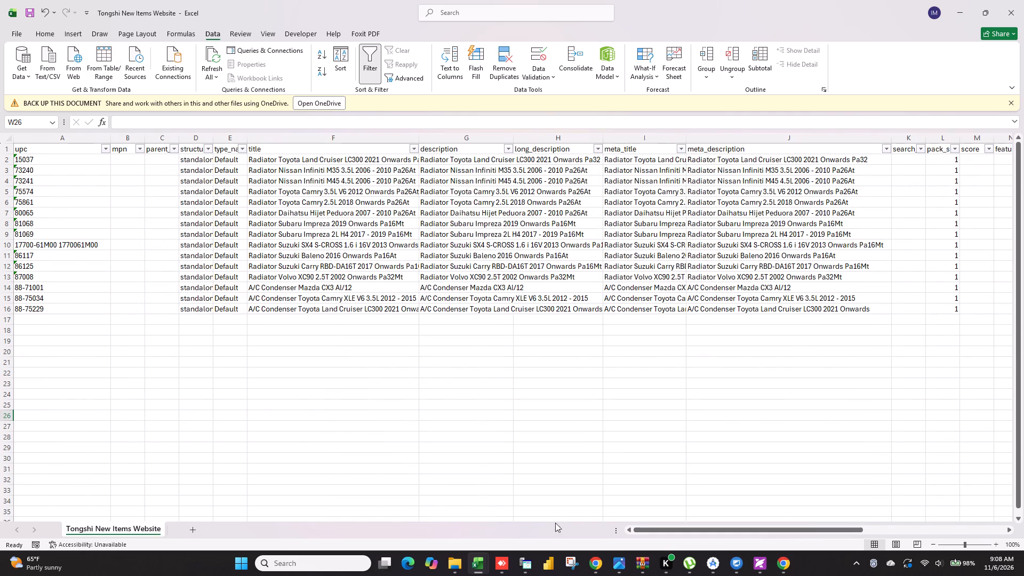
Switch to Chrome and import Tongshi New Items Website.csv from New folder (3) through the Amex dashboard's Product Imports page.
{"action": "left_click", "coordinate": [585, 575]}
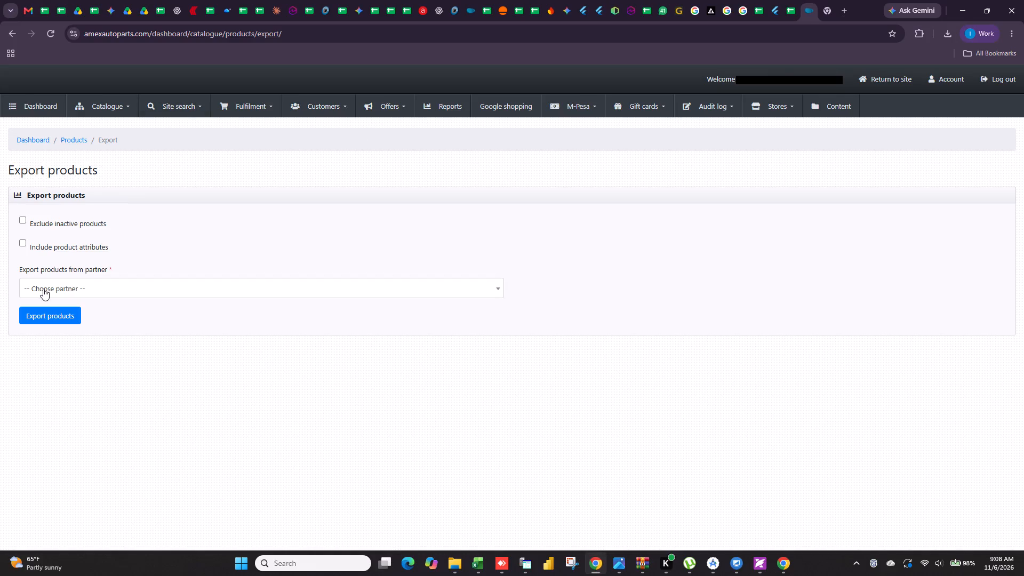
{"action": "left_click", "coordinate": [93, 108]}
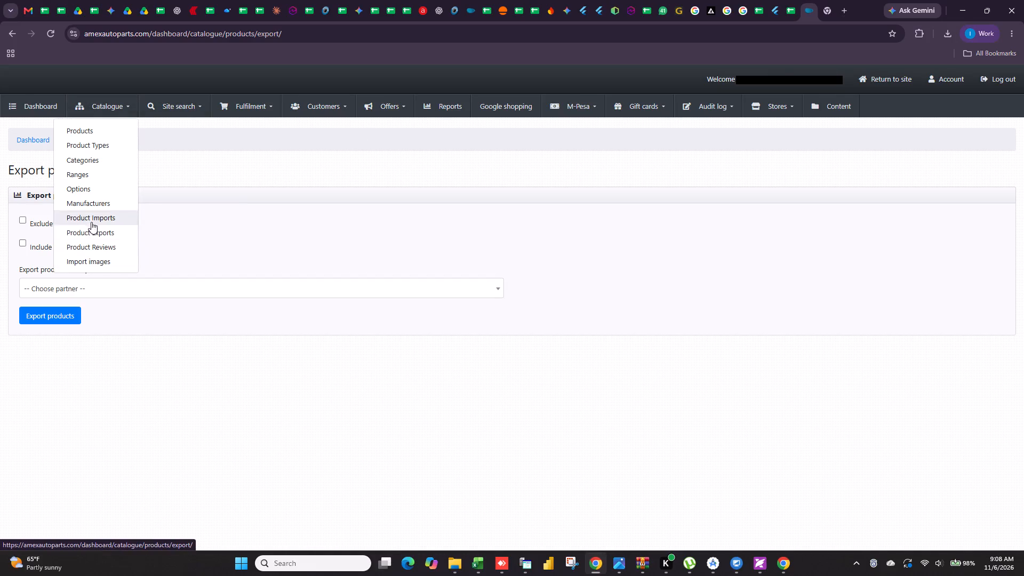
{"action": "left_click", "coordinate": [90, 221]}
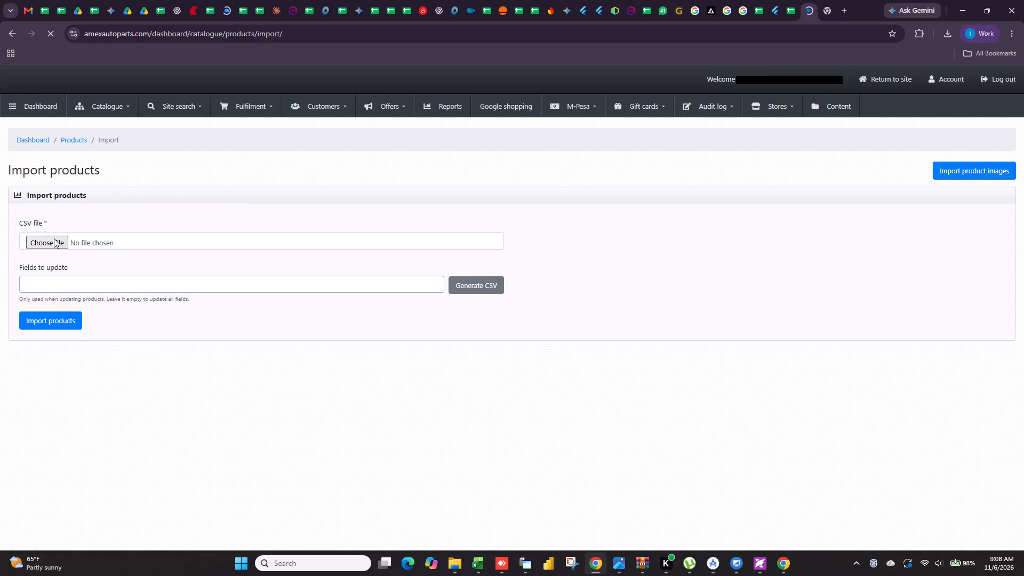
{"action": "left_click", "coordinate": [54, 237]}
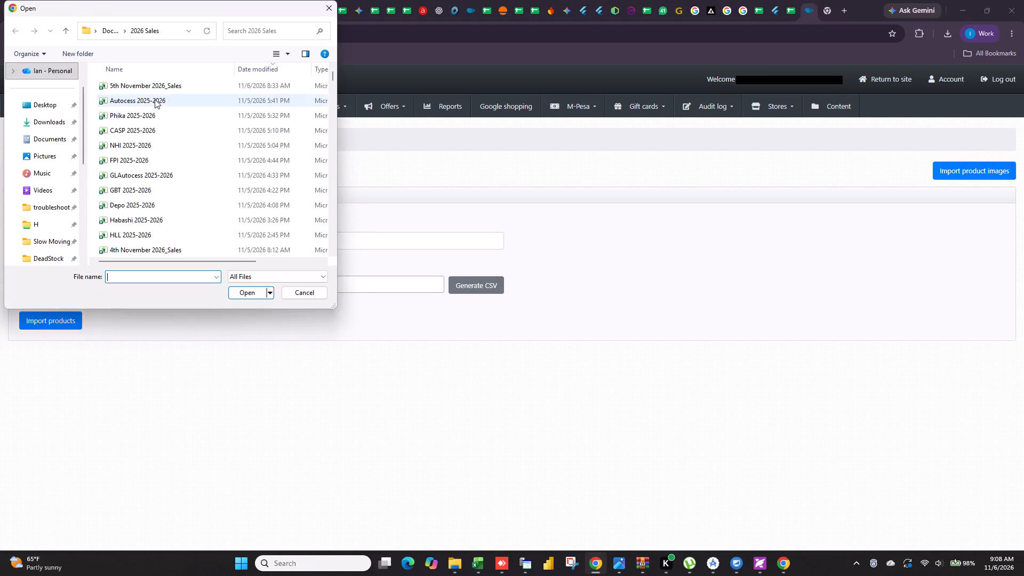
{"action": "scroll", "coordinate": [54, 233], "scroll_direction": "down", "scroll_amount": 2}
{"action": "left_click", "coordinate": [52, 246]}
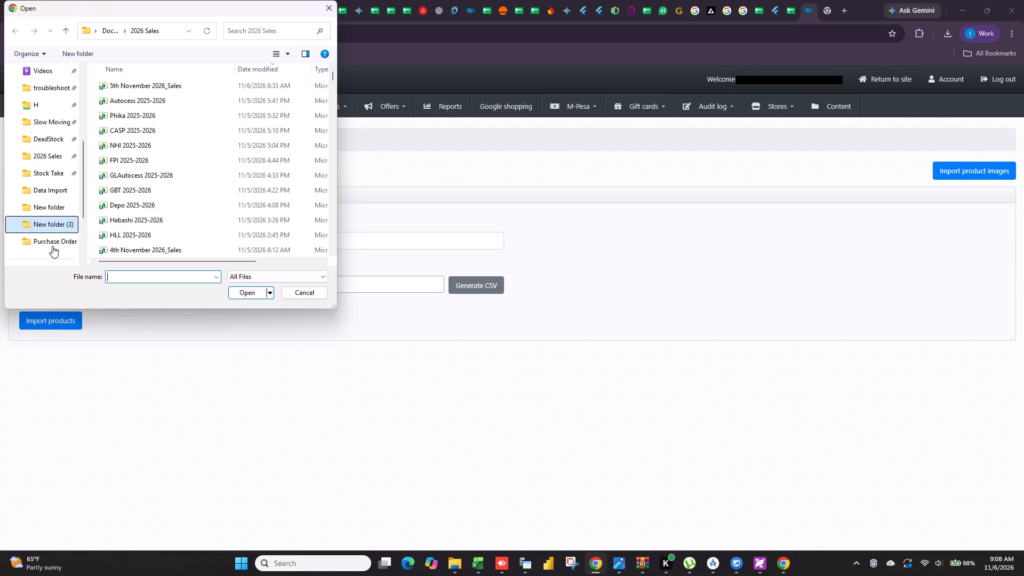
{"action": "left_click", "coordinate": [145, 89]}
{"action": "left_click", "coordinate": [244, 291]}
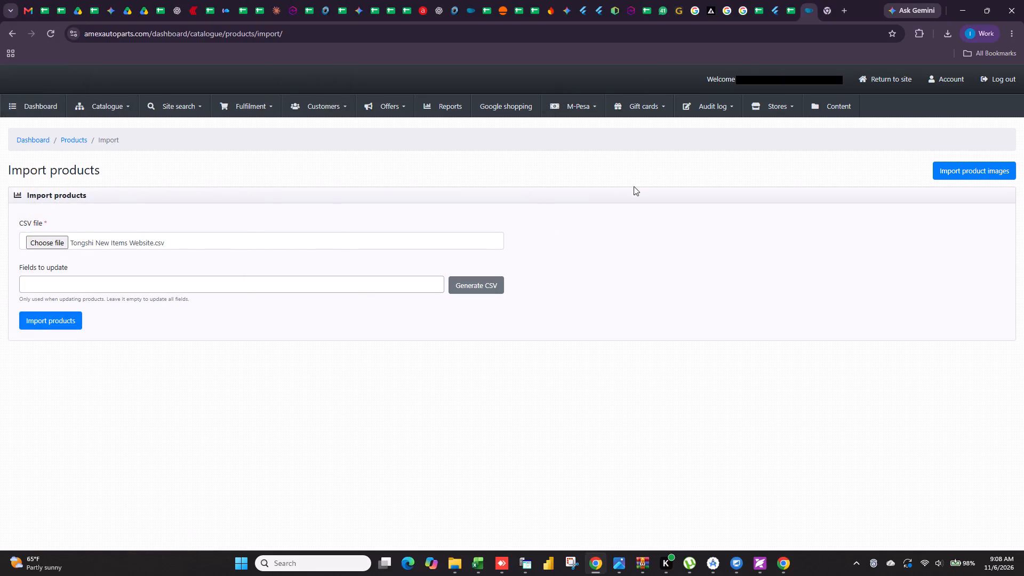
{"action": "left_click", "coordinate": [42, 314]}
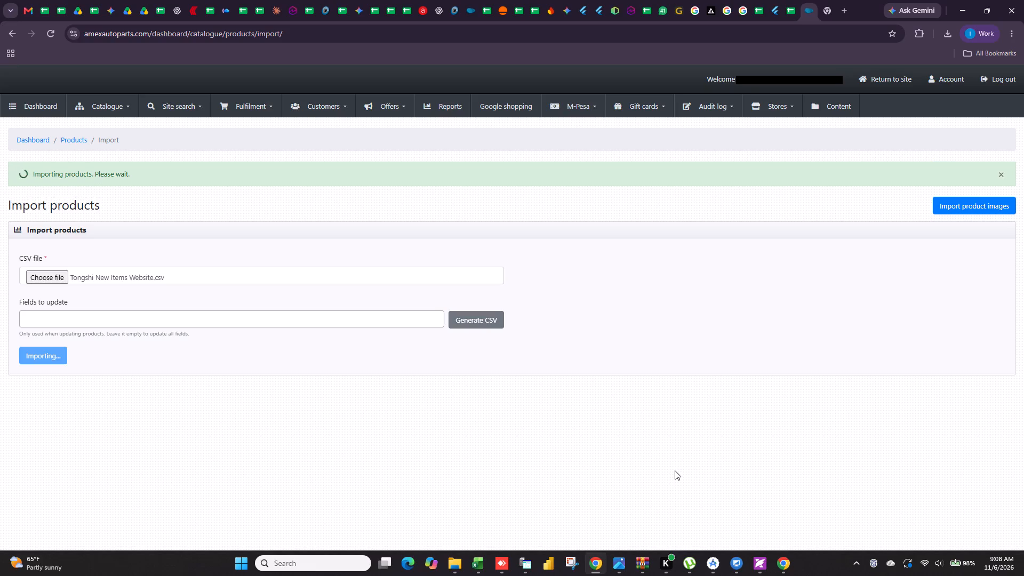
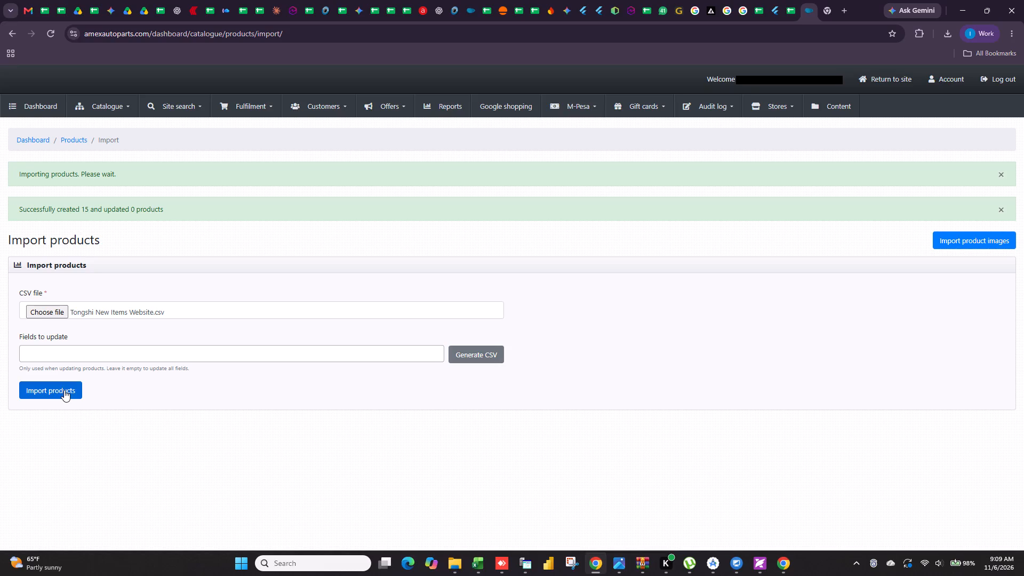
Switch to the Tongshi New Items Website file in Excel and review its columns across to the categories and manufacturer data.
{"action": "left_click", "coordinate": [484, 568]}
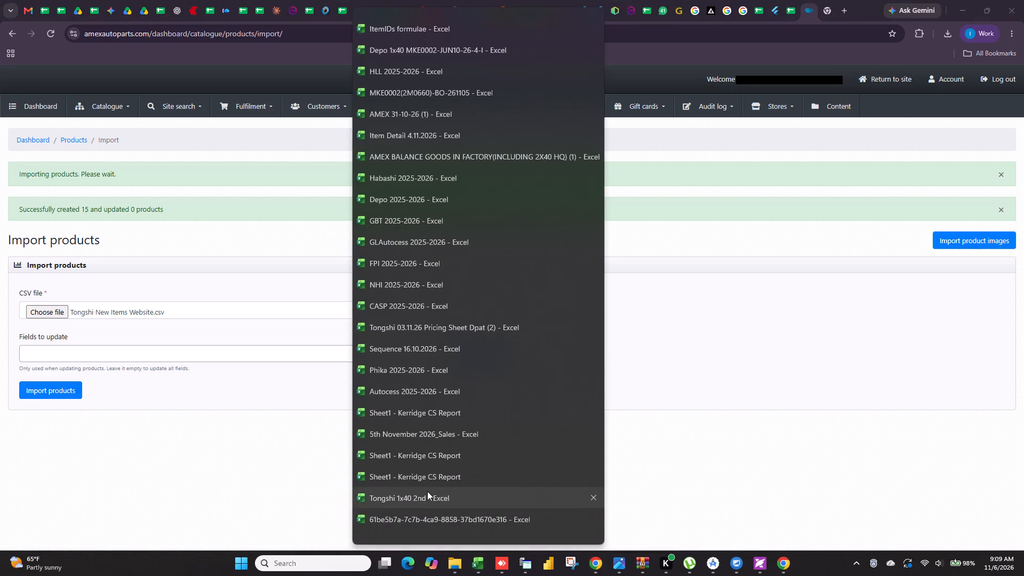
{"action": "scroll", "coordinate": [423, 490], "scroll_direction": "down", "scroll_amount": 5}
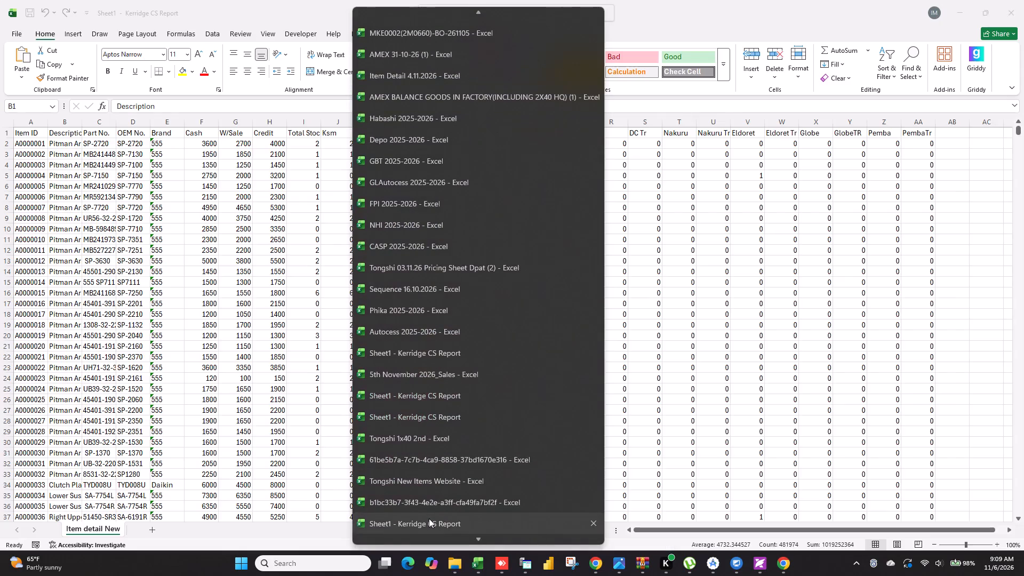
{"action": "scroll", "coordinate": [420, 489], "scroll_direction": "down", "scroll_amount": 6}
{"action": "left_click", "coordinate": [425, 484]}
{"action": "left_click", "coordinate": [195, 411]}
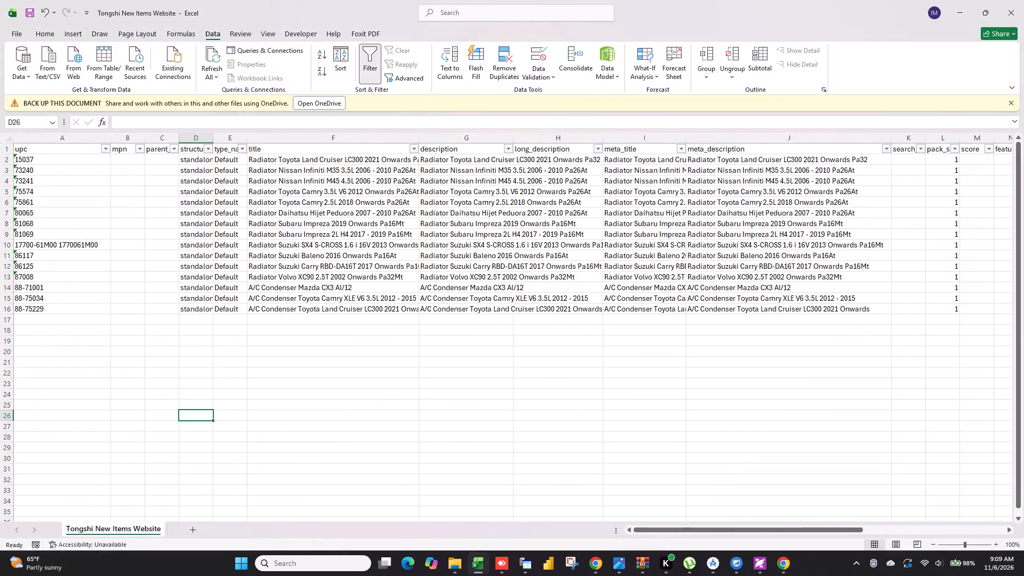
{"action": "left_click_drag", "start_coordinate": [742, 529], "coordinate": [885, 523]}
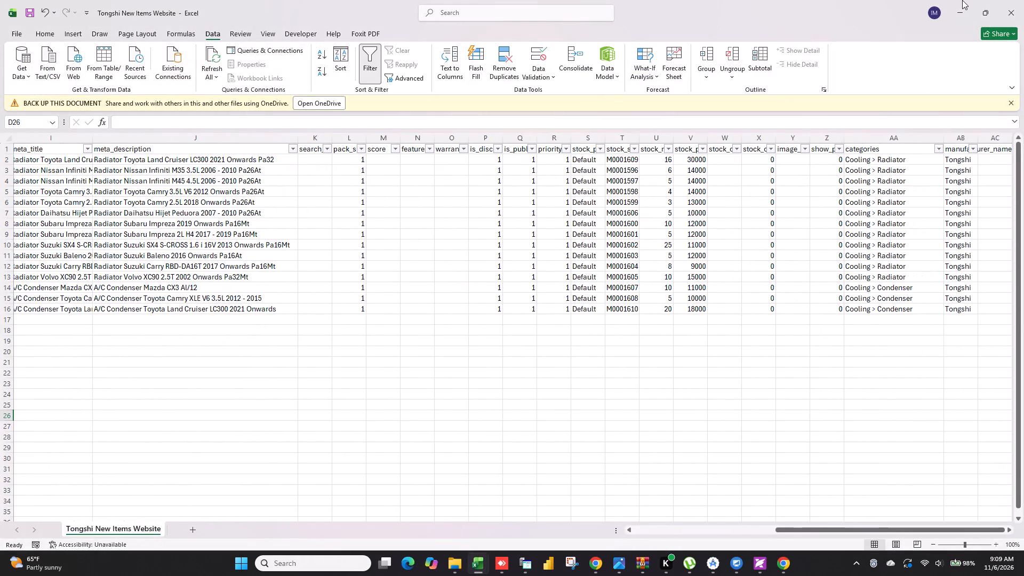
{"action": "left_click", "coordinate": [959, 0]}
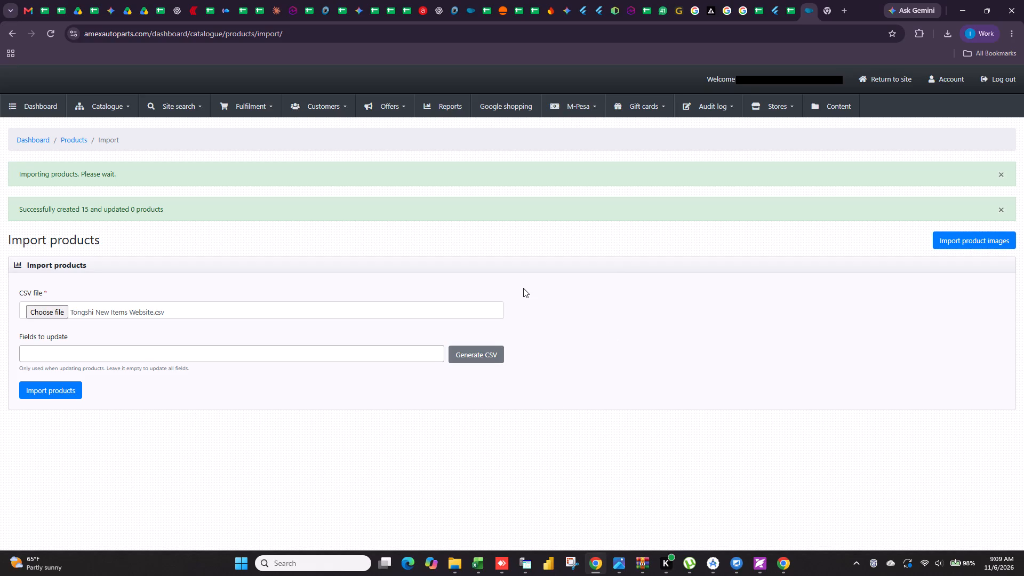
Copy the stock_sku M0001609 from T2 and search for it on the Amex Autoparts storefront in Chrome.
{"action": "key", "text": "alt+Tab"}
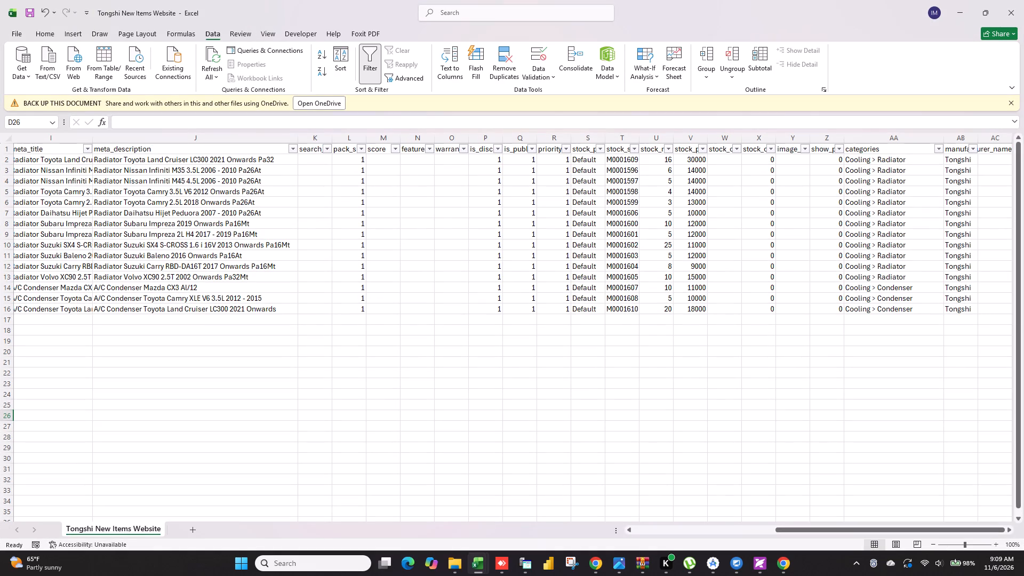
{"action": "key", "text": "alt+Tab"}
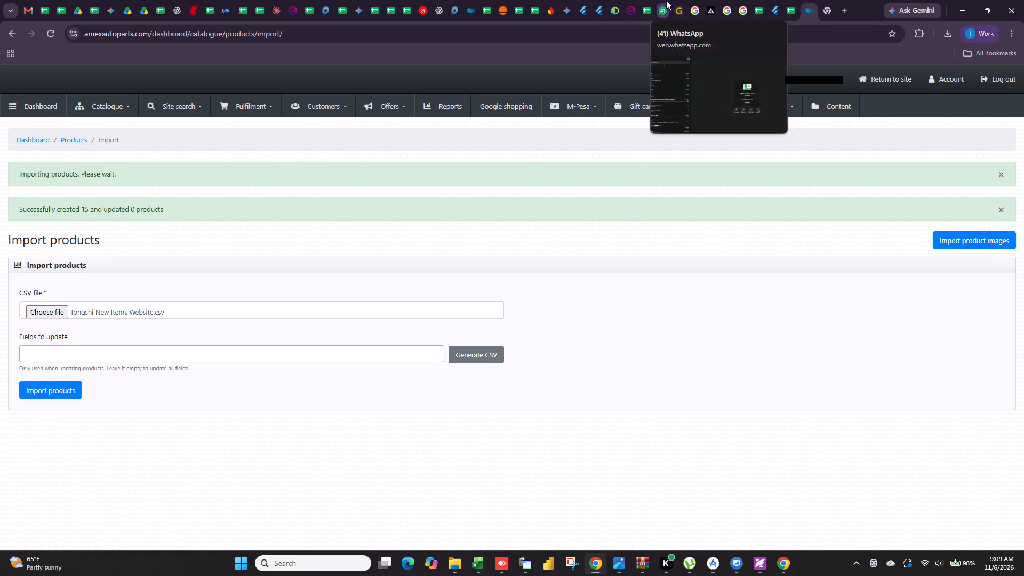
{"action": "key", "text": "alt+Tab"}
{"action": "left_click", "coordinate": [629, 165]}
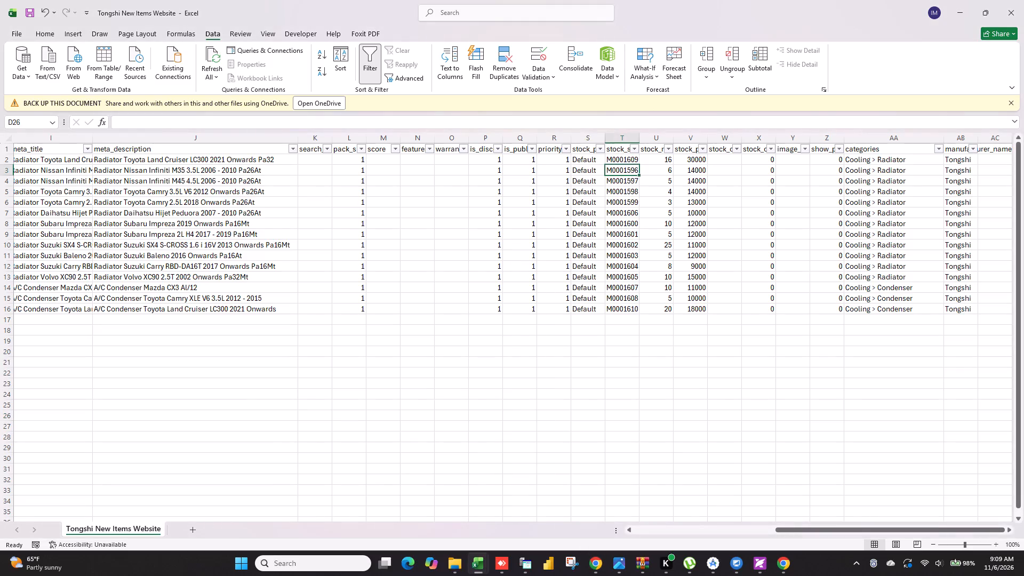
{"action": "left_click", "coordinate": [627, 162]}
{"action": "key", "text": "ctrl+c"}
{"action": "key", "text": "alt+Tab"}
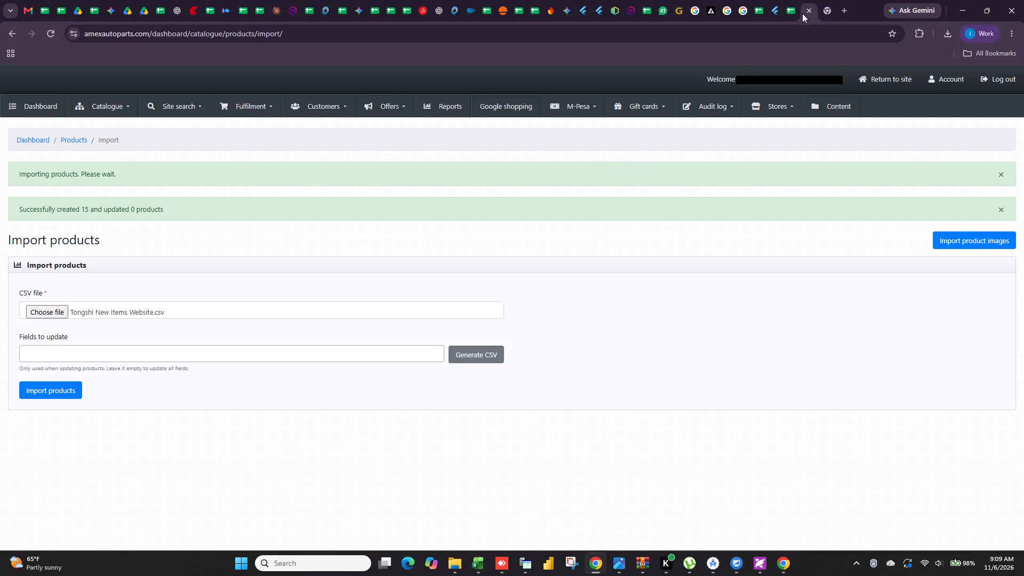
{"action": "left_click", "coordinate": [422, 0]}
{"action": "left_click_drag", "start_coordinate": [454, 205], "coordinate": [343, 212]}
{"action": "key", "text": "ctrl+v"}
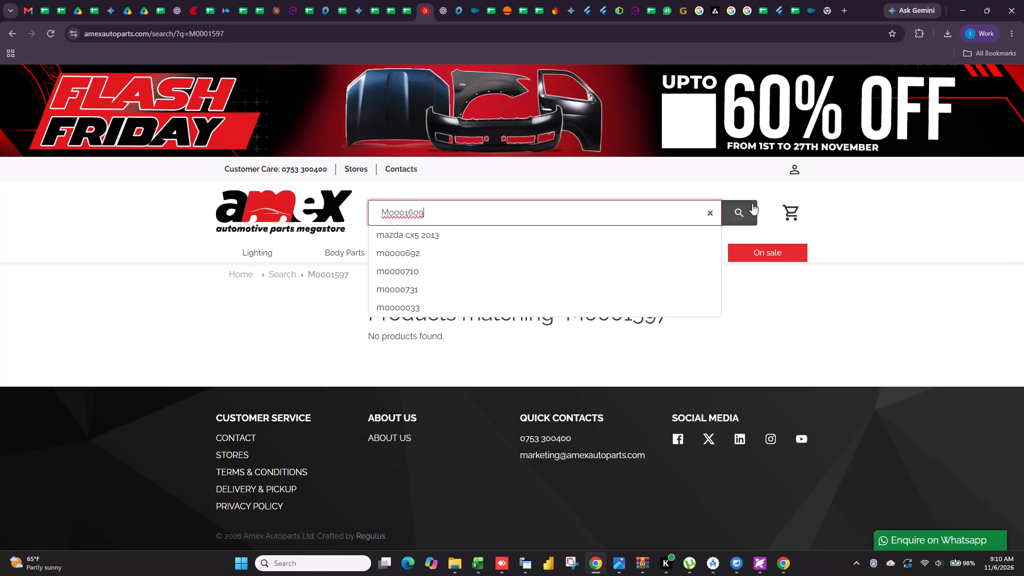
{"action": "left_click", "coordinate": [753, 203]}
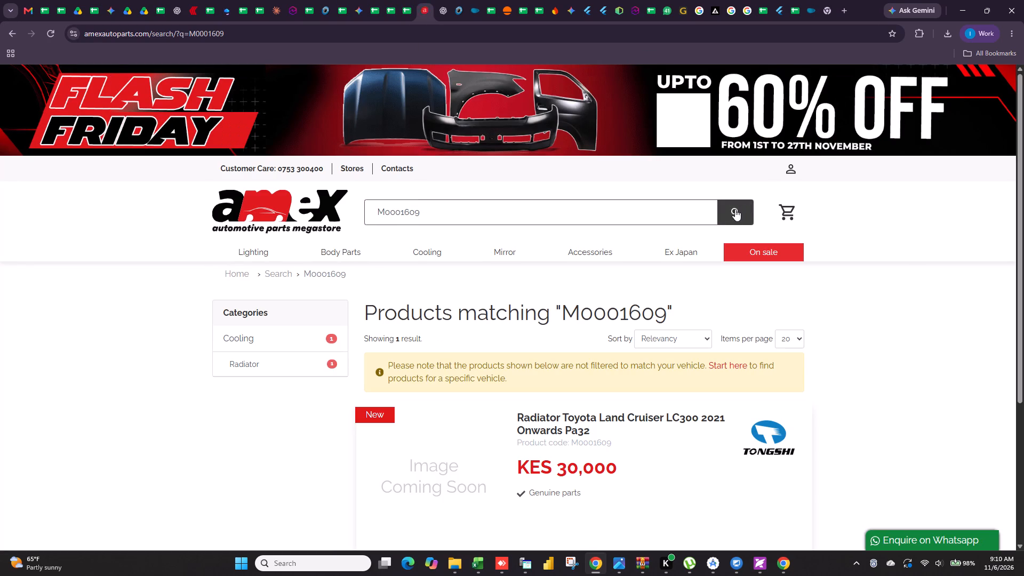
{"action": "scroll", "coordinate": [681, 335], "scroll_direction": "down", "scroll_amount": 8}
{"action": "scroll", "coordinate": [682, 335], "scroll_direction": "up", "scroll_amount": 8}
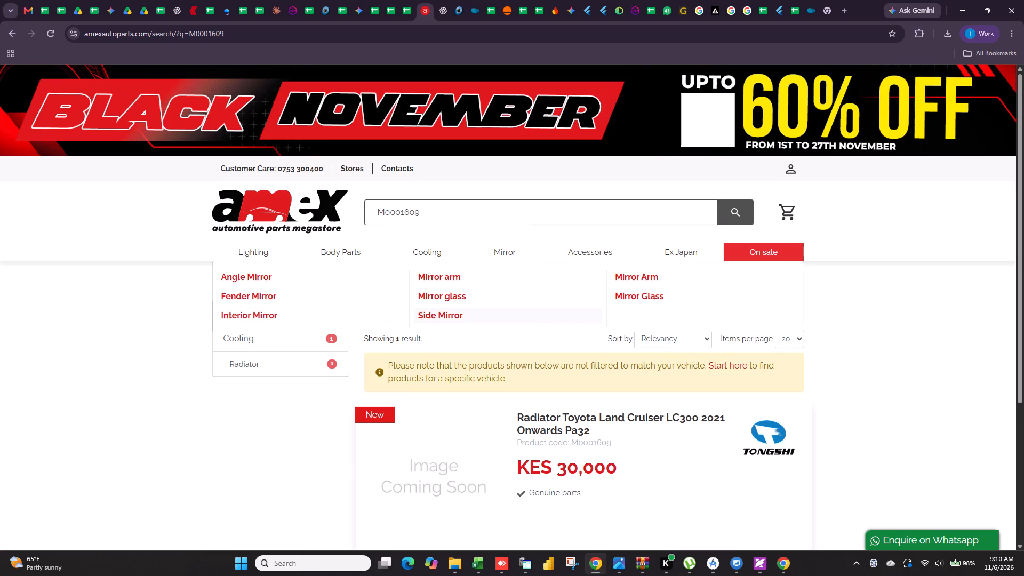
{"action": "left_click", "coordinate": [686, 339]}
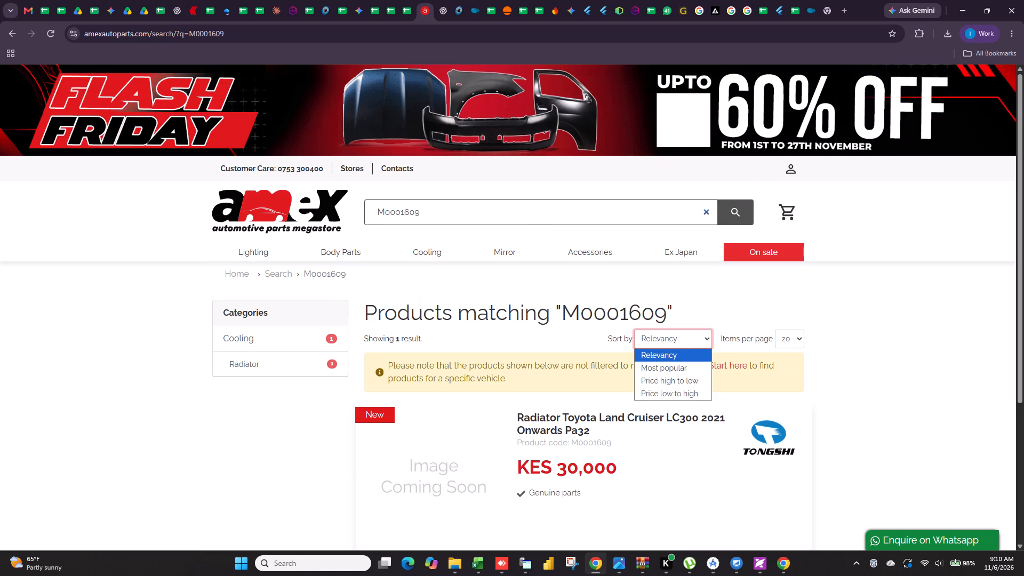
{"action": "left_click_drag", "start_coordinate": [432, 211], "coordinate": [218, 201]}
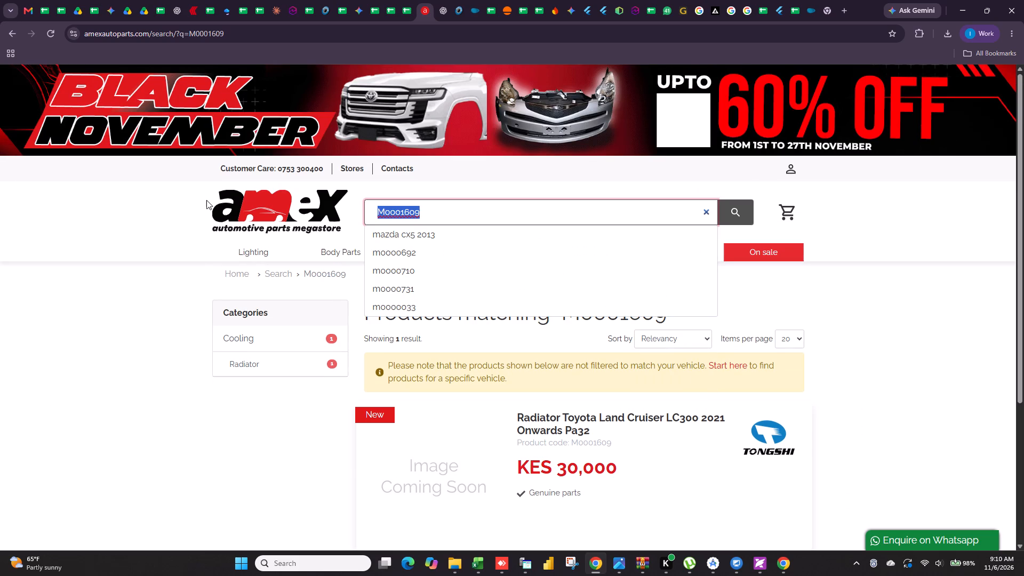
Copy M0001609 from T2 again and look the product up in Stock Display of the K8 system.
{"action": "key", "text": "alt+Tab"}
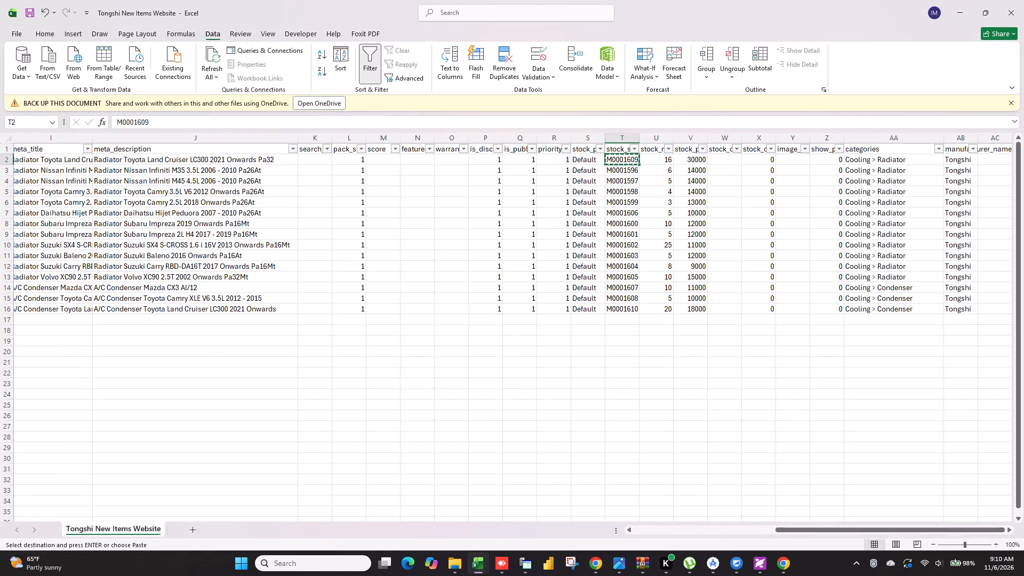
{"action": "left_click", "coordinate": [691, 162]}
{"action": "left_click", "coordinate": [623, 159]}
{"action": "key", "text": "ctrl+c"}
{"action": "left_click", "coordinate": [533, 556]}
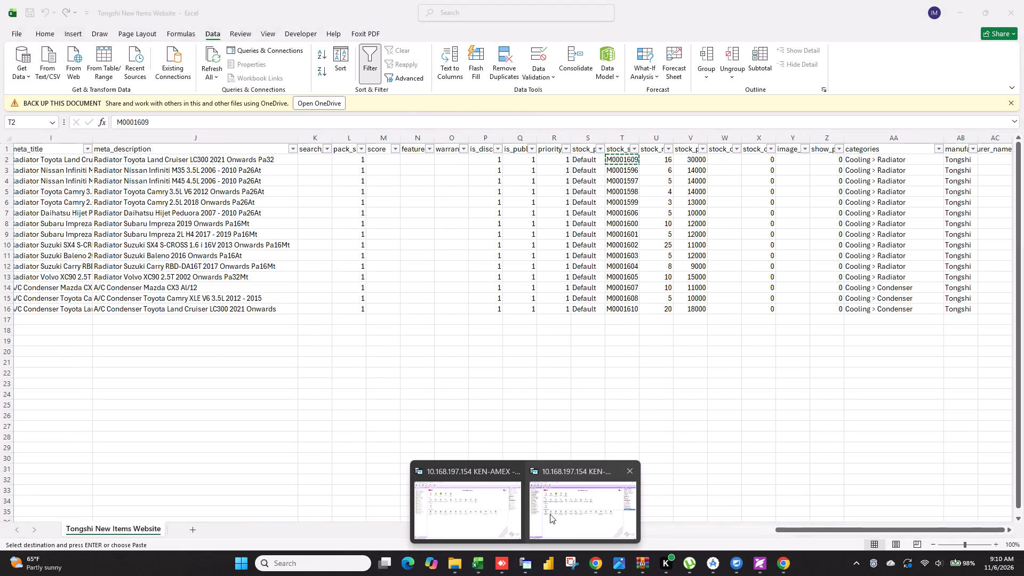
{"action": "left_click_drag", "start_coordinate": [562, 510], "coordinate": [484, 523]}
{"action": "left_click", "coordinate": [484, 523]}
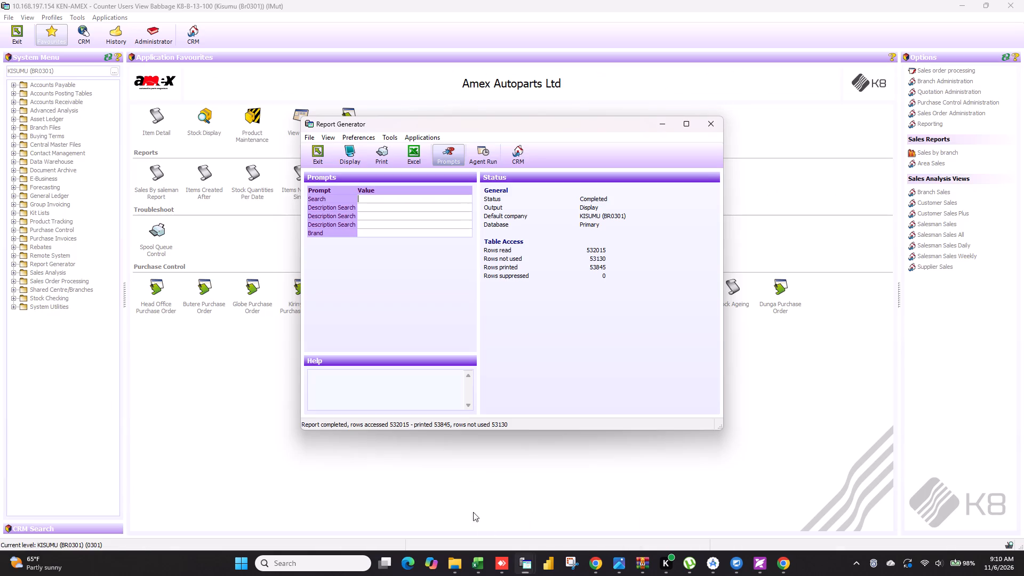
{"action": "left_click", "coordinate": [316, 151]}
{"action": "double_click", "coordinate": [213, 123]}
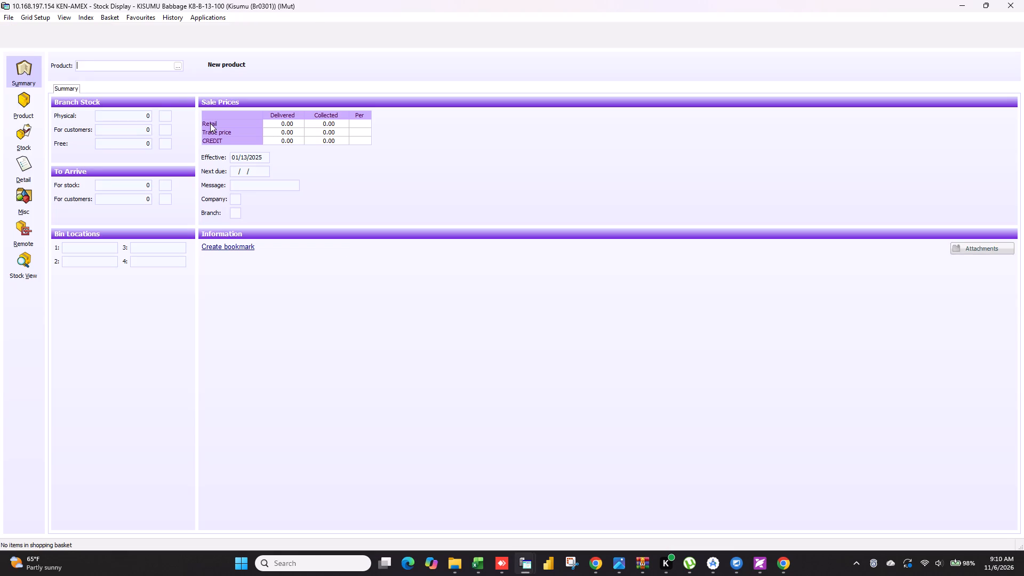
{"action": "key", "text": "ctrl+v"}
{"action": "key", "text": "Tab"}
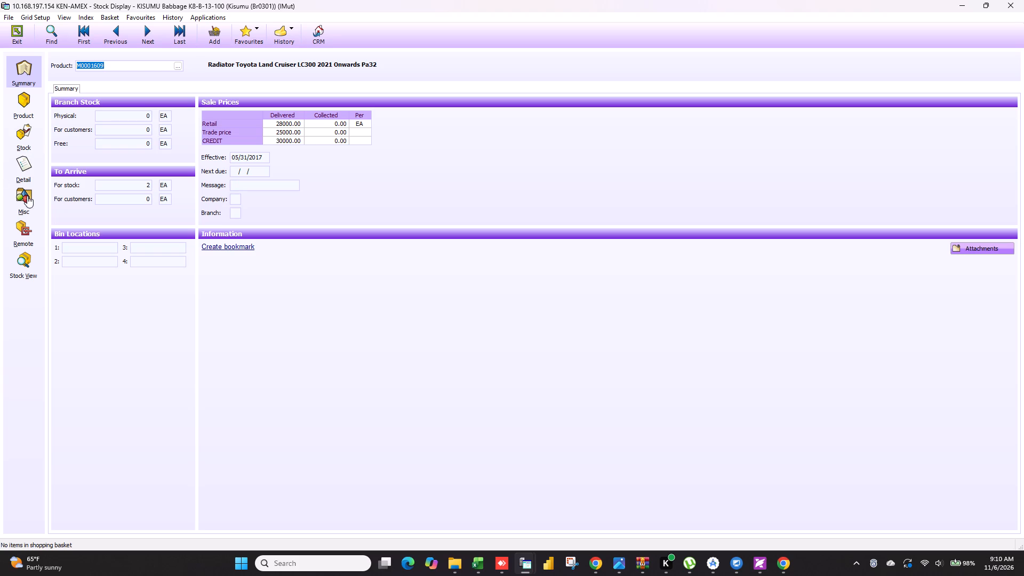
{"action": "left_click", "coordinate": [964, 0]}
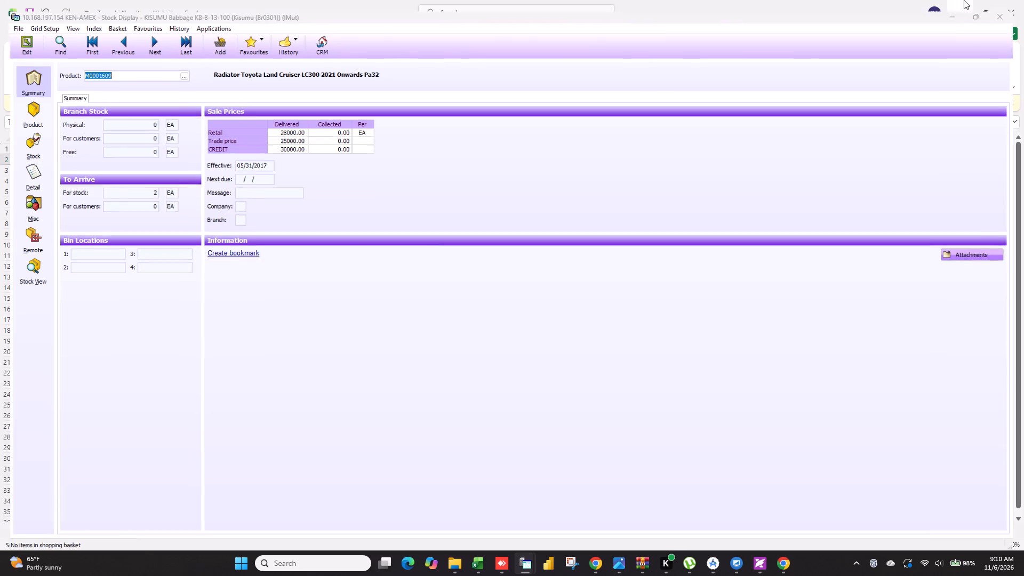
Return to the storefront's M0001609 search page in Chrome and examine the radiator's listing.
{"action": "left_click", "coordinate": [625, 436]}
{"action": "key", "text": "Escape"}
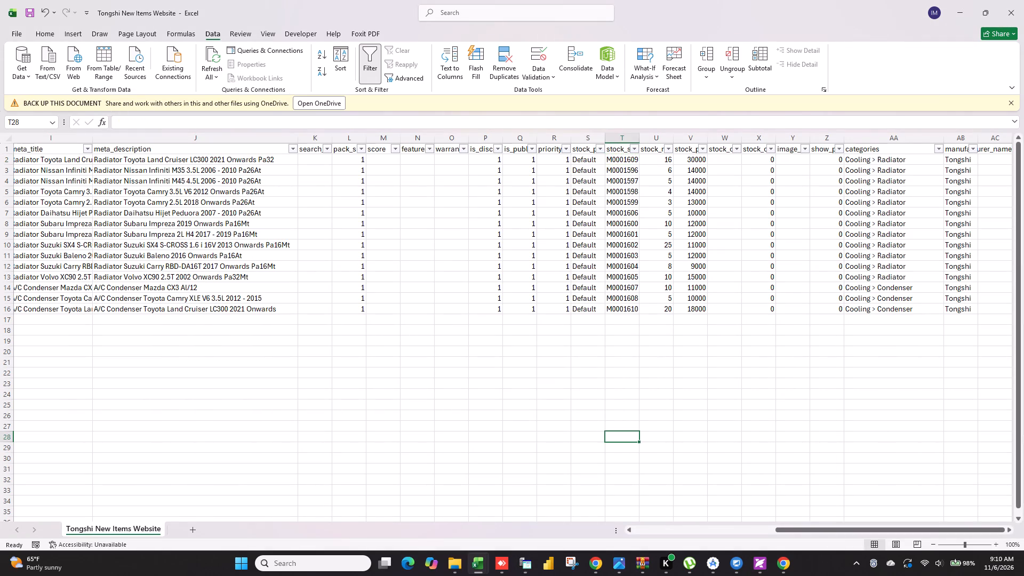
{"action": "left_click", "coordinate": [953, 18]}
{"action": "left_click", "coordinate": [872, 269]}
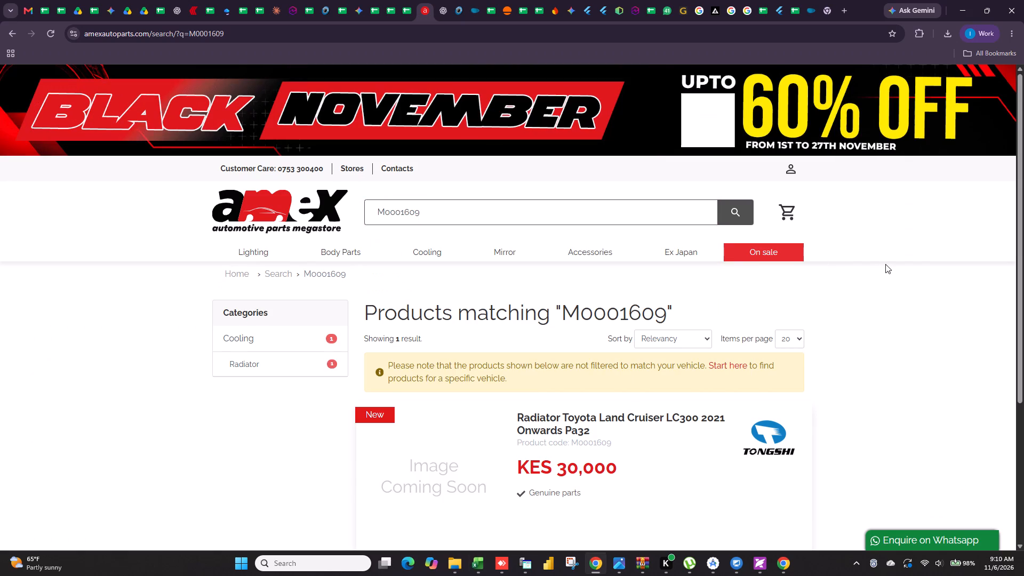
{"action": "scroll", "coordinate": [582, 428], "scroll_direction": "down", "scroll_amount": 6}
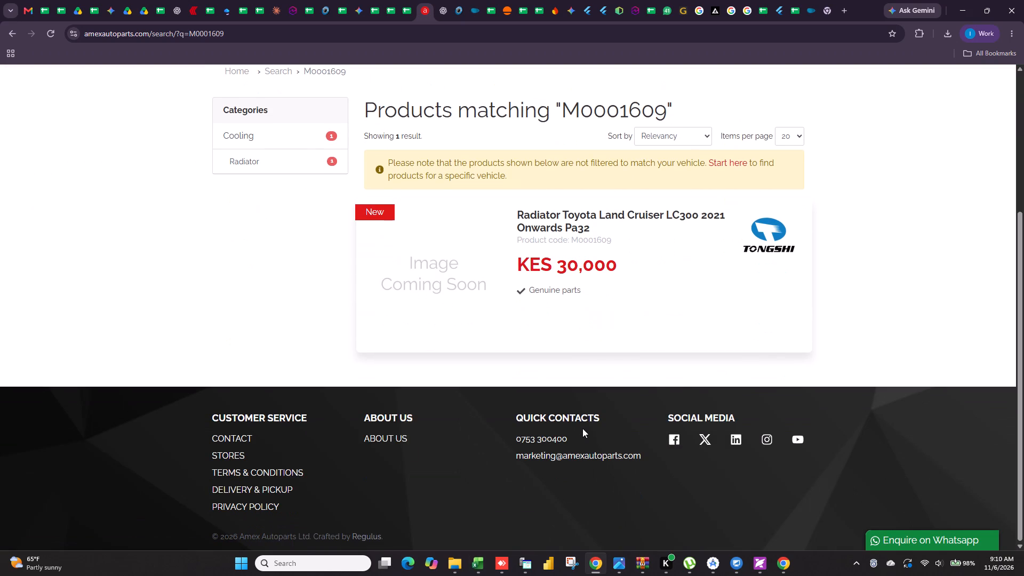
{"action": "scroll", "coordinate": [582, 428], "scroll_direction": "up", "scroll_amount": 4}
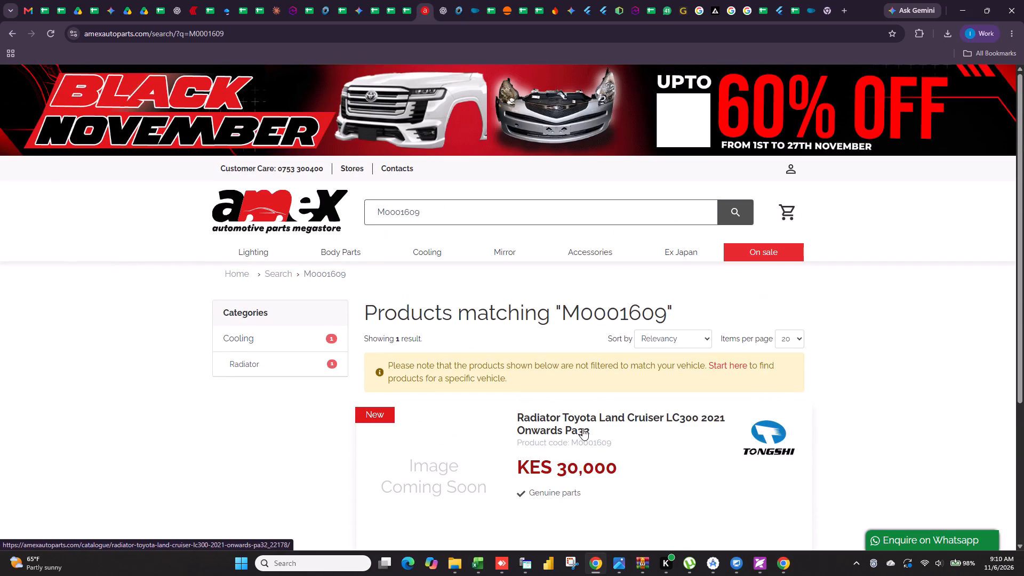
Copy the upc, meta_description and stock_sku columns of Tongshi New Items Website and paste them as values at A1 of a new workbook.
{"action": "key", "text": "alt+Tab"}
{"action": "scroll", "coordinate": [582, 428], "scroll_direction": "up", "scroll_amount": 1, "text": "alt"}
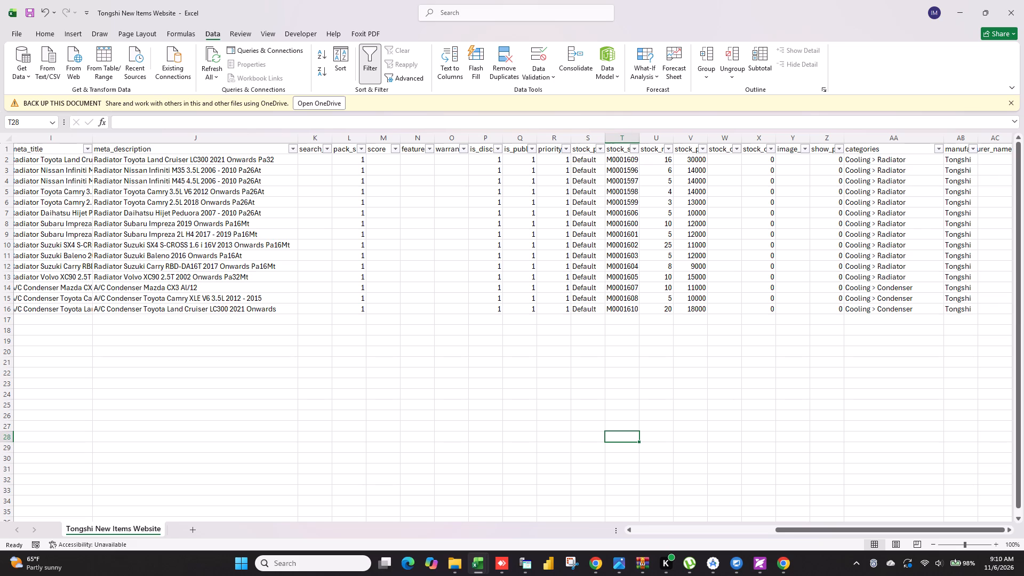
{"action": "left_click", "coordinate": [214, 134]}
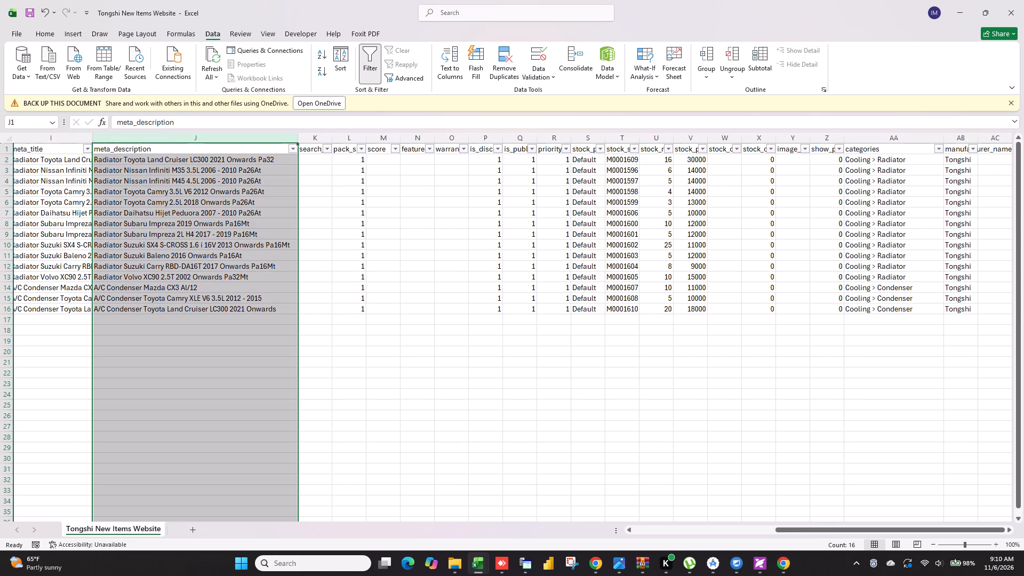
{"action": "left_click", "coordinate": [624, 139], "text": "ctrl"}
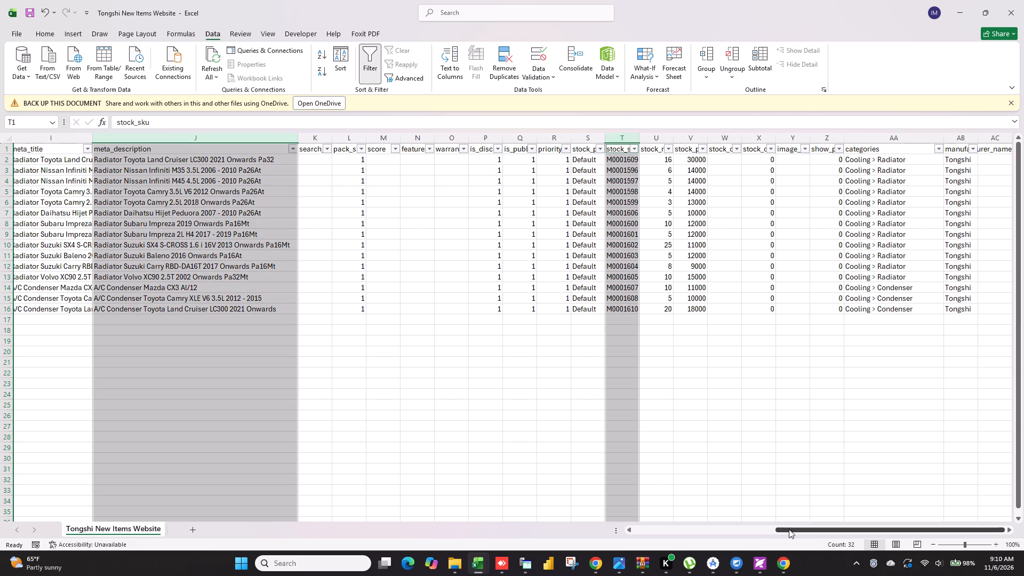
{"action": "left_click", "coordinate": [691, 138], "text": "ctrl"}
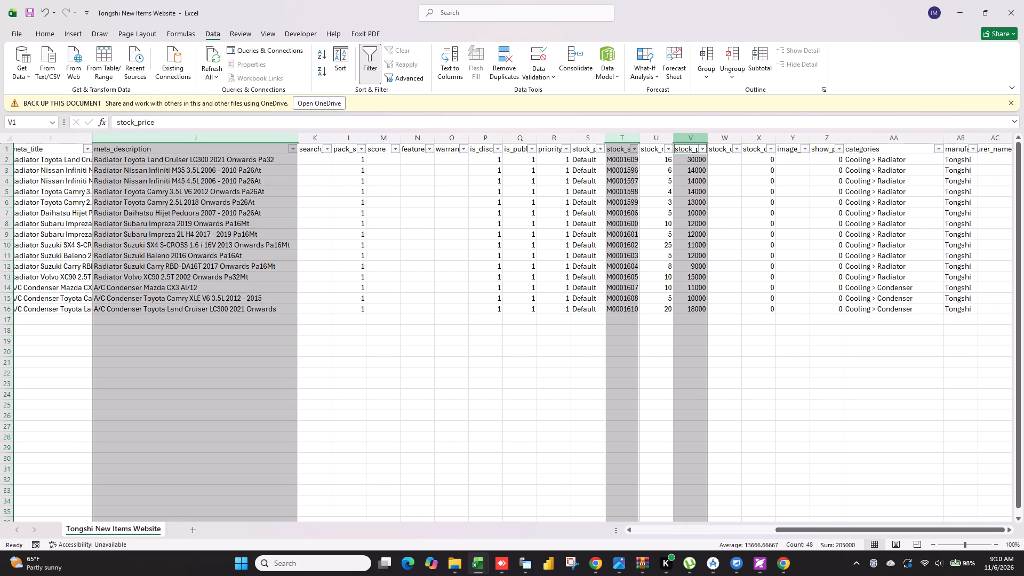
{"action": "left_click", "coordinate": [691, 135], "text": "ctrl"}
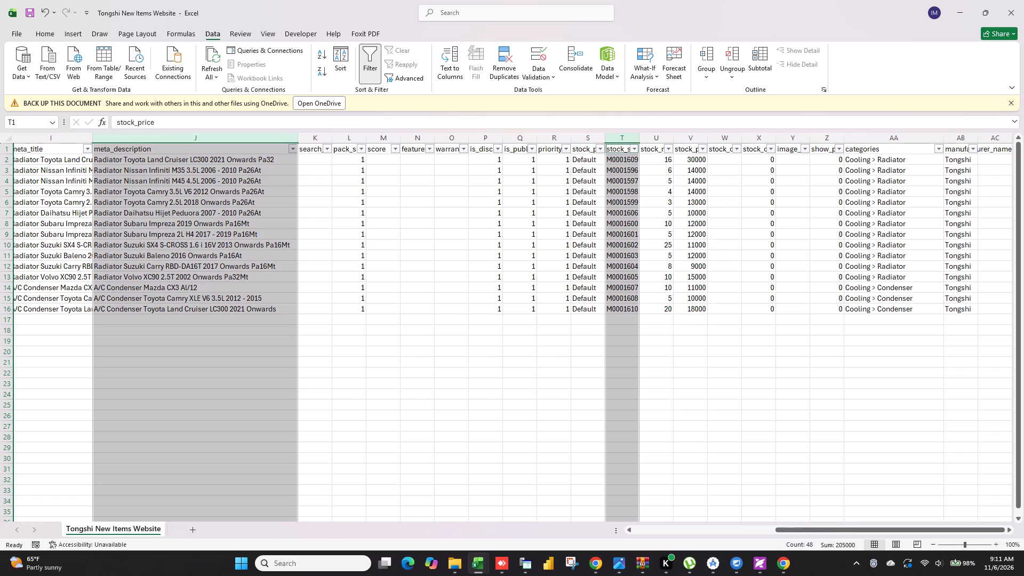
{"action": "left_click_drag", "start_coordinate": [833, 529], "coordinate": [381, 467]}
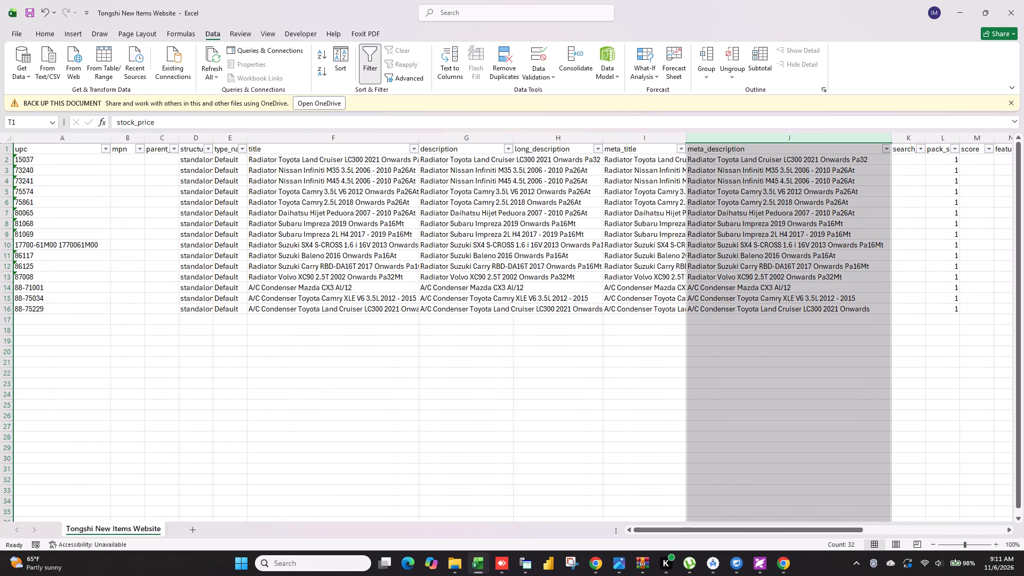
{"action": "left_click", "coordinate": [58, 139], "text": "ctrl"}
{"action": "key", "text": "ctrl+v"}
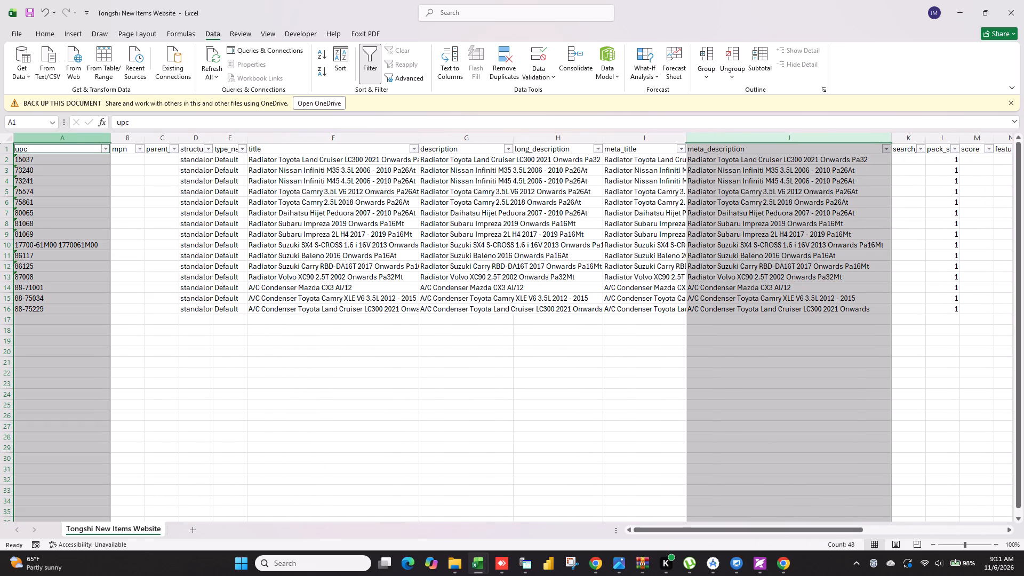
{"action": "key", "text": "ctrl+c"}
{"action": "key", "text": "ctrl+n"}
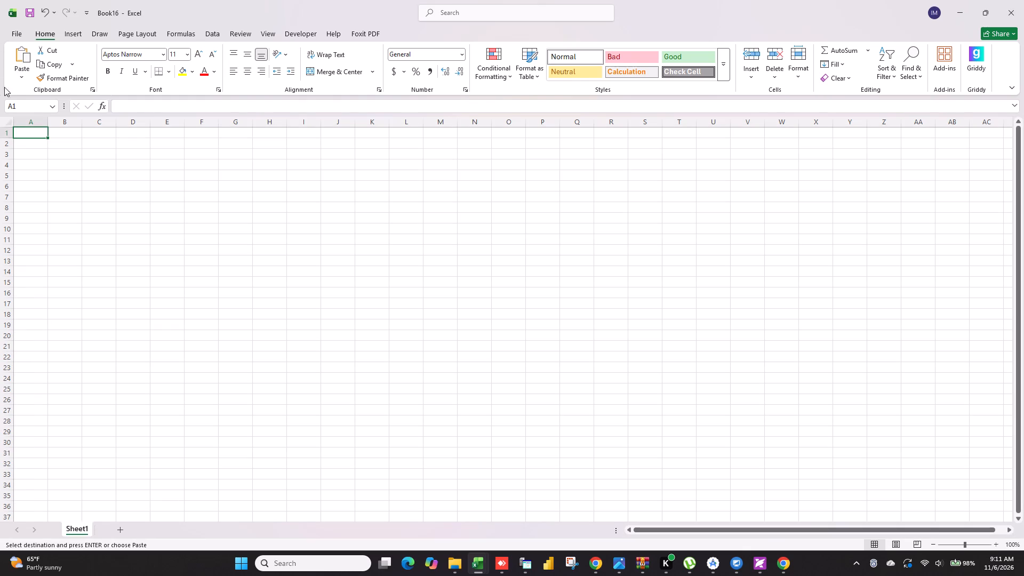
{"action": "right_click", "coordinate": [34, 131]}
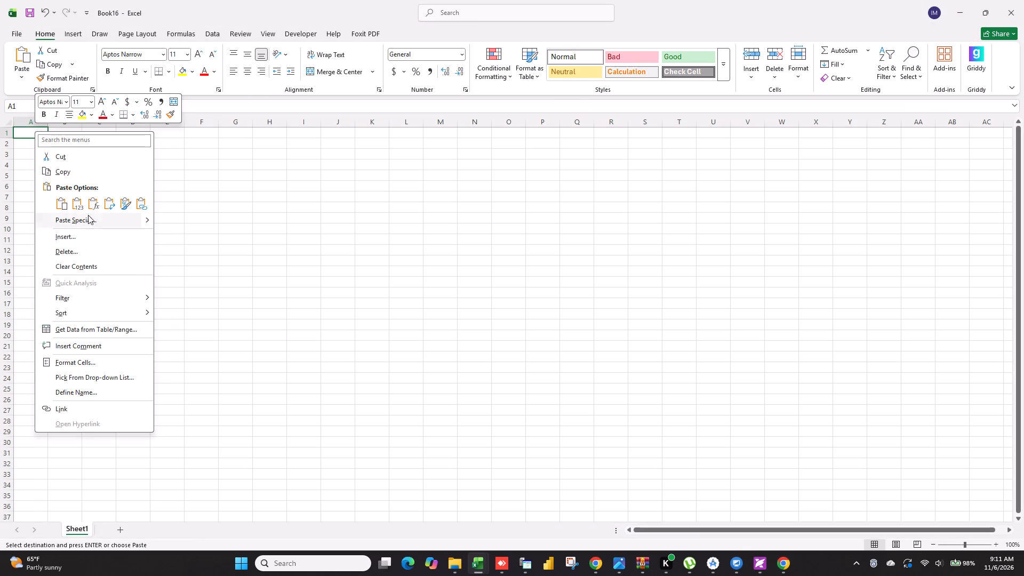
{"action": "left_click", "coordinate": [82, 205]}
{"action": "left_click", "coordinate": [195, 219]}
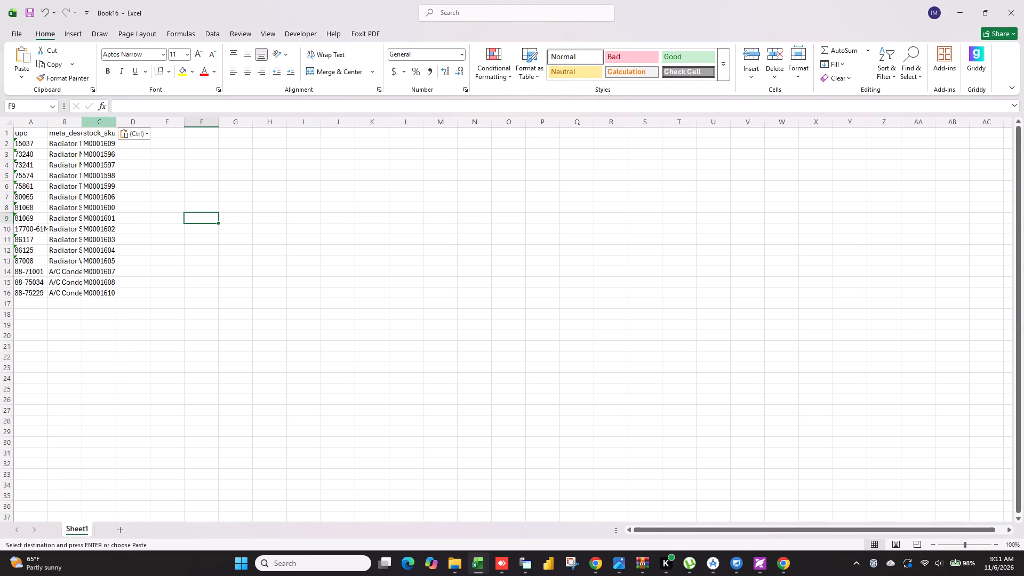
Widen the meta_description and stock_sku columns and insert a copy of the stock_sku column before upc.
{"action": "left_click_drag", "start_coordinate": [82, 123], "coordinate": [108, 125]}
{"action": "left_click_drag", "start_coordinate": [141, 123], "coordinate": [175, 122]}
{"action": "left_click", "coordinate": [138, 120]}
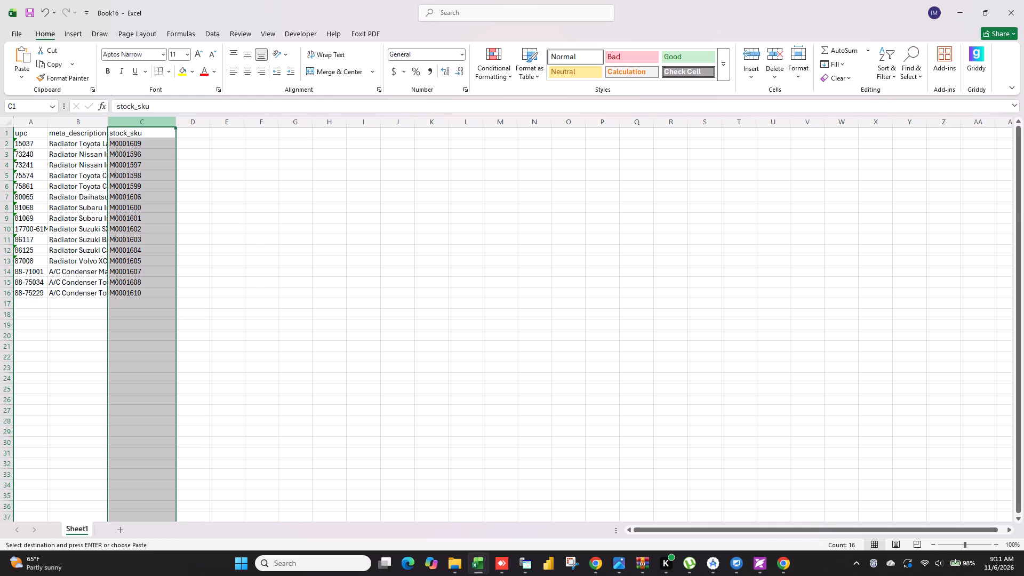
{"action": "key", "text": "ctrl+c"}
{"action": "left_click", "coordinate": [37, 123]}
{"action": "key", "text": "ctrl+plus"}
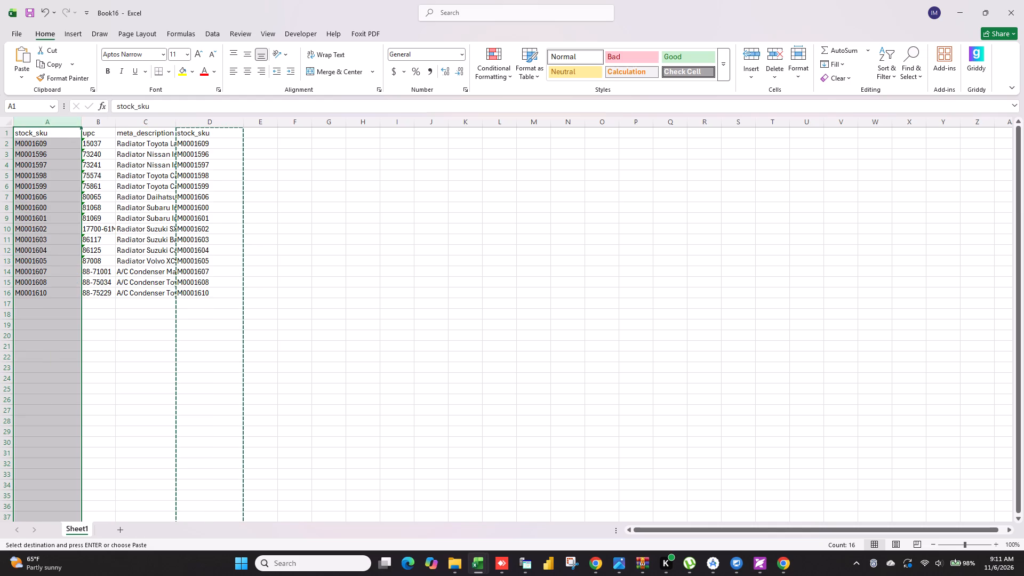
Rename the header in A1 as Item ID and the upc header in B1 as Part NO.
{"action": "left_click", "coordinate": [97, 129]}
{"action": "left_click", "coordinate": [27, 134]}
{"action": "key", "text": "BackSpace"}
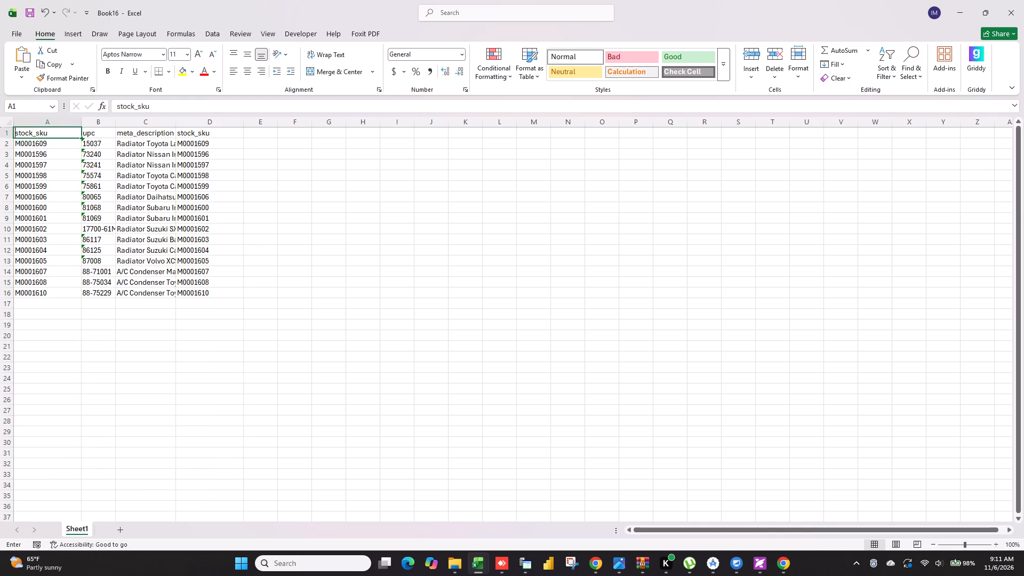
{"action": "type", "text": "Item ID"}
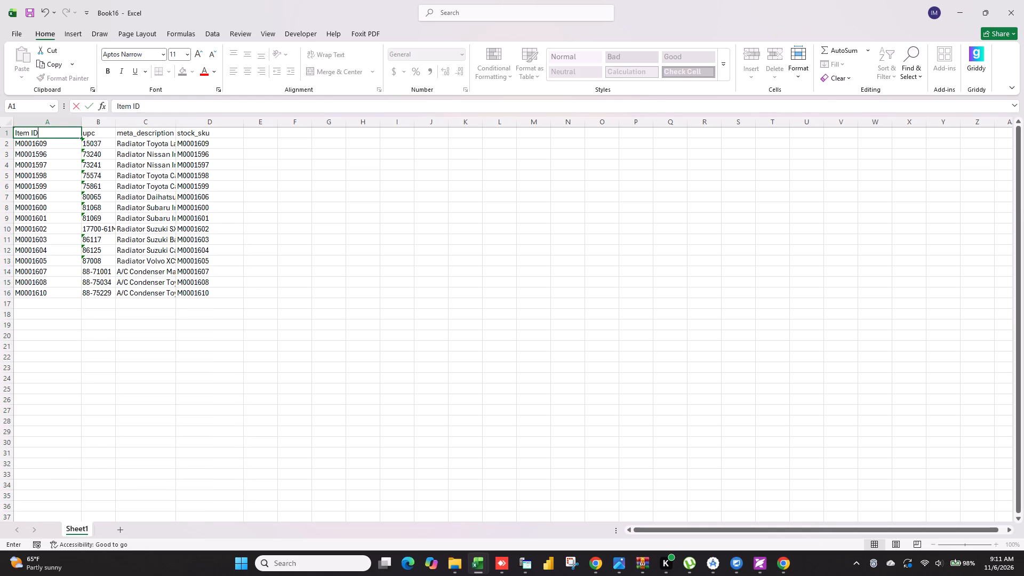
{"action": "left_click", "coordinate": [283, 235]}
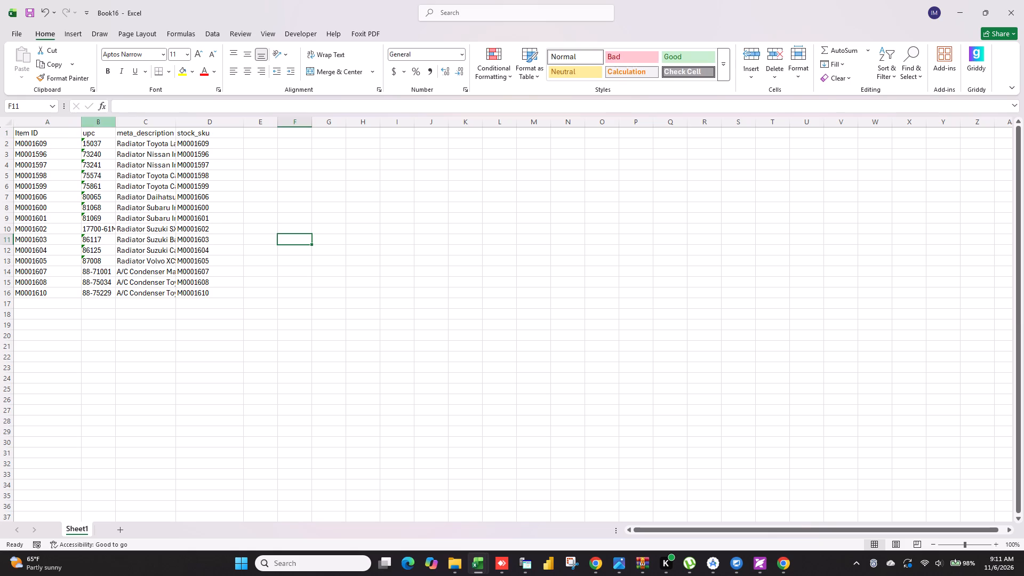
{"action": "left_click", "coordinate": [97, 133]}
{"action": "key", "text": "BackSpace"}
{"action": "type", "text": "Part NO"}
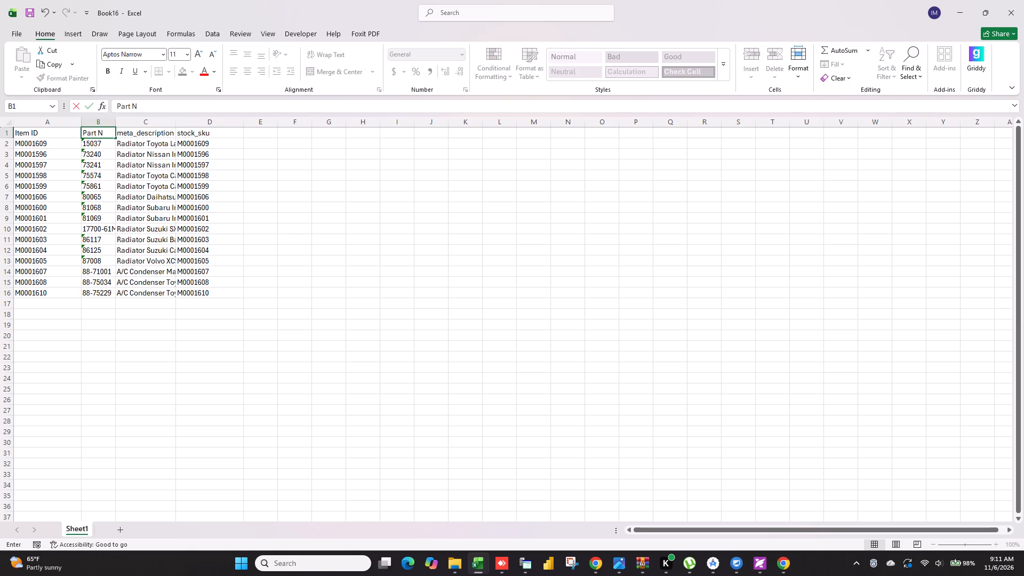
{"action": "left_click", "coordinate": [324, 212]}
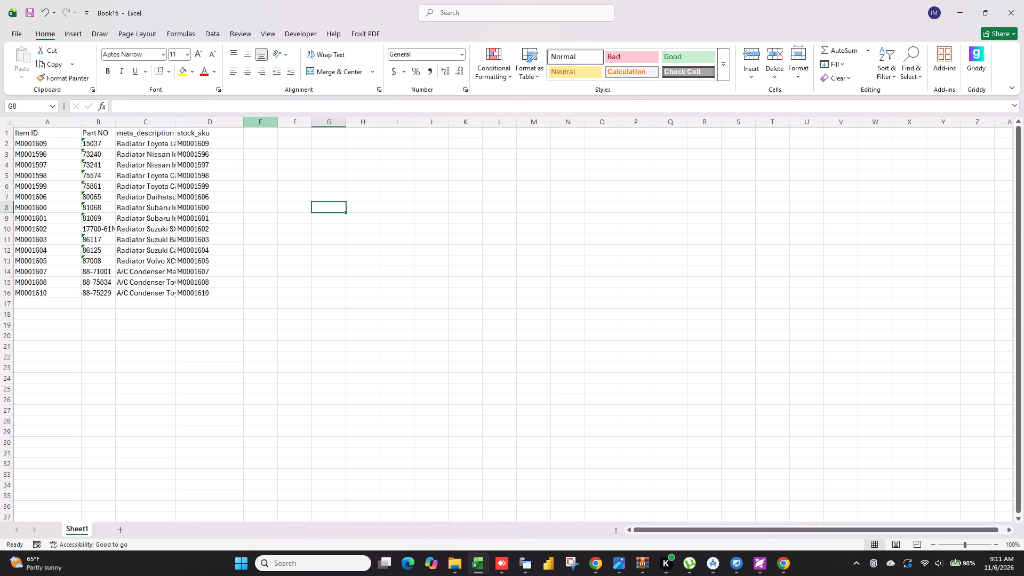
Insert a copy of the meta_description column between the Item ID and Part NO columns.
{"action": "left_click", "coordinate": [157, 118]}
{"action": "right_click", "coordinate": [157, 118]}
{"action": "left_click", "coordinate": [192, 158]}
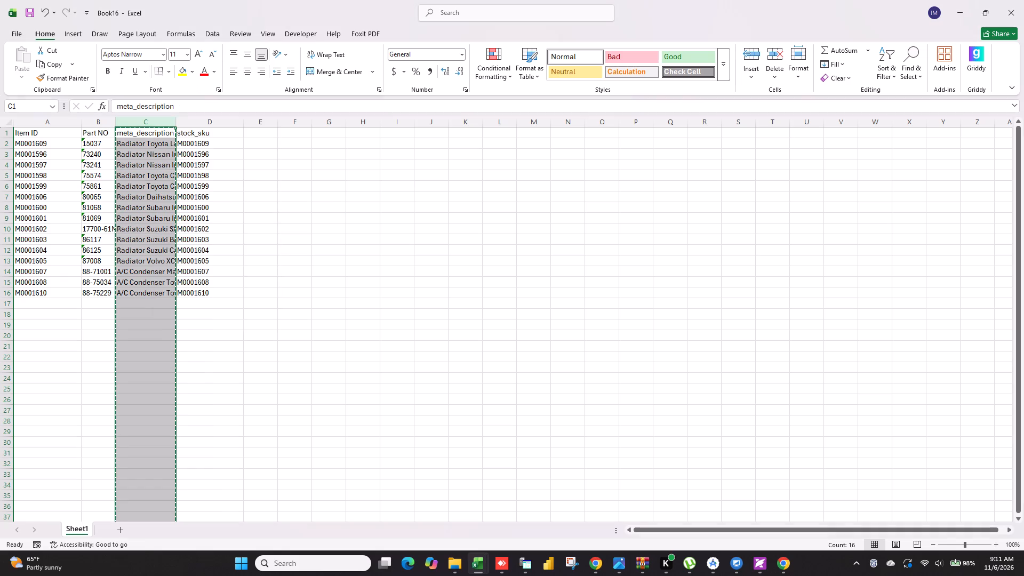
{"action": "left_click", "coordinate": [105, 122]}
{"action": "key", "text": "ctrl+plus"}
Rename the header of the inserted column in B1 as Description.
{"action": "left_click", "coordinate": [124, 133]}
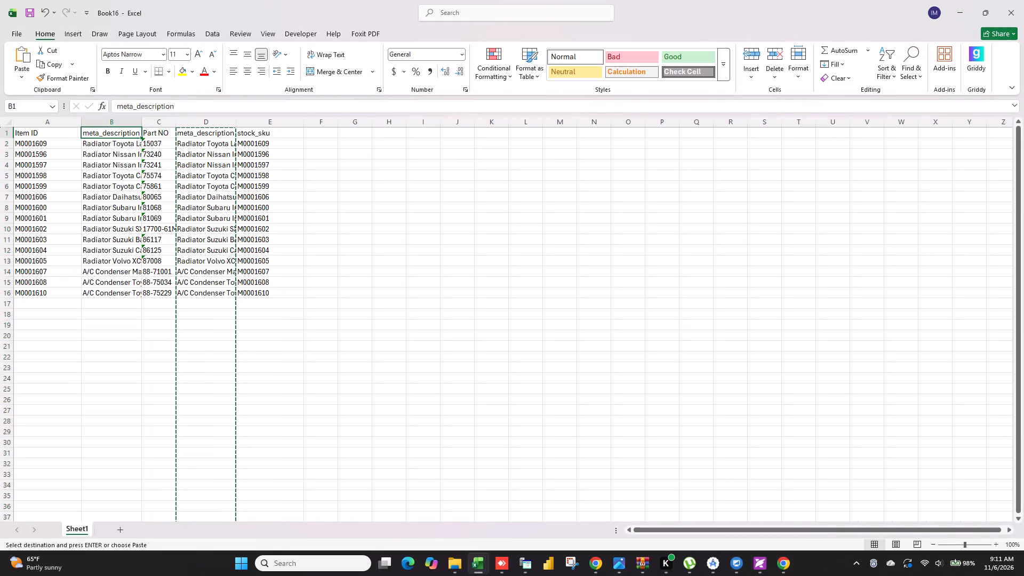
{"action": "key", "text": "BackSpace"}
{"action": "type", "text": "Descri"}
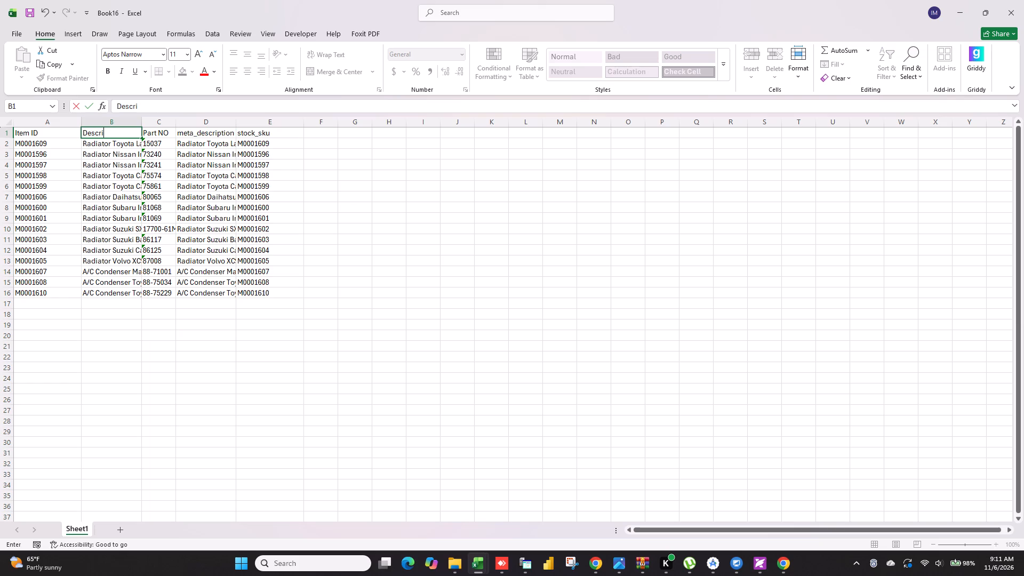
{"action": "key", "text": "Tab"}
{"action": "key", "text": "Tab"}
{"action": "key", "text": "Tab"}
{"action": "key", "text": "Tab"}
{"action": "key", "text": "Tab"}
{"action": "key", "text": "Tab"}
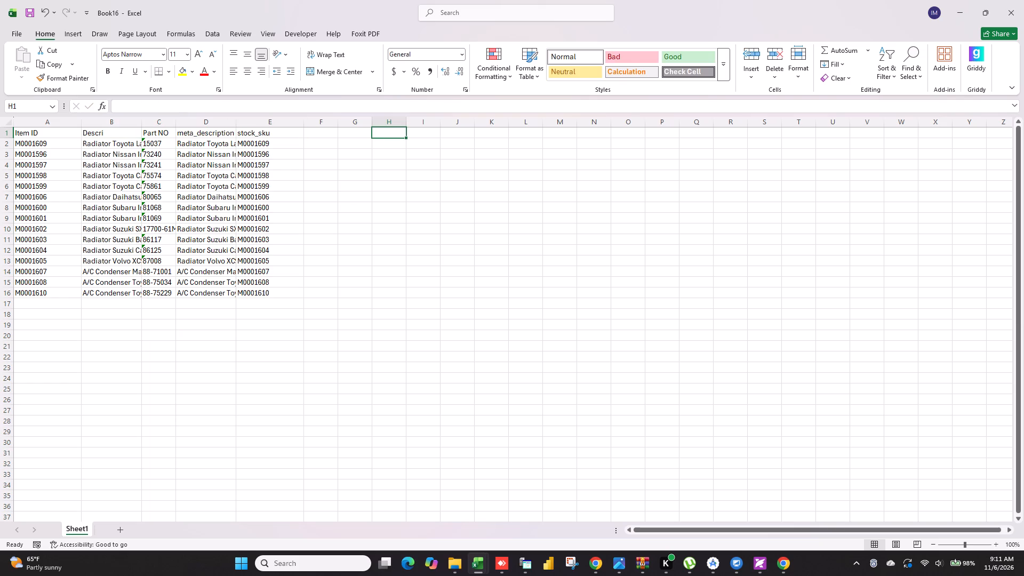
{"action": "left_click", "coordinate": [120, 133]}
{"action": "left_click", "coordinate": [148, 111]}
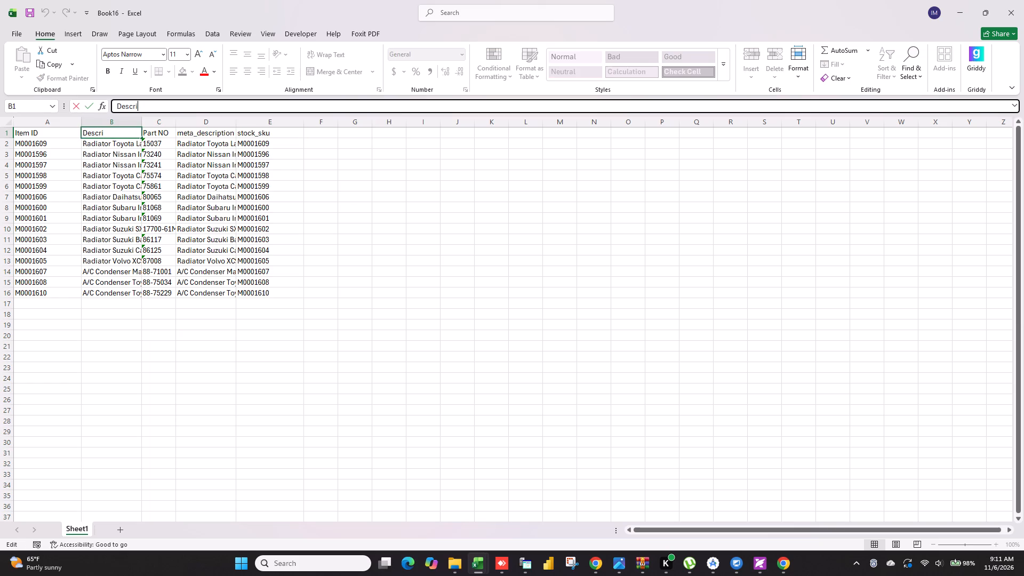
{"action": "type", "text": "ption"}
{"action": "left_click", "coordinate": [180, 423]}
Change the header in C1 to Part no.
{"action": "left_click", "coordinate": [154, 135]}
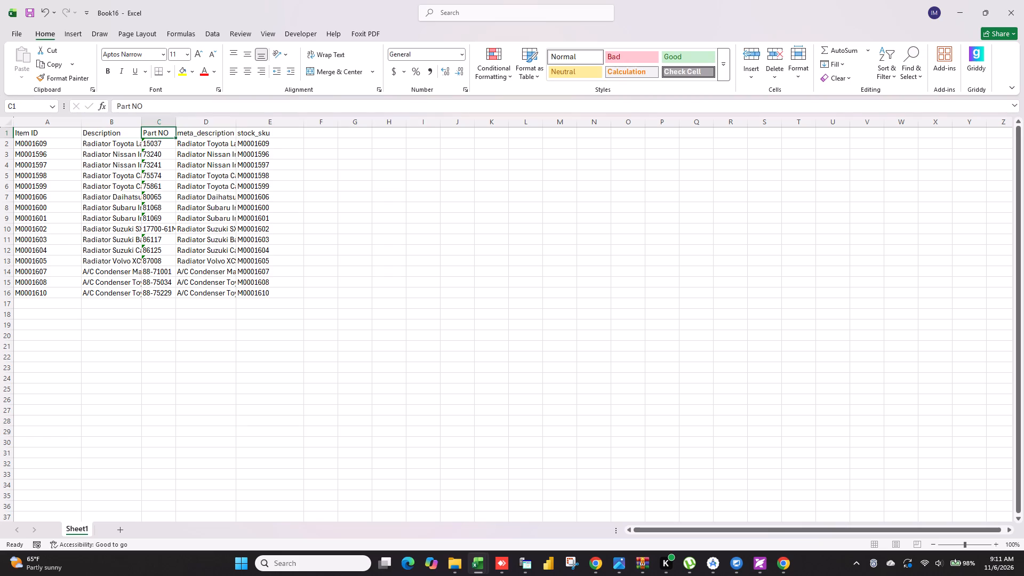
{"action": "left_click", "coordinate": [145, 111]}
{"action": "key", "text": "BackSpace"}
{"action": "key", "text": "BackSpace"}
{"action": "type", "text": "no"}
{"action": "key", "text": "Return"}
{"action": "key", "text": "Return"}
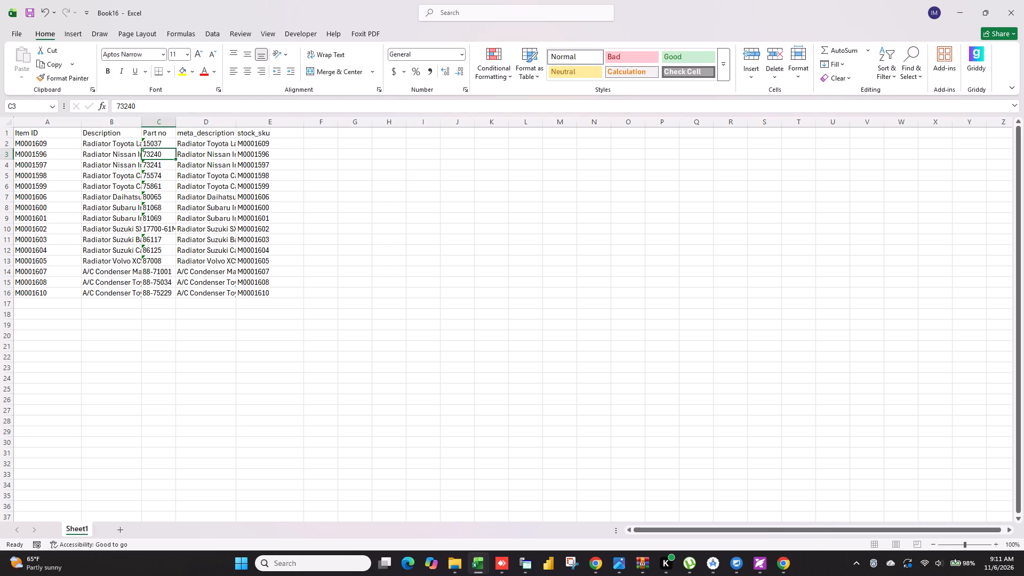
Delete the original stock_sku and meta_description columns after Part no.
{"action": "left_click", "coordinate": [247, 118]}
{"action": "key", "text": "ctrl+minus"}
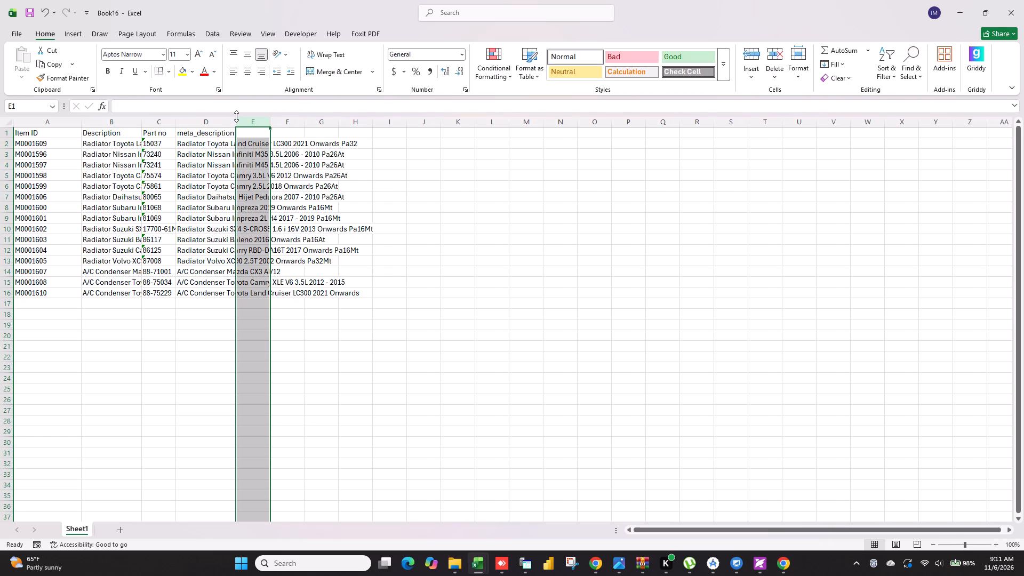
{"action": "left_click", "coordinate": [195, 266]}
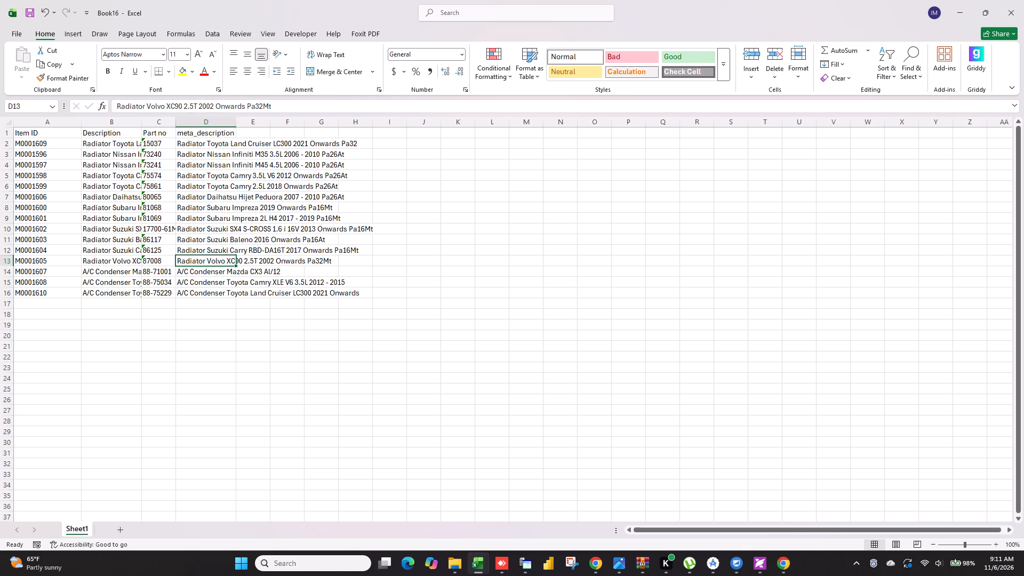
{"action": "left_click", "coordinate": [206, 122]}
{"action": "key", "text": "ctrl+minus"}
{"action": "left_click", "coordinate": [251, 323]}
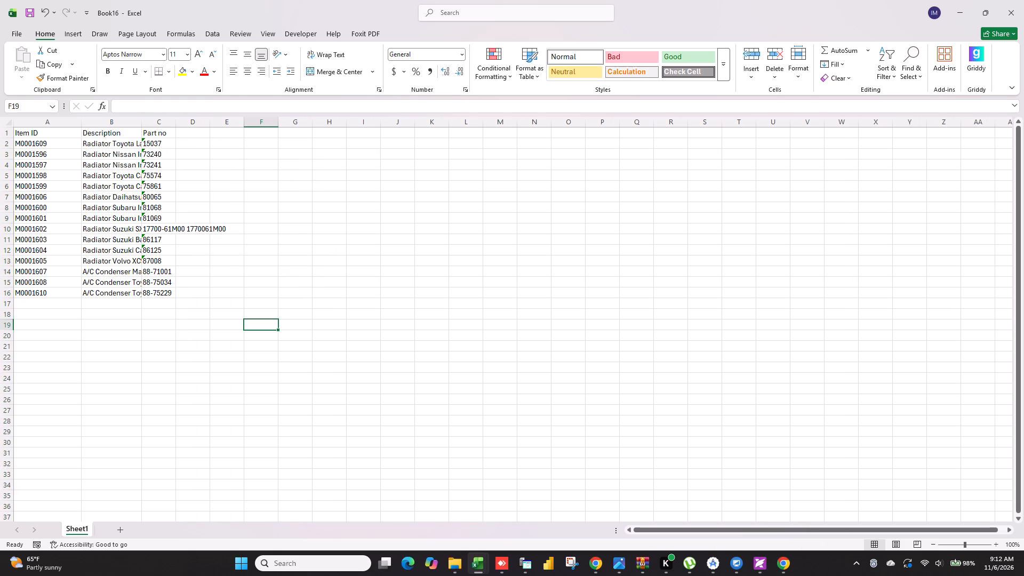
Widen the Description column slightly and add the header Brand in D1.
{"action": "left_click_drag", "start_coordinate": [143, 122], "coordinate": [167, 127]}
{"action": "left_click", "coordinate": [212, 135]}
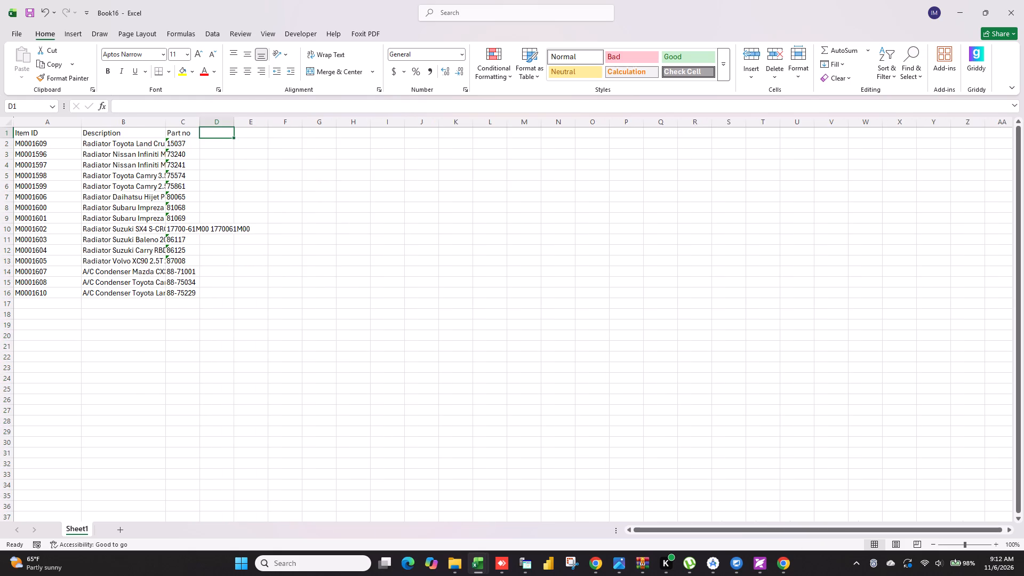
{"action": "type", "text": "Brand"}
{"action": "key", "text": "space"}
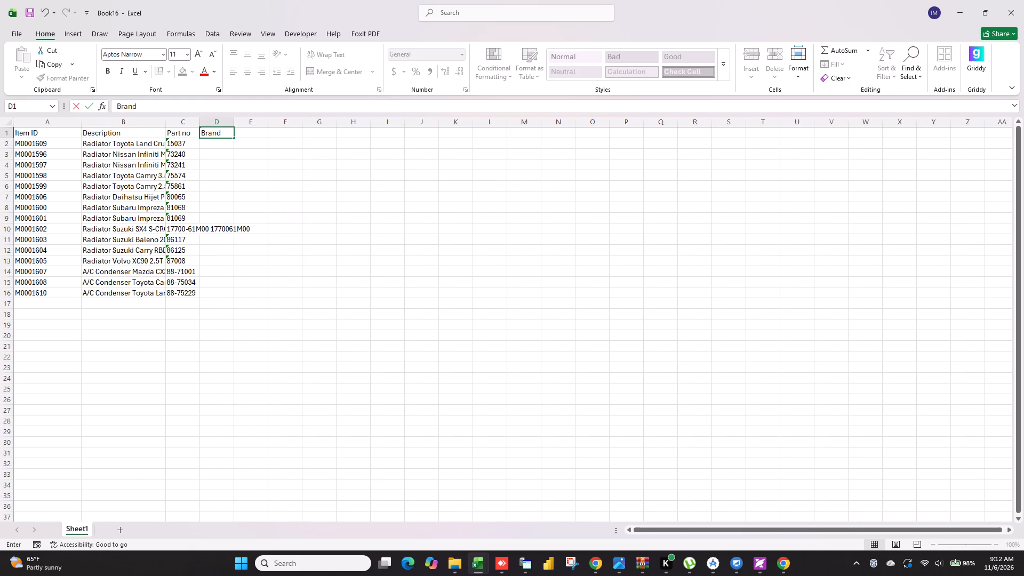
{"action": "left_click", "coordinate": [224, 142]}
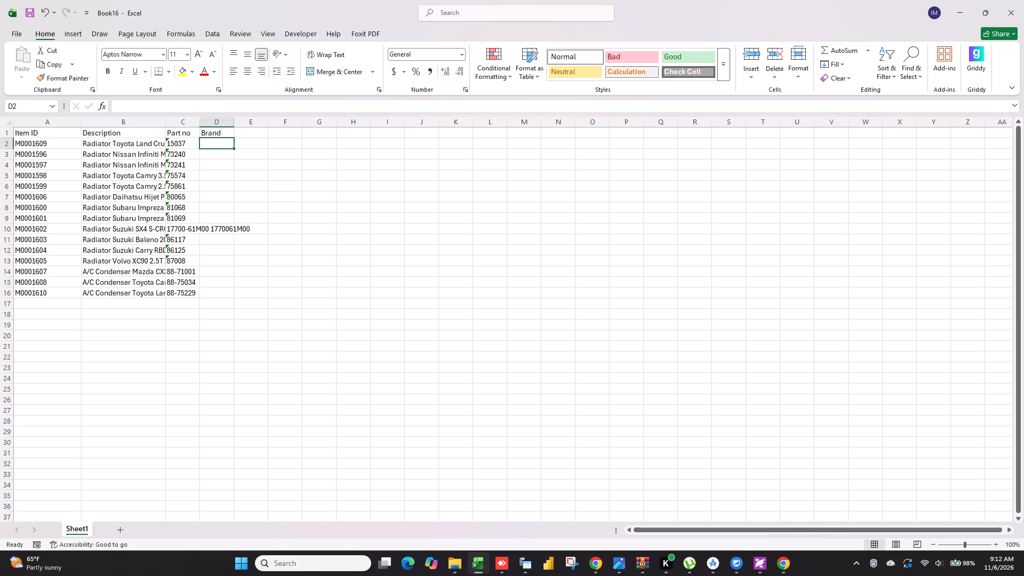
Narrow the Item ID column and widen the Description and Part no columns to fit their full text.
{"action": "left_click_drag", "start_coordinate": [201, 122], "coordinate": [210, 122]}
{"action": "left_click_drag", "start_coordinate": [171, 125], "coordinate": [195, 125]}
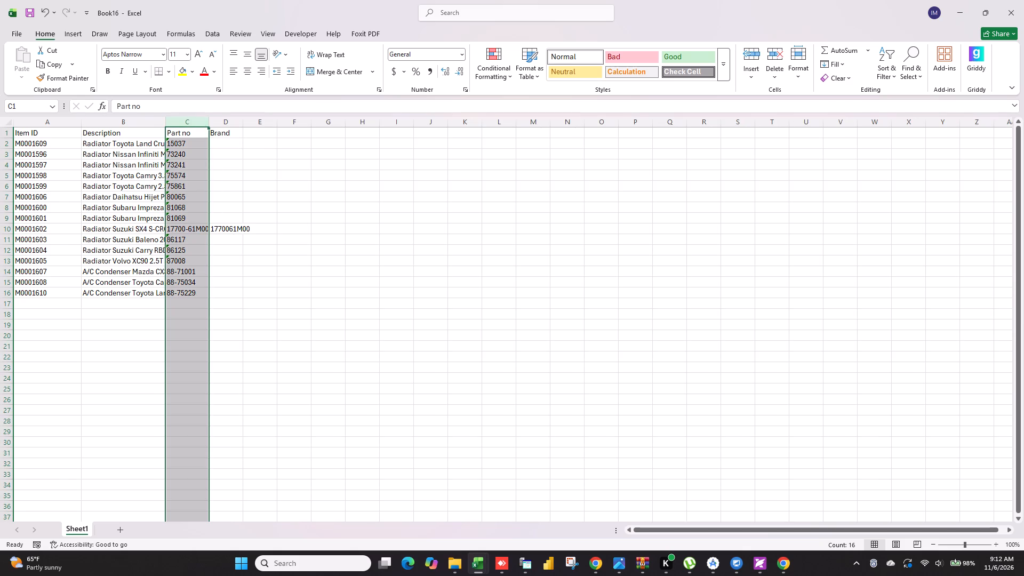
{"action": "left_click_drag", "start_coordinate": [84, 124], "coordinate": [55, 129]}
{"action": "left_click_drag", "start_coordinate": [138, 123], "coordinate": [193, 141]}
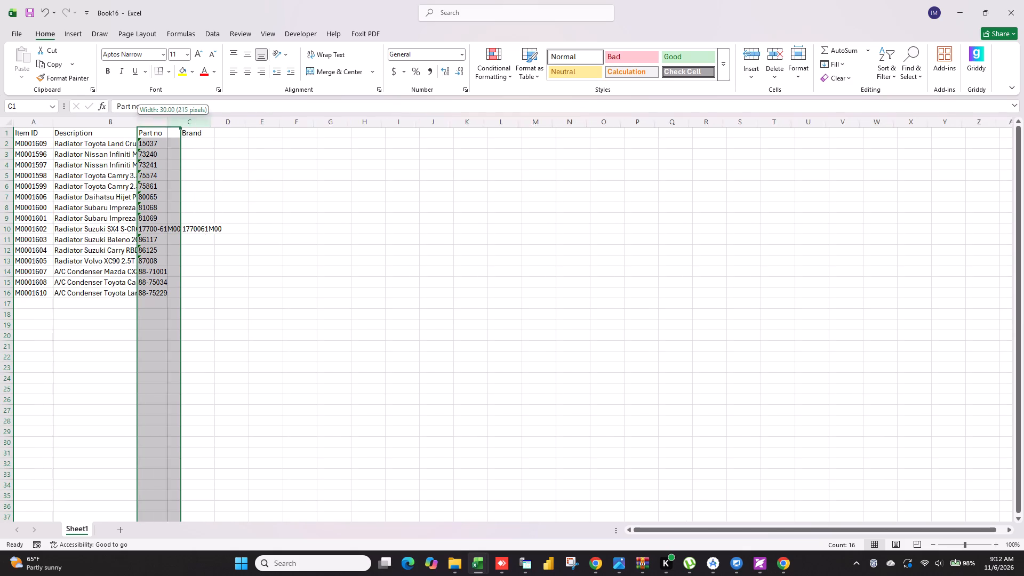
{"action": "left_click_drag", "start_coordinate": [193, 141], "coordinate": [207, 145]}
{"action": "left_click_drag", "start_coordinate": [209, 120], "coordinate": [282, 143]}
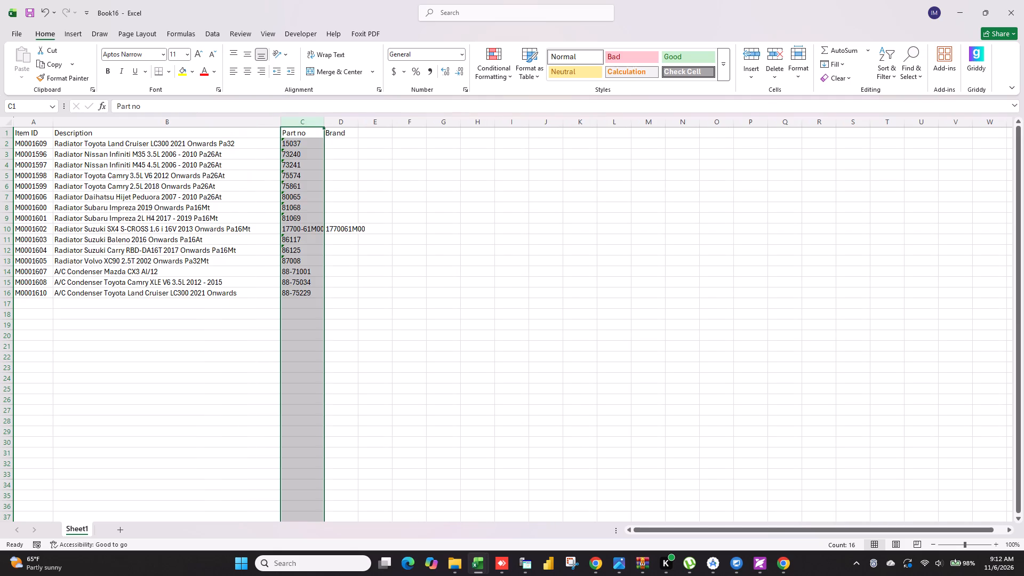
{"action": "left_click_drag", "start_coordinate": [281, 121], "coordinate": [253, 130]}
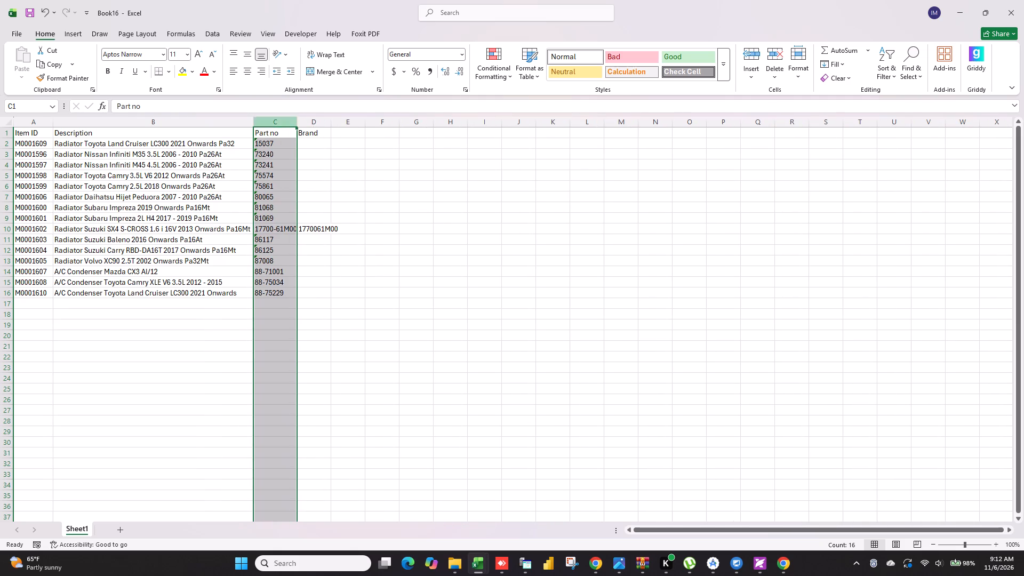
{"action": "left_click_drag", "start_coordinate": [295, 123], "coordinate": [323, 129]}
{"action": "left_click_drag", "start_coordinate": [325, 123], "coordinate": [351, 129]}
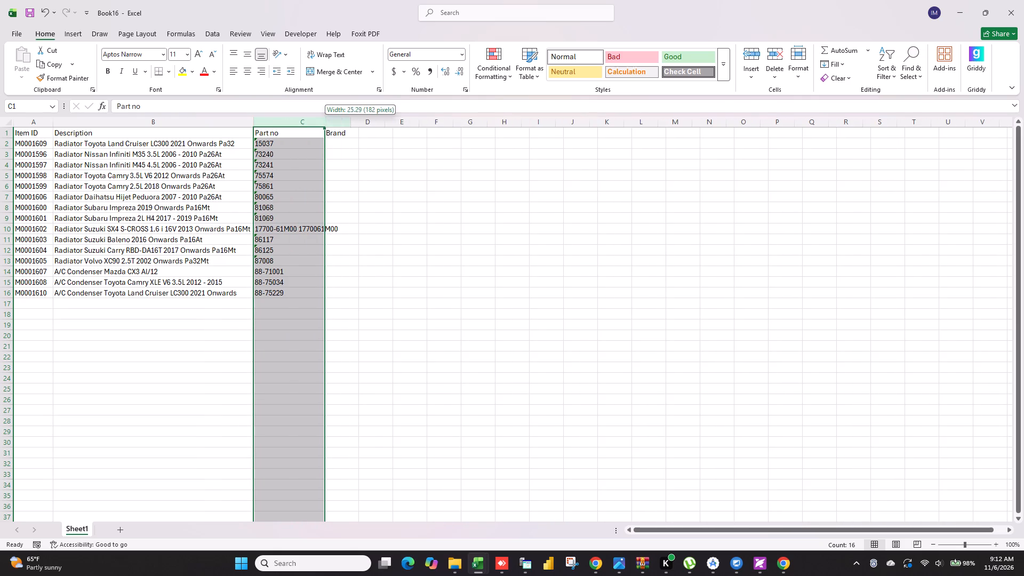
In D2, enter a VLOOKUP of A2 in columns A:E of Sheet1 in the b1bc33b7 CSV file, returning column 5 with exact match (0).
{"action": "left_click", "coordinate": [361, 146]}
{"action": "type", "text": "=vl"}
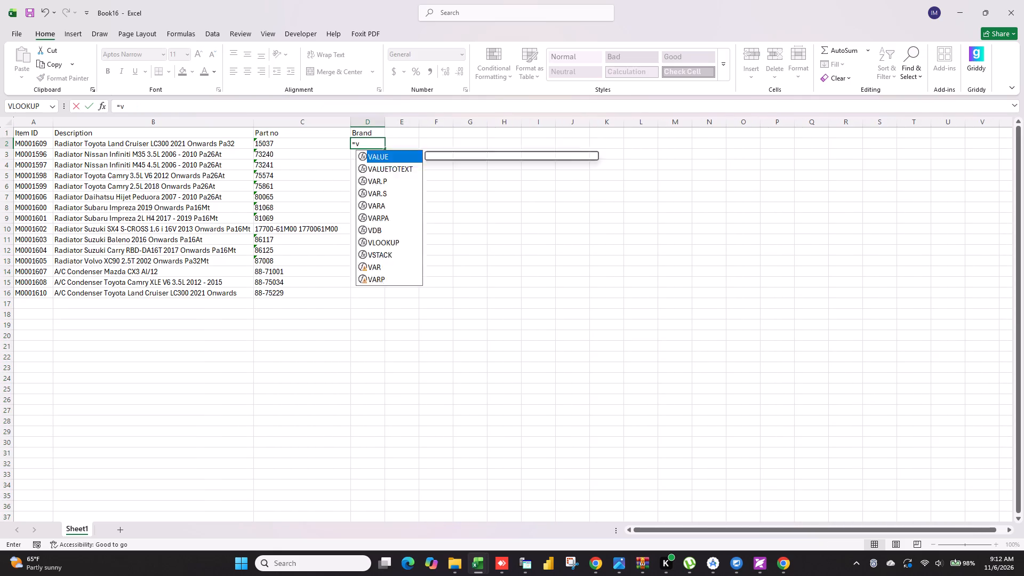
{"action": "key", "text": "Tab"}
{"action": "left_click", "coordinate": [36, 142]}
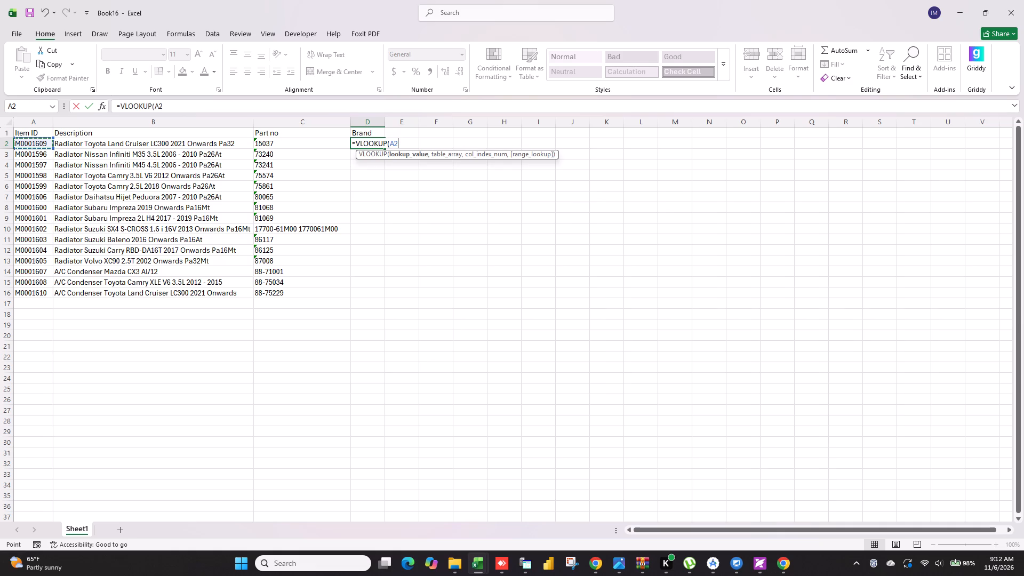
{"action": "key", "text": "comma"}
{"action": "left_click", "coordinate": [455, 562]}
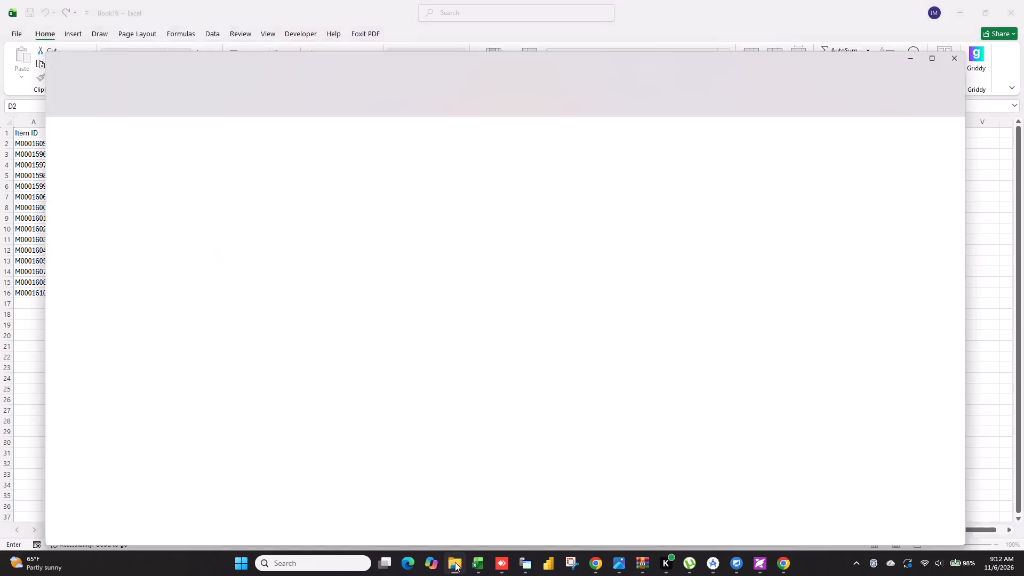
{"action": "left_click", "coordinate": [474, 564]}
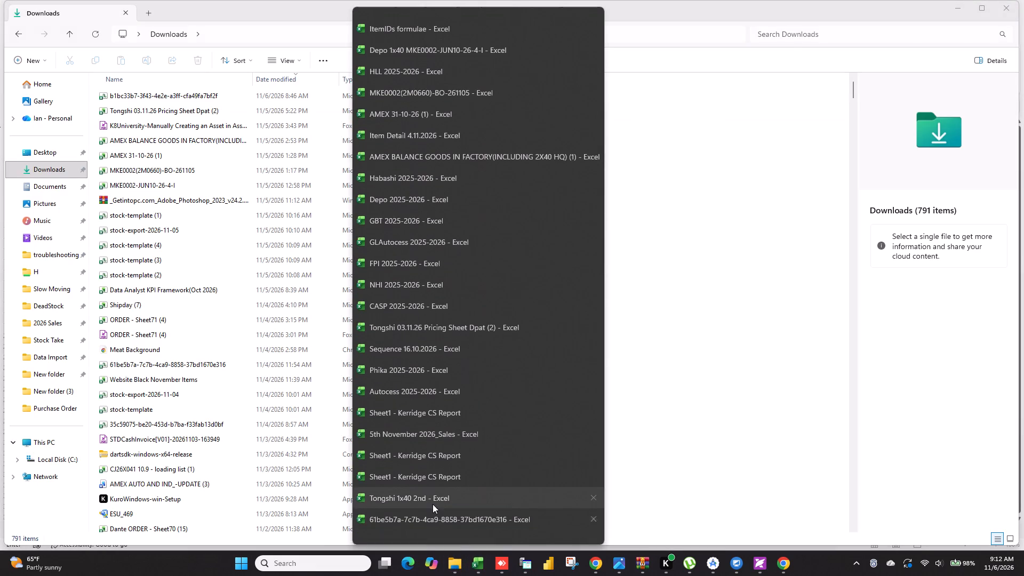
{"action": "scroll", "coordinate": [428, 518], "scroll_direction": "down", "scroll_amount": 5}
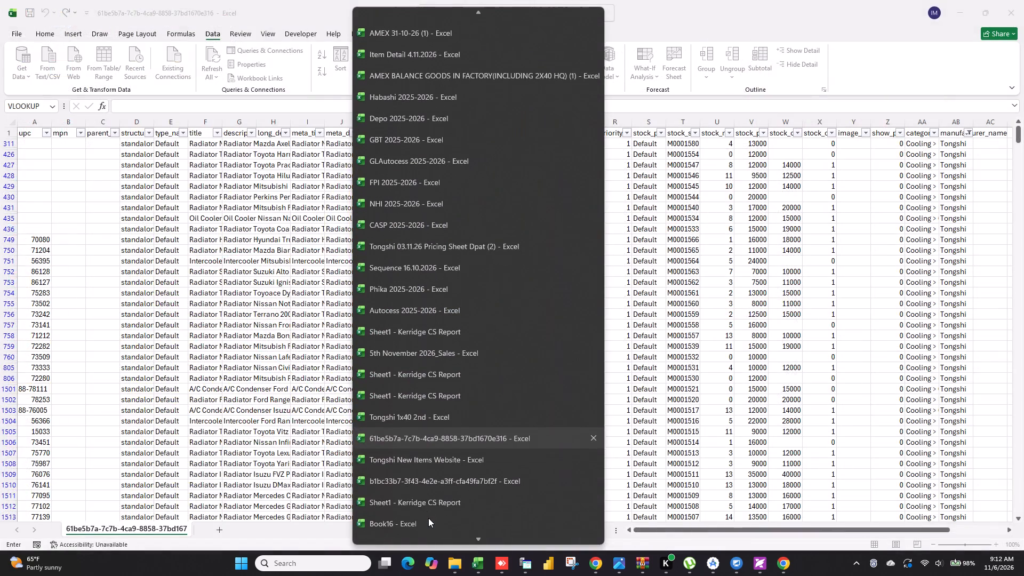
{"action": "left_click", "coordinate": [430, 484]}
{"action": "left_click", "coordinate": [199, 530]}
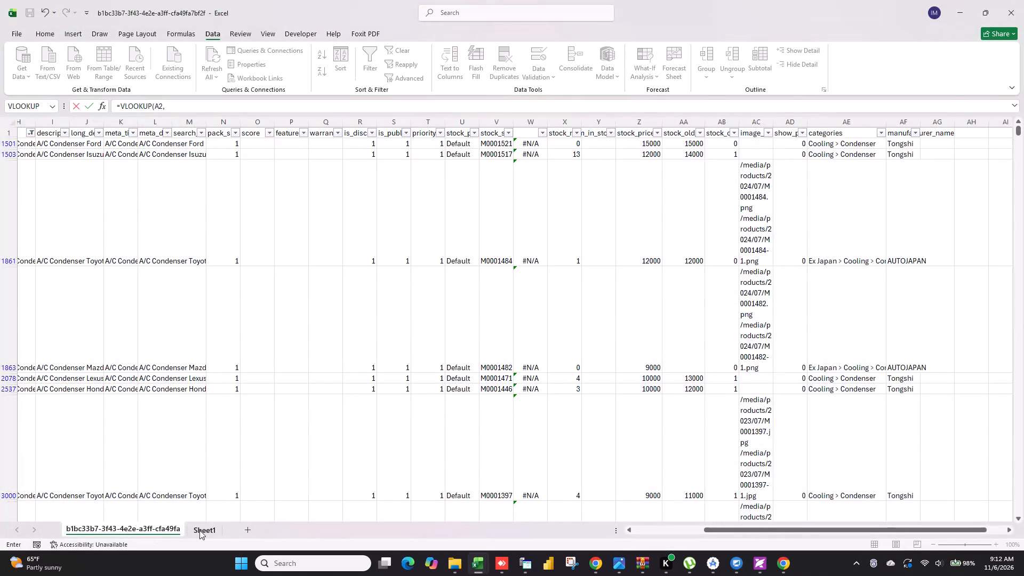
{"action": "left_click_drag", "start_coordinate": [34, 123], "coordinate": [129, 137]}
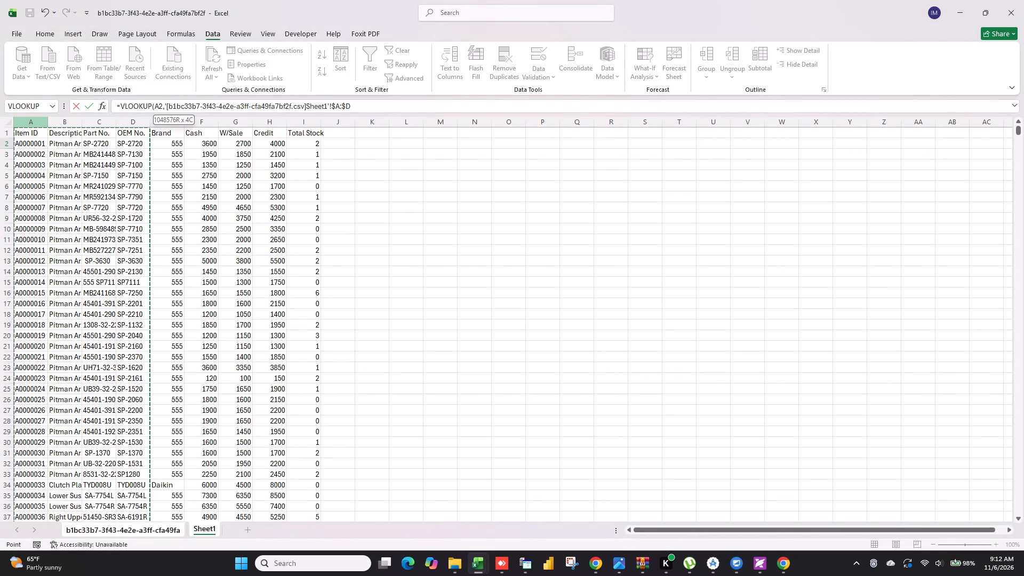
{"action": "left_click_drag", "start_coordinate": [129, 137], "coordinate": [139, 166]}
{"action": "left_click_drag", "start_coordinate": [139, 166], "coordinate": [243, 166]}
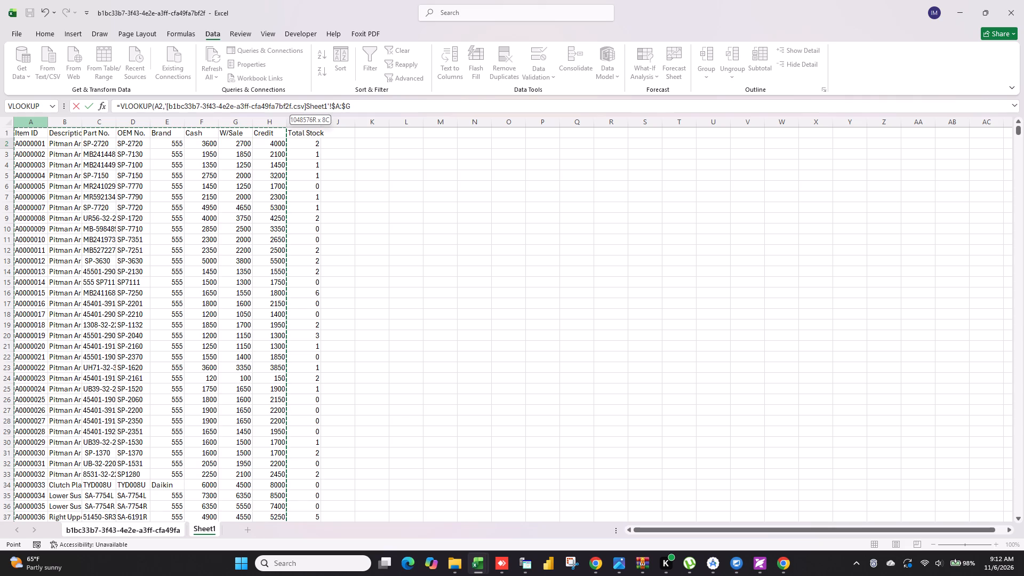
{"action": "left_click_drag", "start_coordinate": [243, 166], "coordinate": [187, 170]}
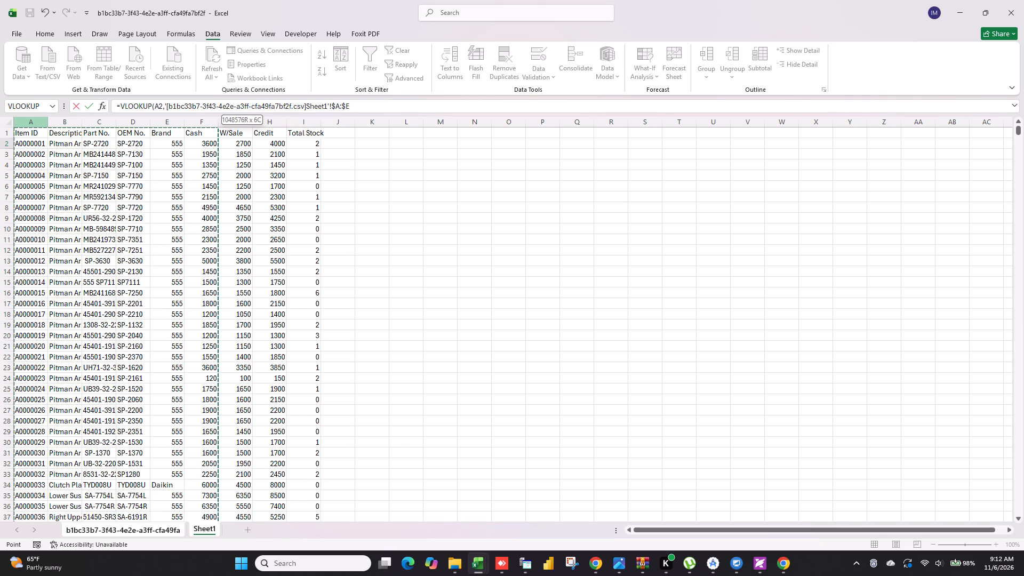
{"action": "left_click_drag", "start_coordinate": [187, 170], "coordinate": [172, 173]}
{"action": "type", "text": ",5,0"}
{"action": "key", "text": "Return"}
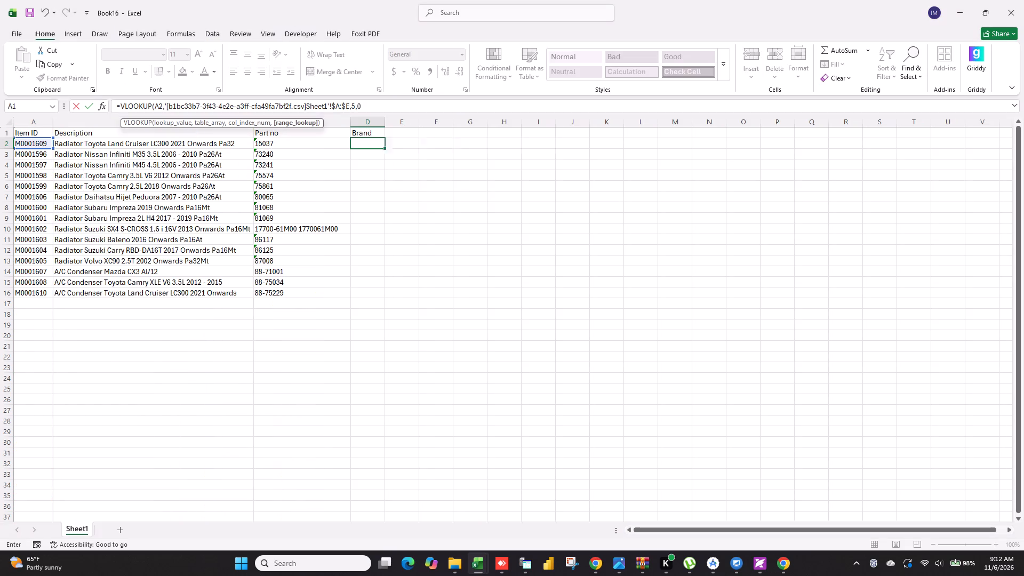
Fill the Brand lookup formula from D2 down to the last item in row 16.
{"action": "left_click", "coordinate": [377, 143]}
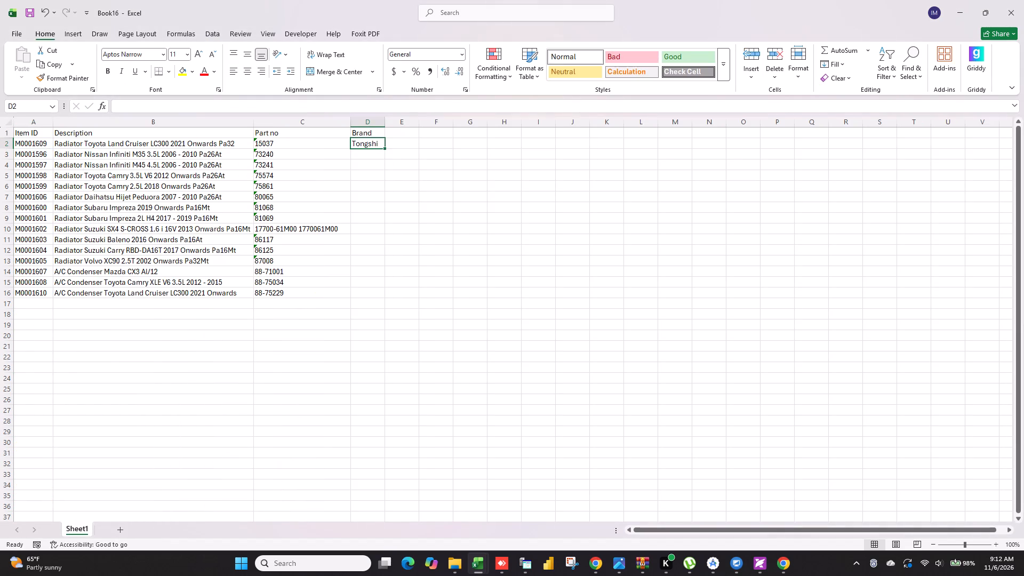
{"action": "double_click", "coordinate": [384, 148]}
{"action": "left_click", "coordinate": [469, 294]}
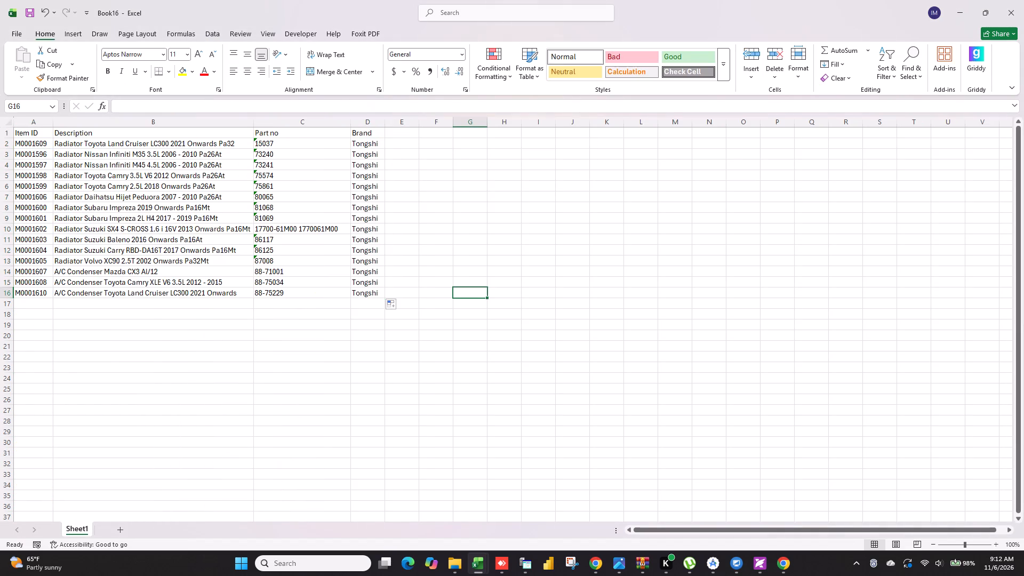
Make the header row A1:D1, from Item ID to Brand, bold.
{"action": "left_click_drag", "start_coordinate": [39, 131], "coordinate": [358, 142]}
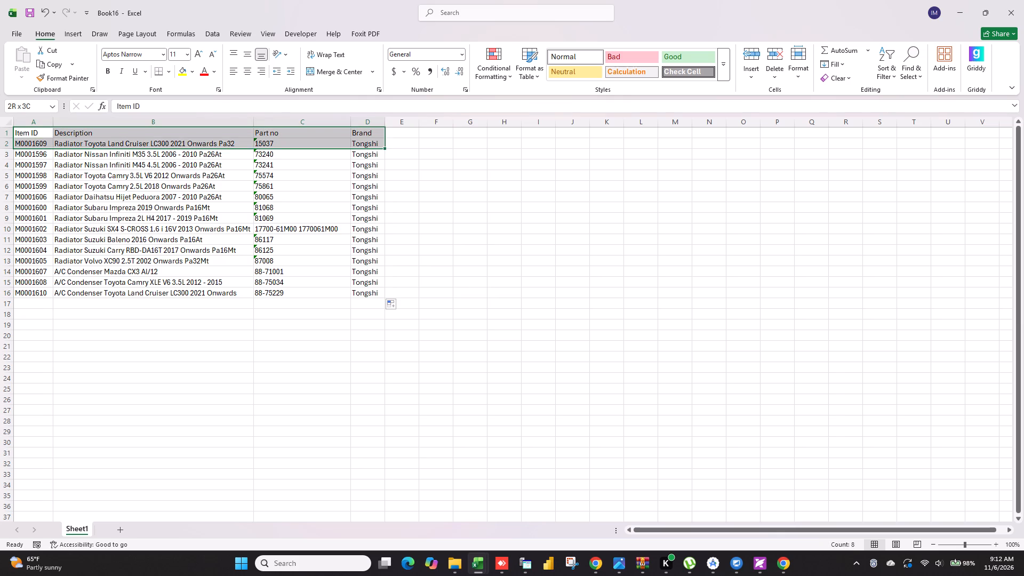
{"action": "left_click_drag", "start_coordinate": [358, 142], "coordinate": [365, 131]}
{"action": "key", "text": "ctrl+b"}
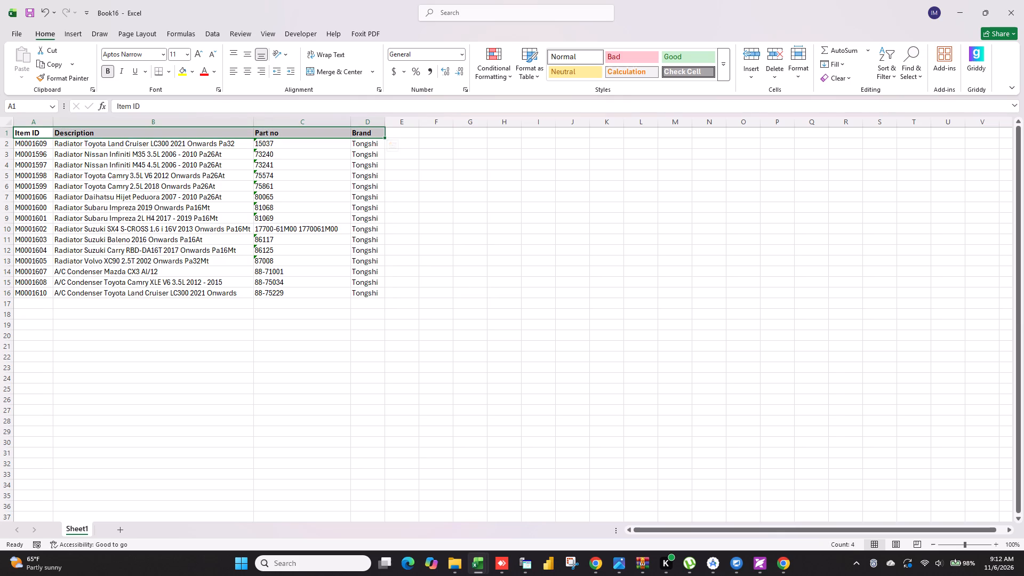
{"action": "left_click", "coordinate": [211, 347]}
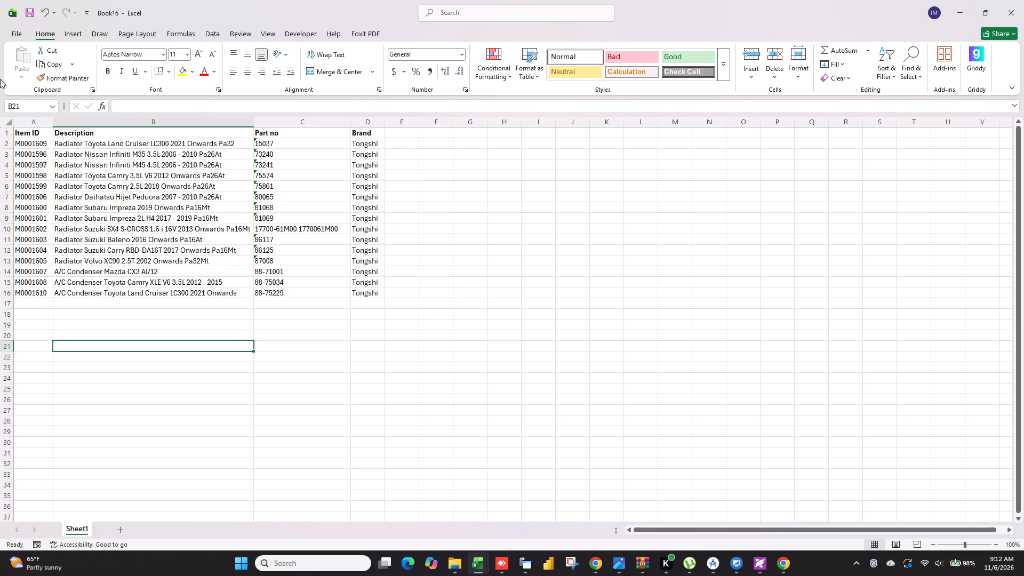
Save the workbook in the Desktop folder New folder (3) as Tongshi Items 6.11.2026.
{"action": "left_click", "coordinate": [16, 31]}
{"action": "left_click", "coordinate": [29, 201]}
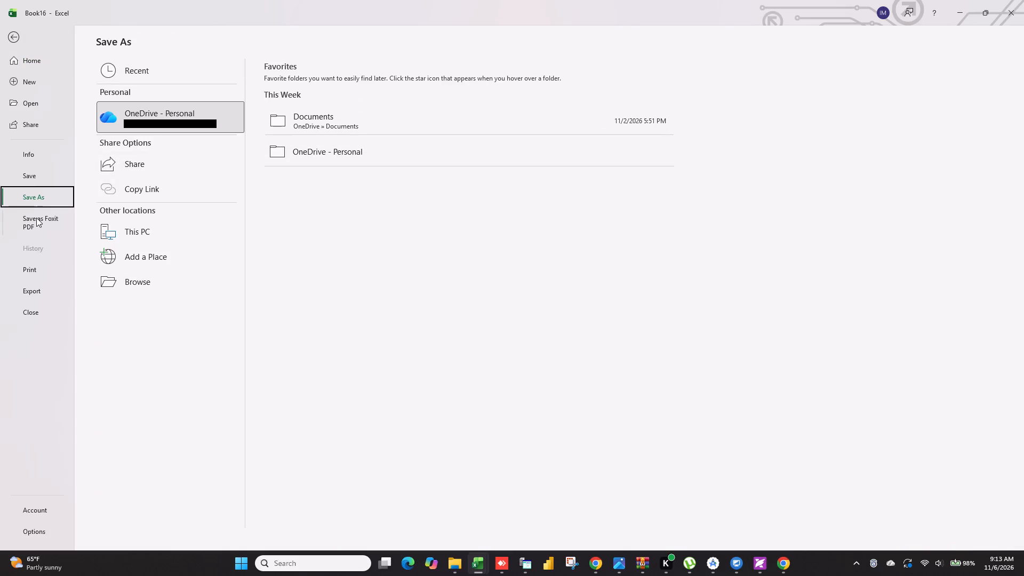
{"action": "left_click", "coordinate": [140, 71]}
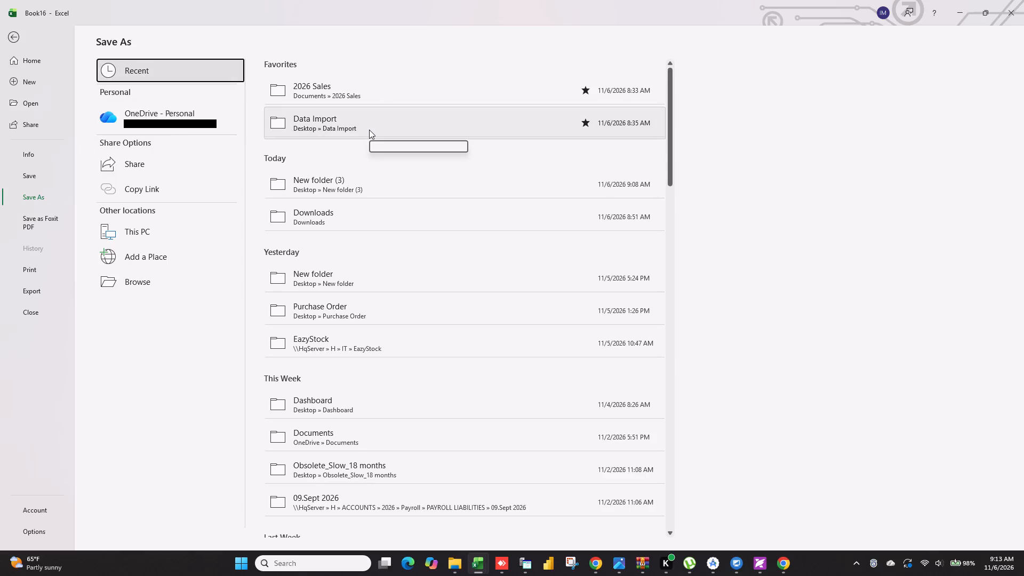
{"action": "left_click", "coordinate": [348, 187]}
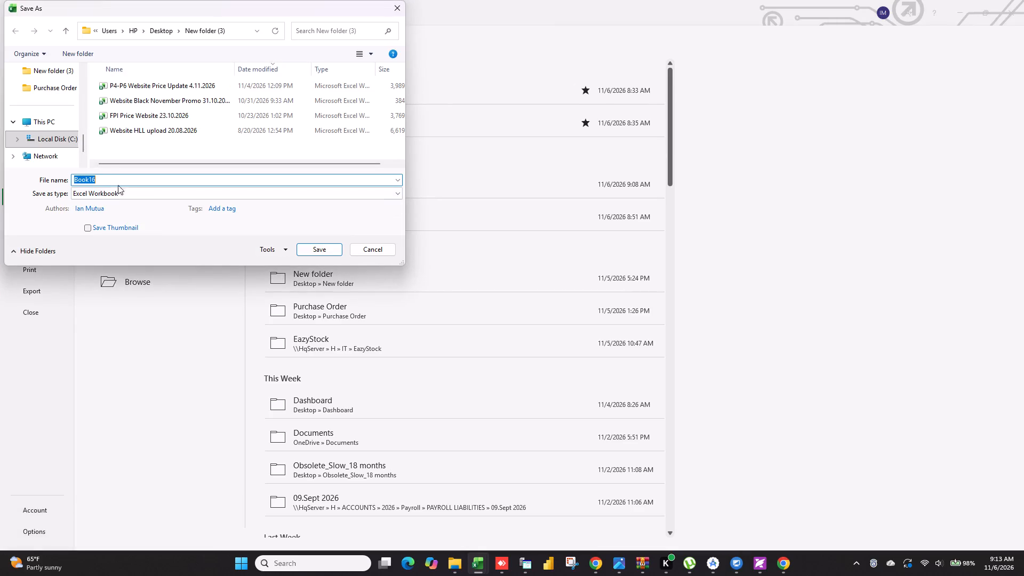
{"action": "left_click", "coordinate": [115, 181]}
{"action": "key", "text": "BackSpace"}
{"action": "key", "text": "BackSpace"}
{"action": "key", "text": "BackSpace"}
{"action": "key", "text": "BackSpace"}
{"action": "key", "text": "BackSpace"}
{"action": "key", "text": "BackSpace"}
{"action": "key", "text": "BackSpace"}
{"action": "key", "text": "BackSpace"}
{"action": "type", "text": "Tongshoi"}
{"action": "key", "text": "space"}
{"action": "key", "text": "BackSpace"}
{"action": "key", "text": "BackSpace"}
{"action": "key", "text": "BackSpace"}
{"action": "type", "text": "i New Ite,"}
{"action": "key", "text": "BackSpace"}
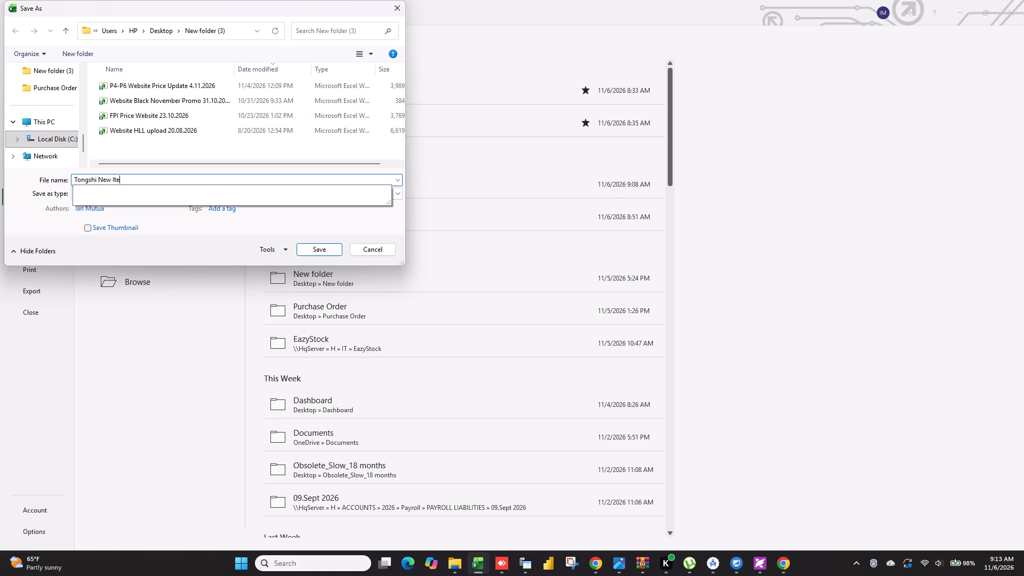
{"action": "key", "text": "BackSpace"}
{"action": "key", "text": "BackSpace"}
{"action": "key", "text": "BackSpace"}
{"action": "key", "text": "BackSpace"}
{"action": "key", "text": "BackSpace"}
{"action": "key", "text": "BackSpace"}
{"action": "key", "text": "BackSpace"}
{"action": "type", "text": "Itens"}
{"action": "key", "text": "BackSpace"}
{"action": "key", "text": "BackSpace"}
{"action": "type", "text": "ms"}
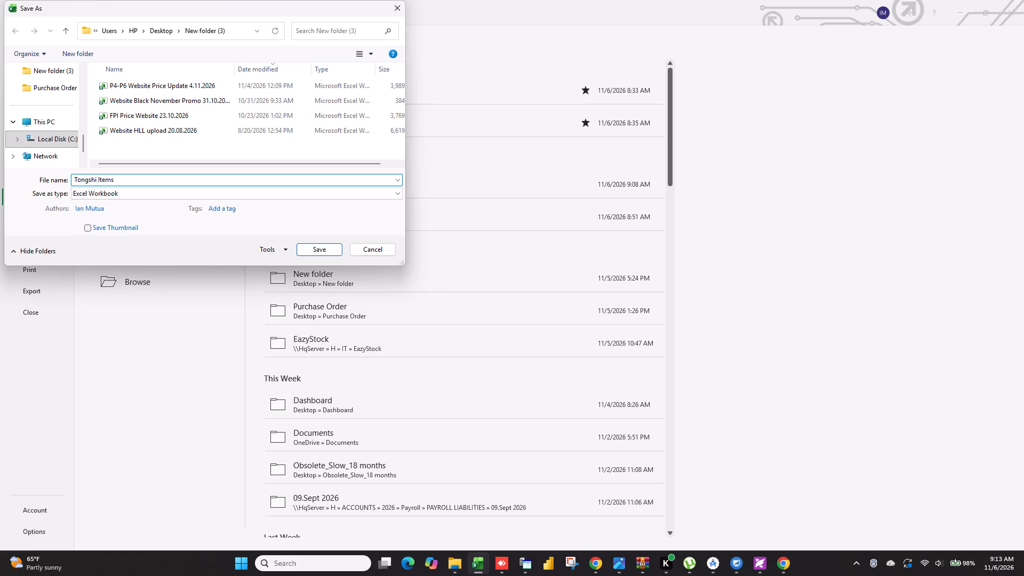
{"action": "key", "text": "space"}
{"action": "type", "text": "6.11.2026"}
{"action": "key", "text": "Return"}
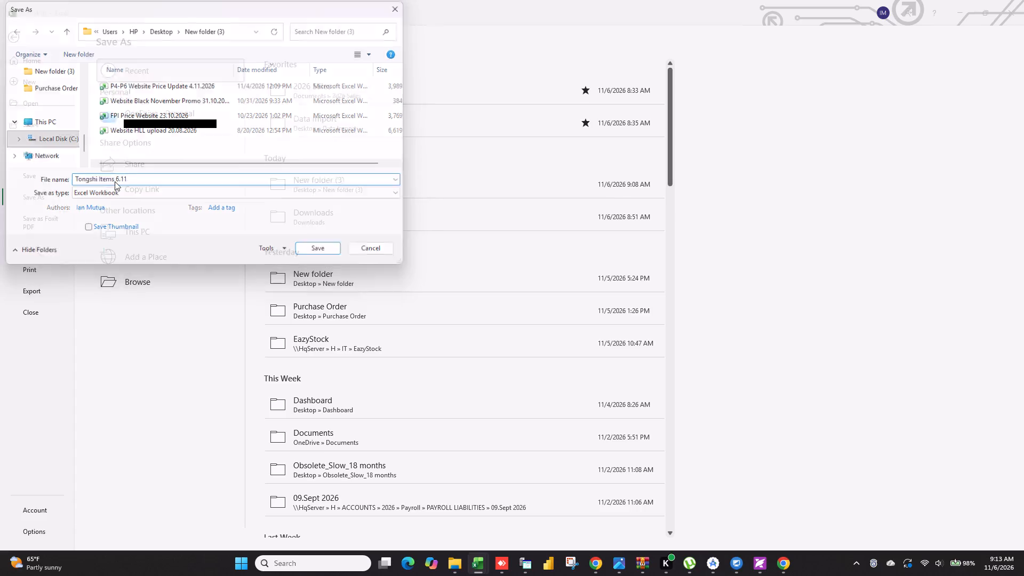
{"action": "left_click", "coordinate": [27, 10]}
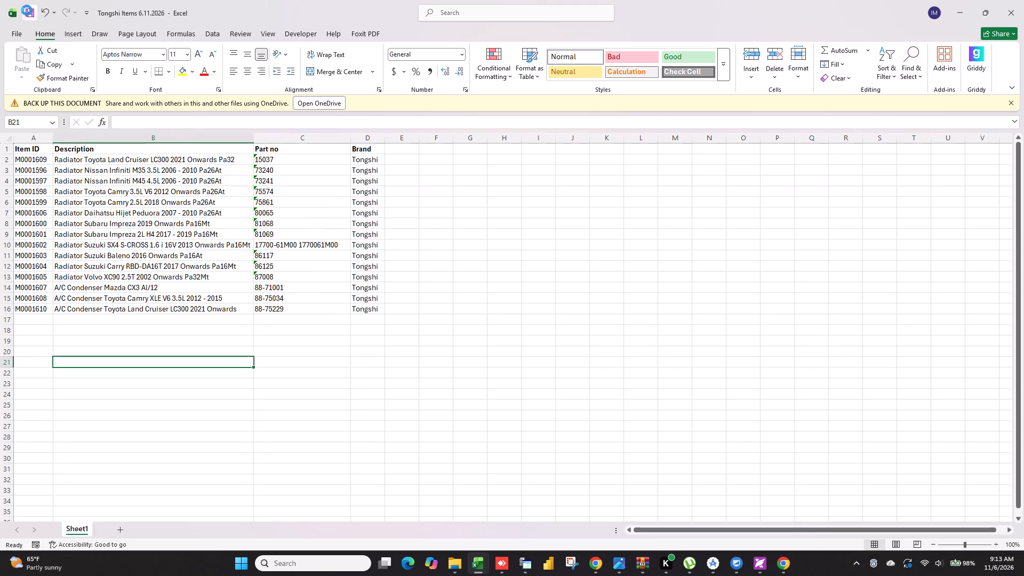
Switch to the Amex website's product search page in Google Chrome.
{"action": "left_click", "coordinate": [601, 574]}
{"action": "left_click", "coordinate": [601, 574]}
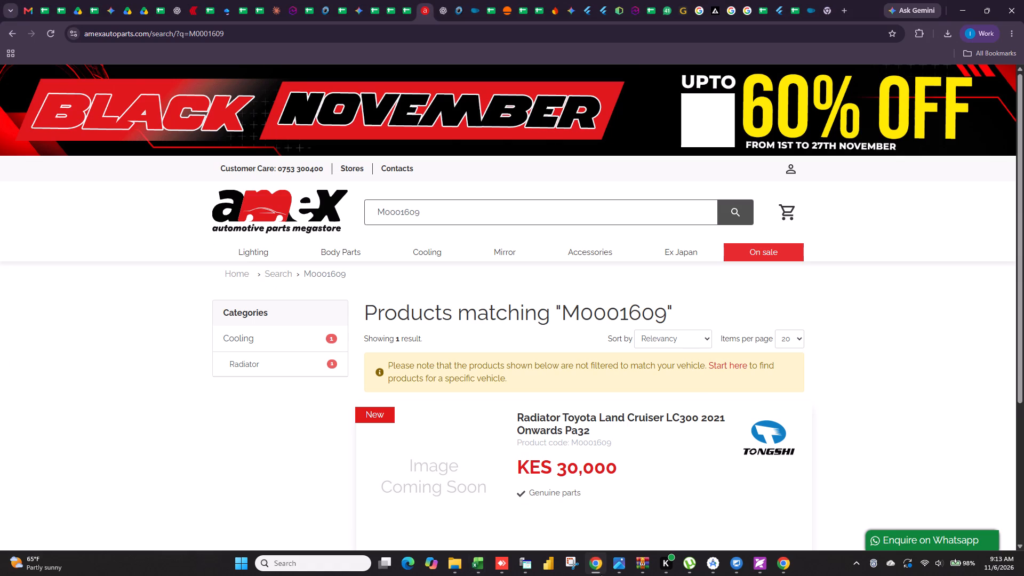
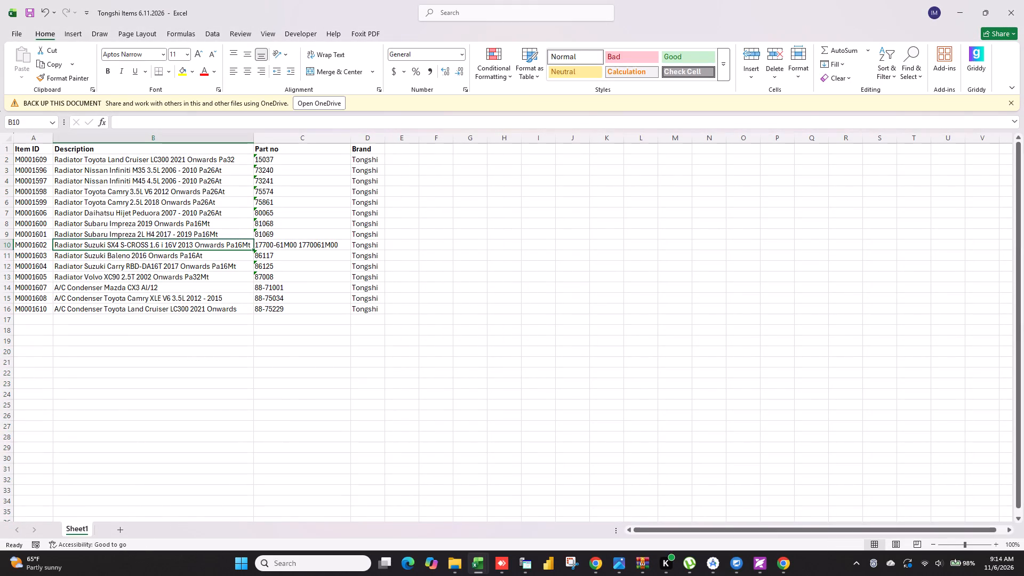
Delete all the empty rows below the last item, from row 17 to the end of the sheet.
{"action": "left_click", "coordinate": [294, 180]}
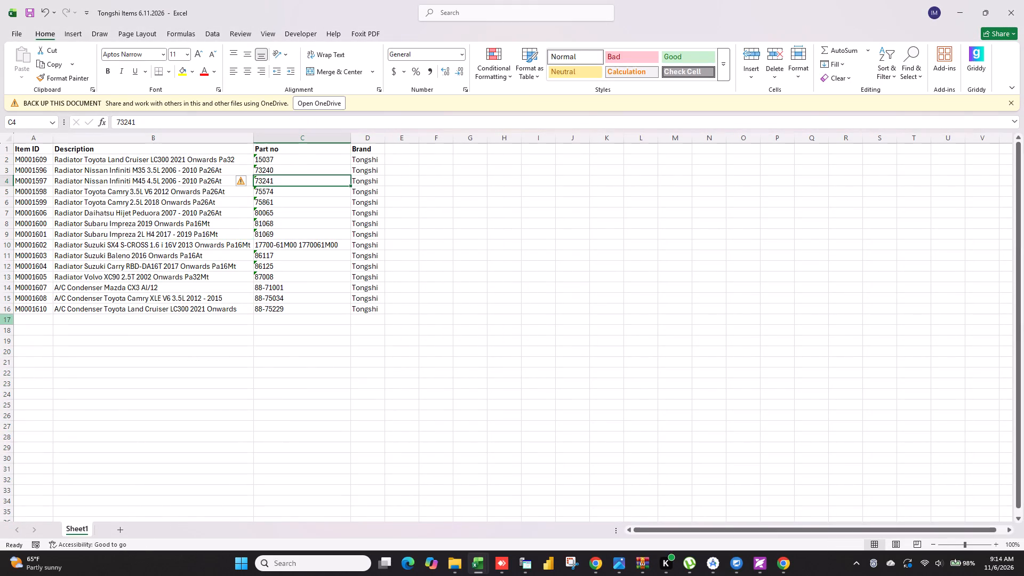
{"action": "left_click", "coordinate": [4, 319]}
{"action": "key", "text": "ctrl+shift+Down"}
{"action": "key", "text": "ctrl+minus"}
{"action": "key", "text": "ctrl+minus"}
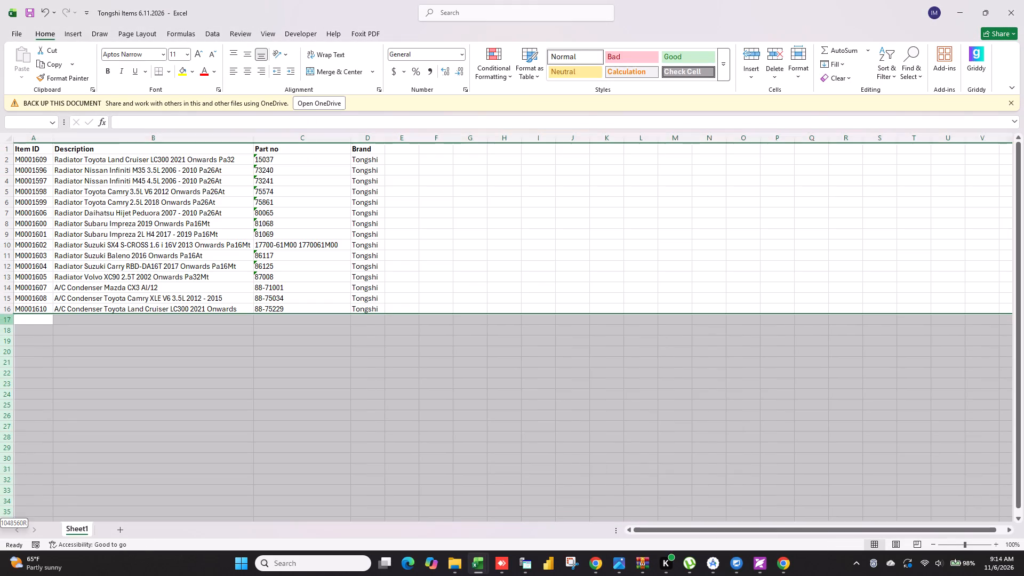
{"action": "key", "text": "ctrl+minus"}
{"action": "key", "text": "ctrl+minus"}
{"action": "left_click", "coordinate": [226, 484]}
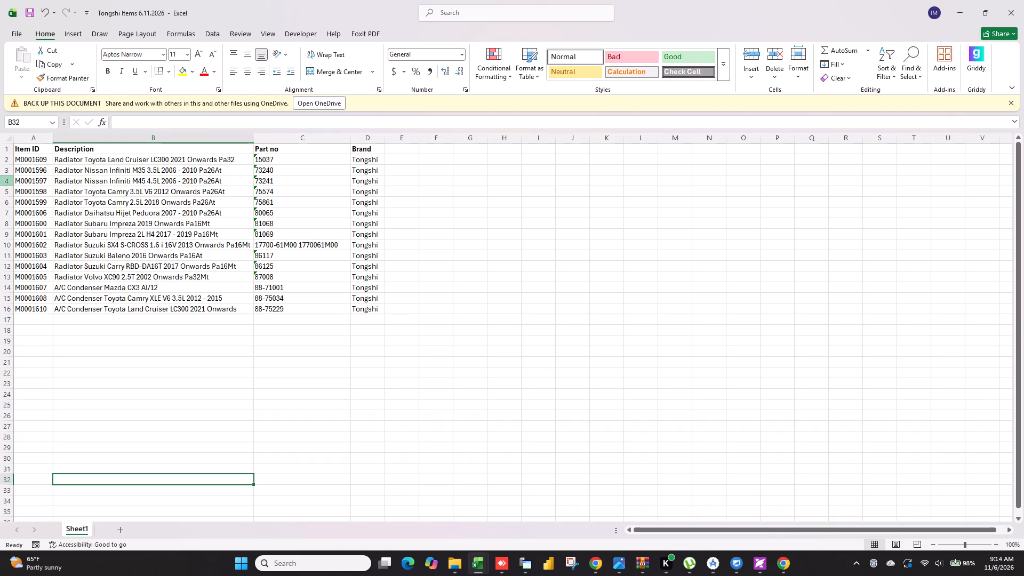
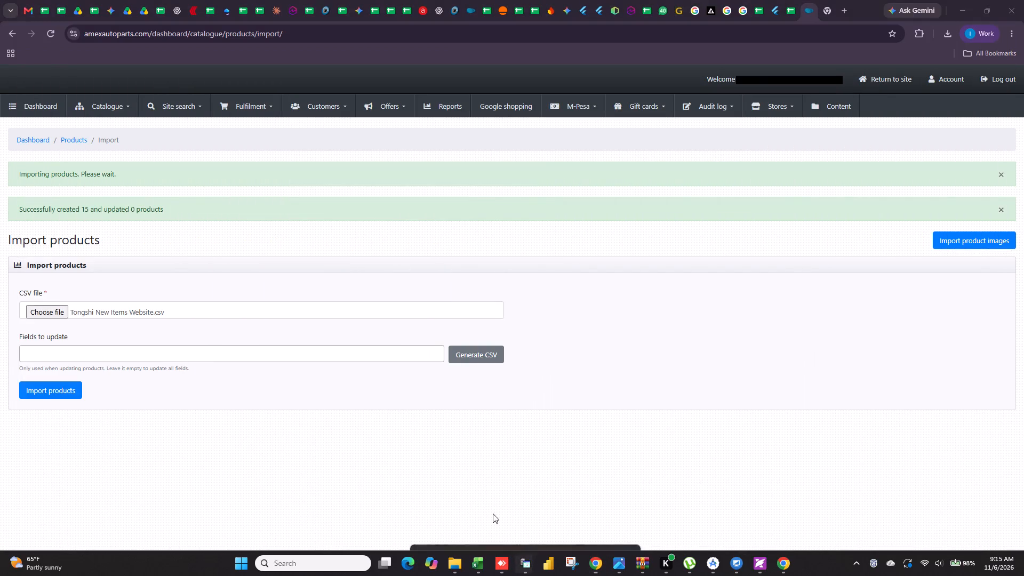
Break down the Supplier Sales grid by Supplier - Branch and look through the monthly quantities of the listed suppliers.
{"action": "left_click", "coordinate": [586, 511]}
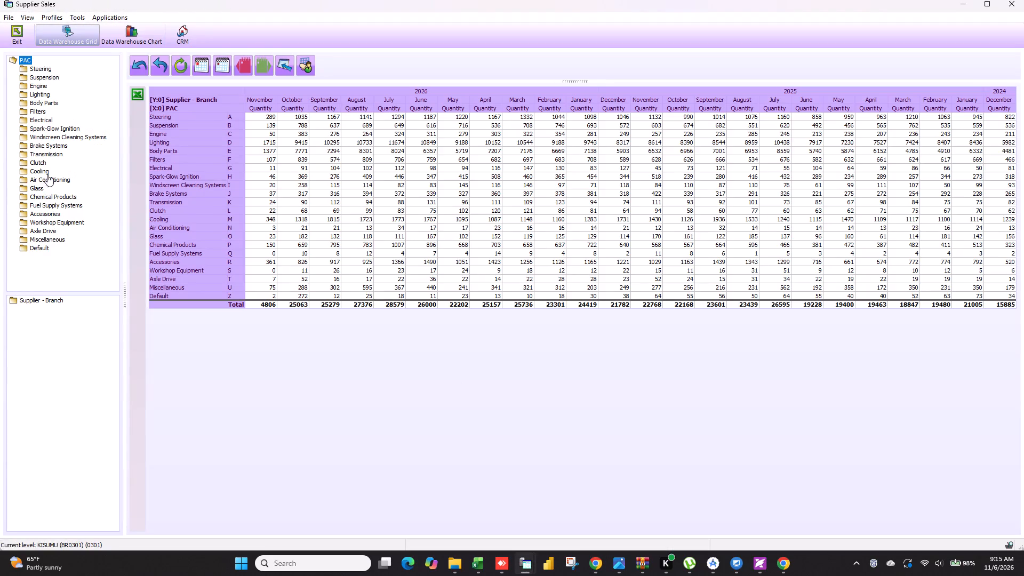
{"action": "left_click", "coordinate": [30, 299]}
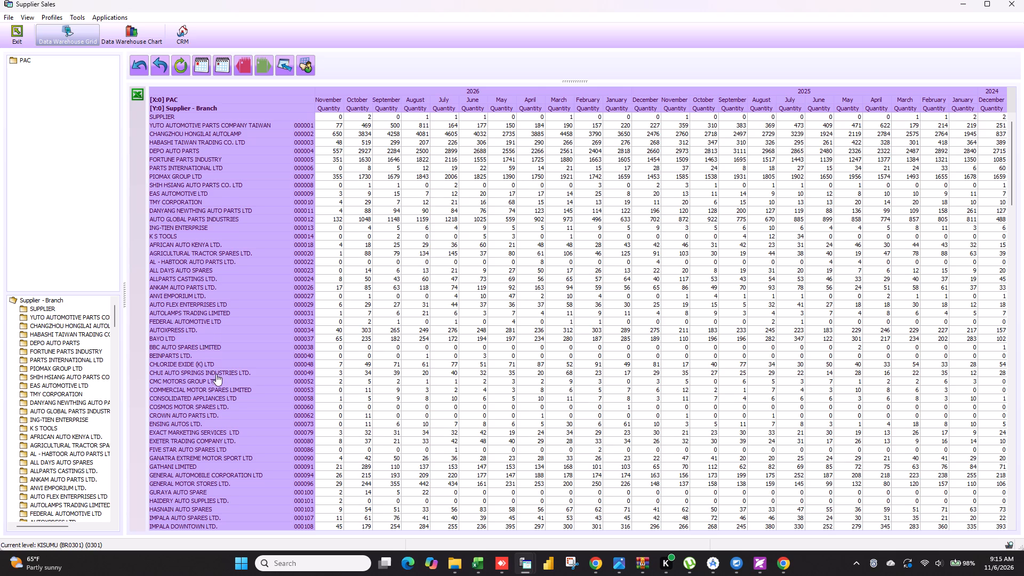
{"action": "scroll", "coordinate": [216, 378], "scroll_direction": "down", "scroll_amount": 7}
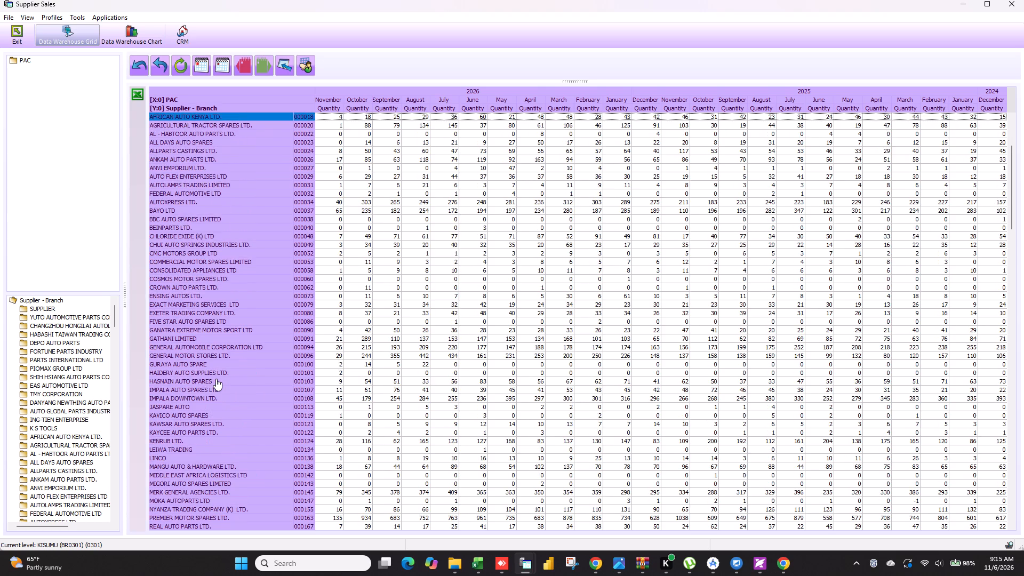
{"action": "scroll", "coordinate": [216, 379], "scroll_direction": "down", "scroll_amount": 1}
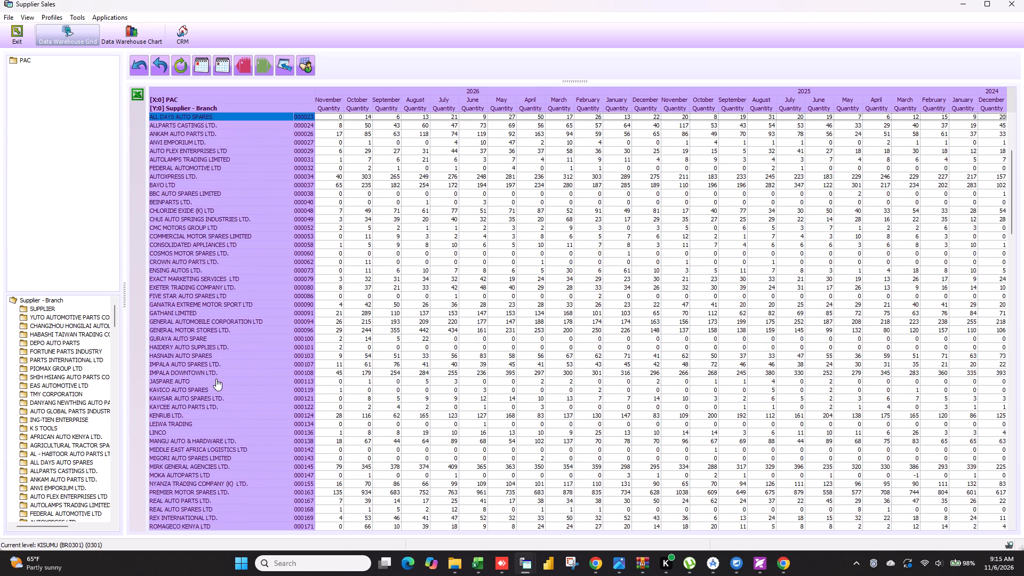
{"action": "scroll", "coordinate": [216, 379], "scroll_direction": "down", "scroll_amount": 2}
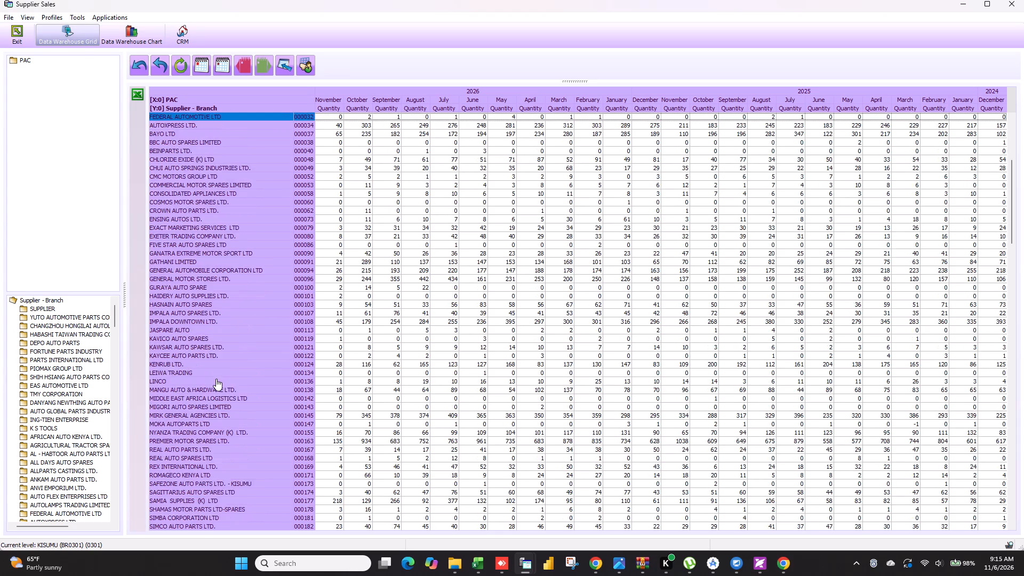
{"action": "scroll", "coordinate": [216, 379], "scroll_direction": "down", "scroll_amount": 4}
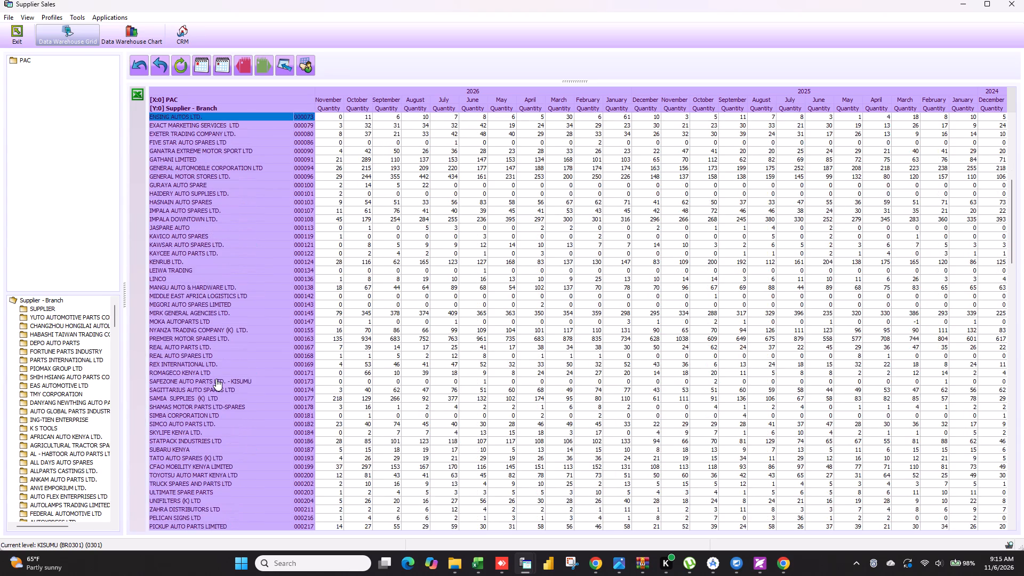
{"action": "scroll", "coordinate": [216, 379], "scroll_direction": "down", "scroll_amount": 6}
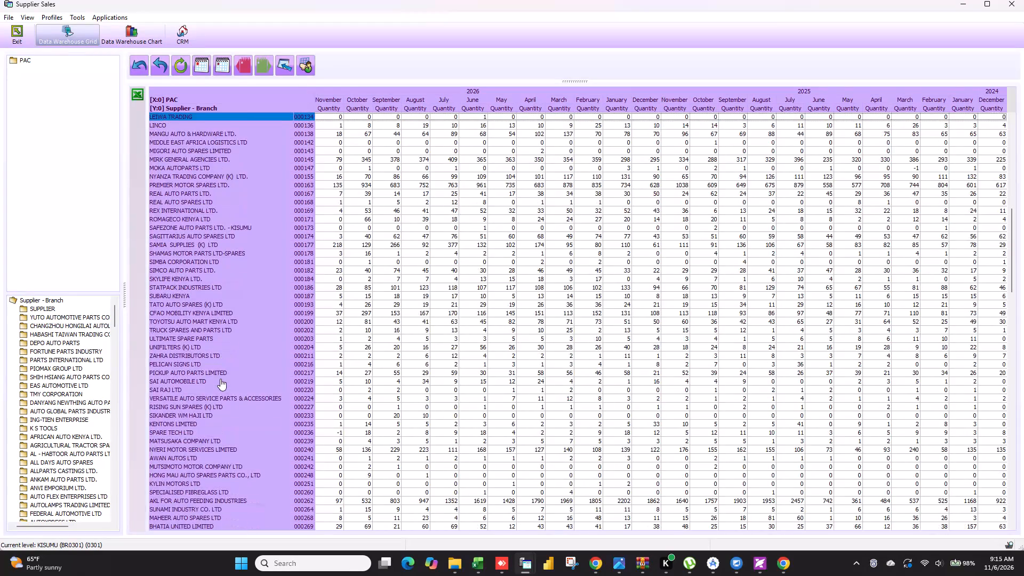
{"action": "scroll", "coordinate": [220, 379], "scroll_direction": "down", "scroll_amount": 9}
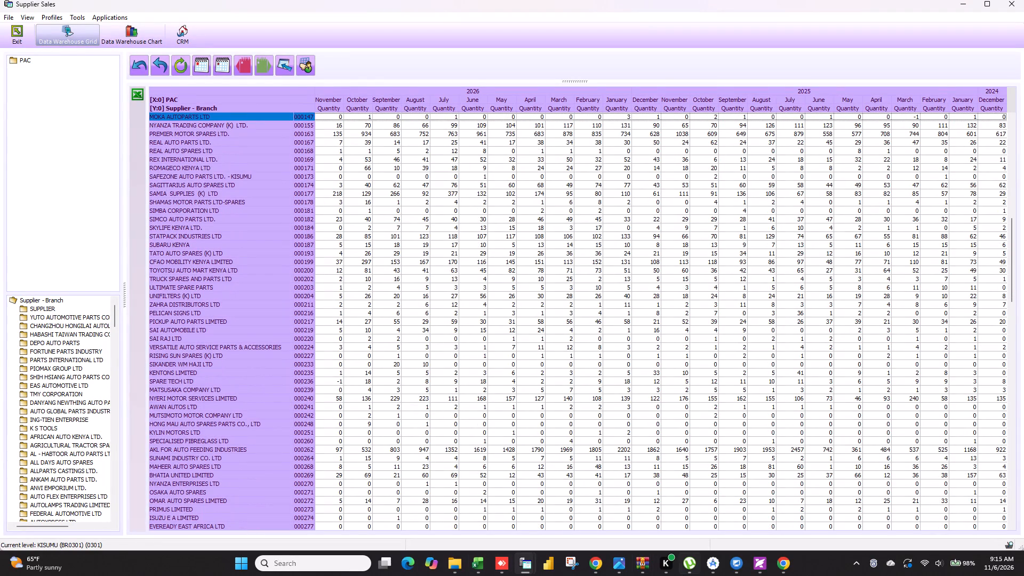
Check the BO sheet of the Import Status spreadsheet in Chrome, starting from its first row.
{"action": "left_click", "coordinate": [602, 569]}
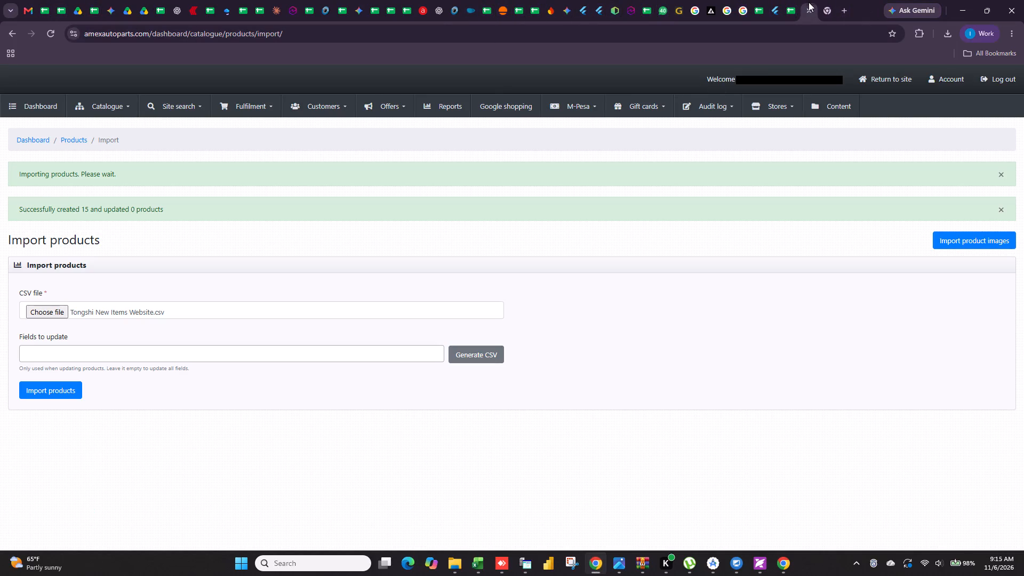
{"action": "left_click", "coordinate": [646, 11]}
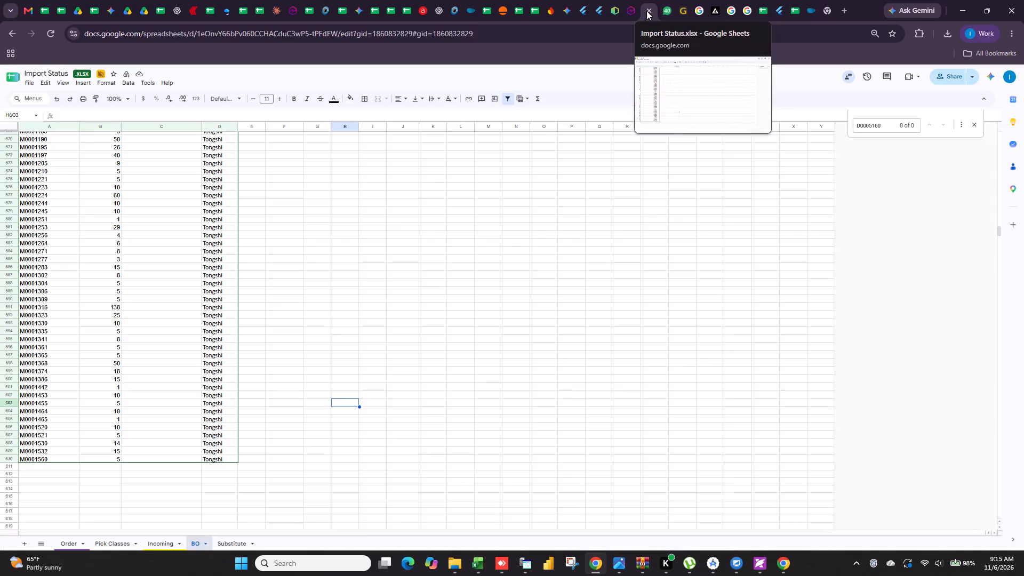
{"action": "left_click", "coordinate": [368, 385]}
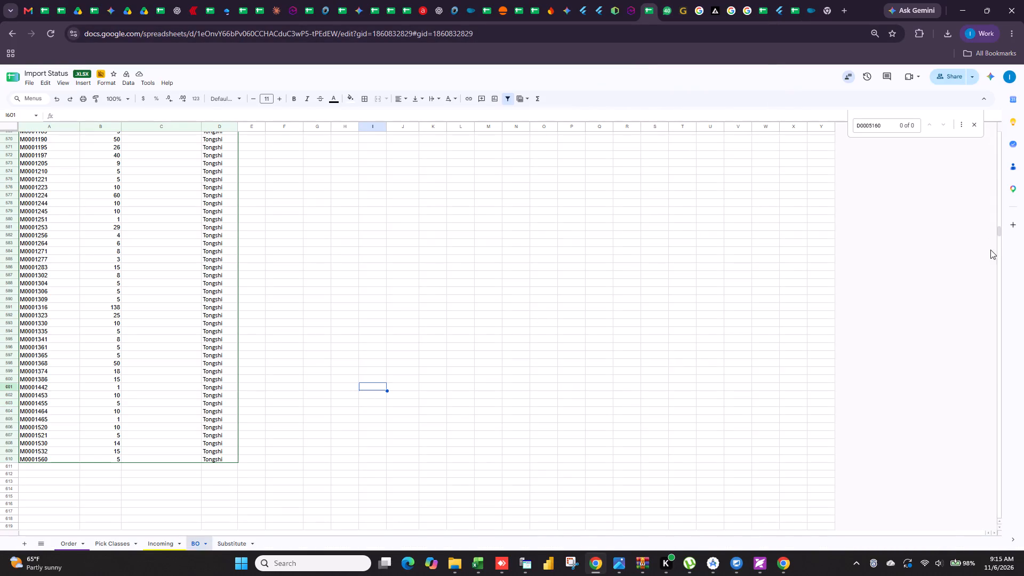
{"action": "left_click_drag", "start_coordinate": [997, 230], "coordinate": [983, 101]}
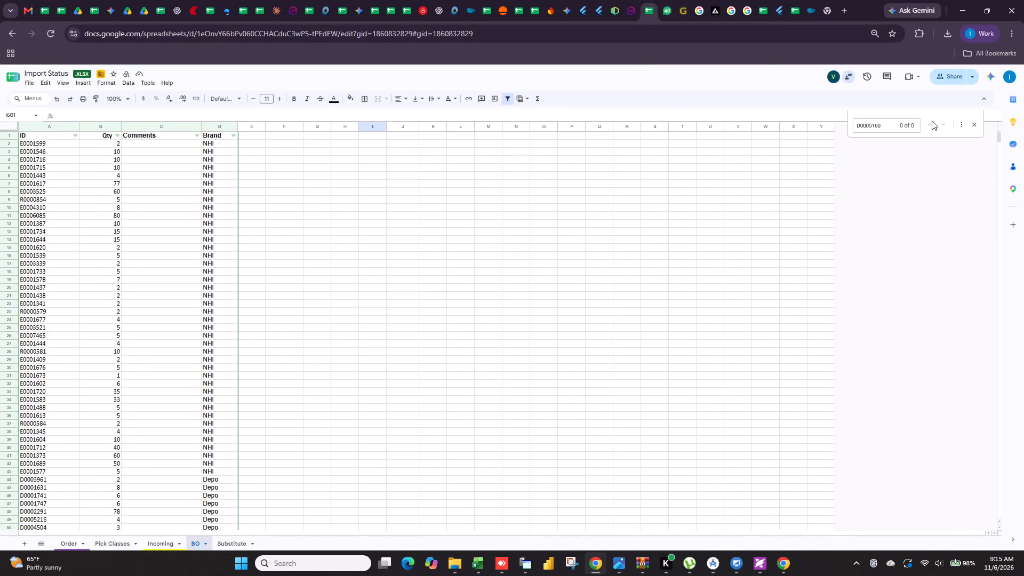
{"action": "left_click", "coordinate": [961, 0]}
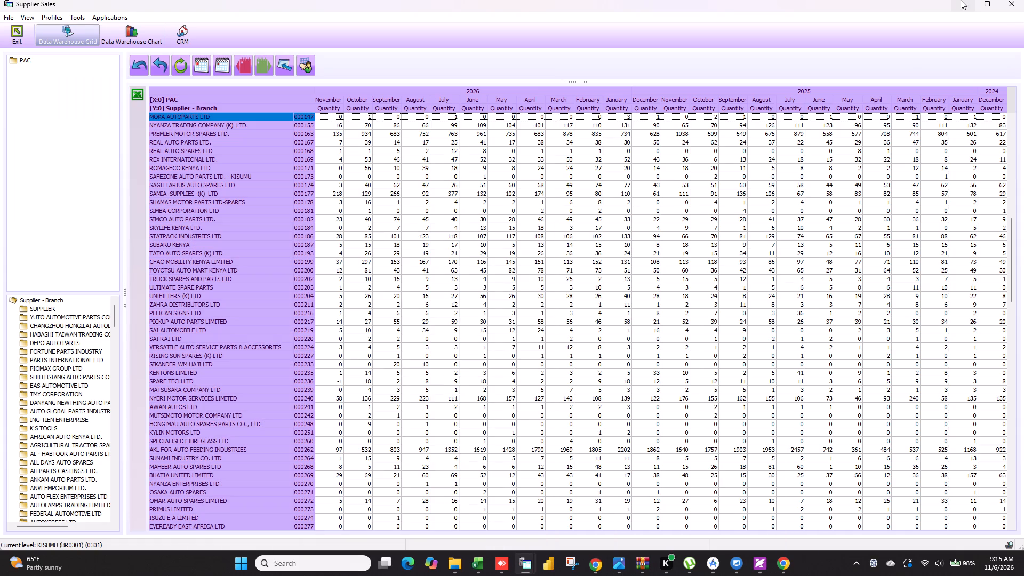
Switch to the b1bc33b7-3f43-4e2e-a3ff-cfa49fa7bf2f workbook in Excel and clear all filters from the product export.
{"action": "left_click", "coordinate": [475, 564]}
{"action": "scroll", "coordinate": [452, 494], "scroll_direction": "down", "scroll_amount": 7}
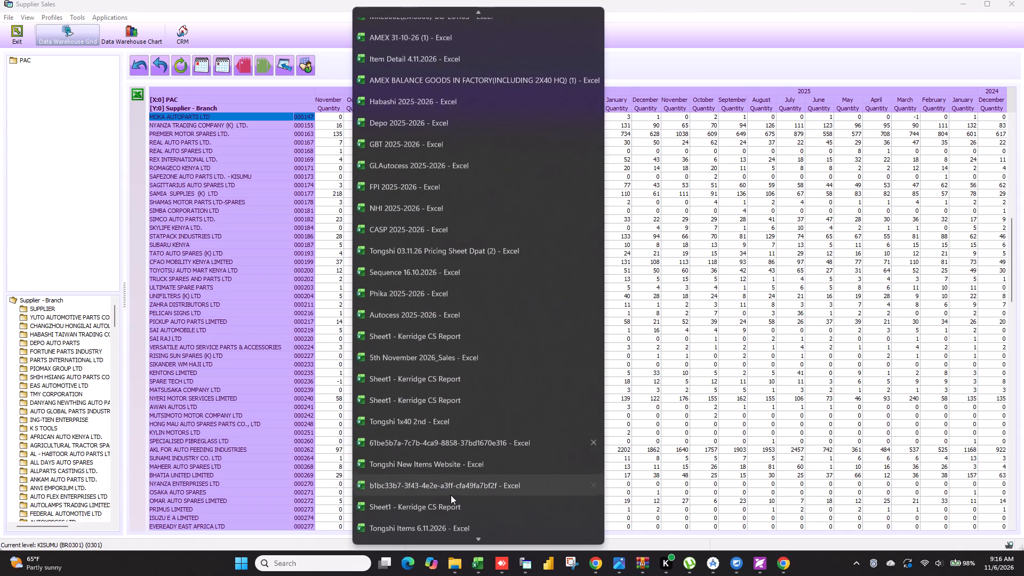
{"action": "scroll", "coordinate": [451, 495], "scroll_direction": "down", "scroll_amount": 6}
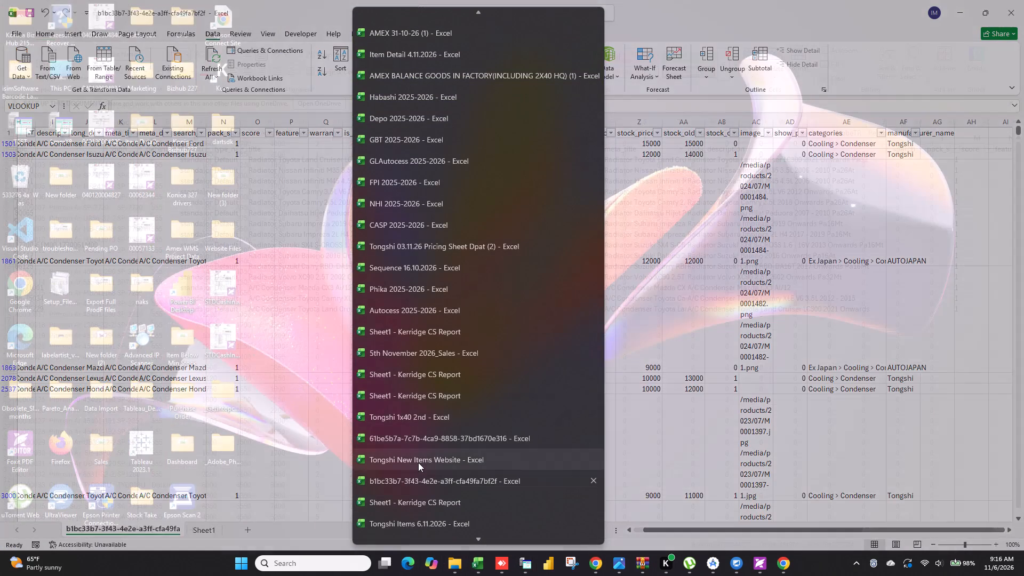
{"action": "left_click", "coordinate": [428, 483]}
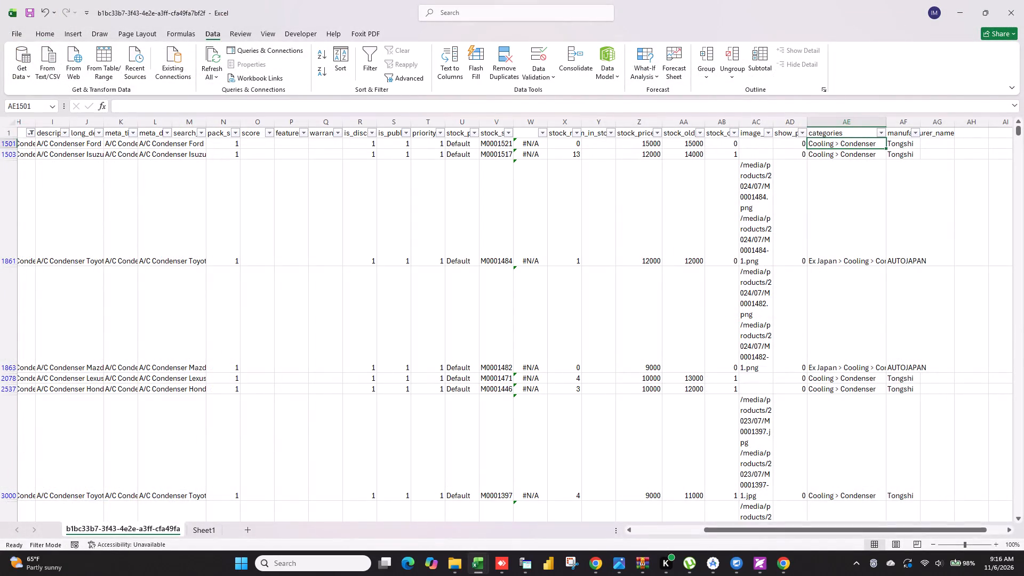
{"action": "left_click", "coordinate": [184, 270]}
{"action": "left_click", "coordinate": [391, 52]}
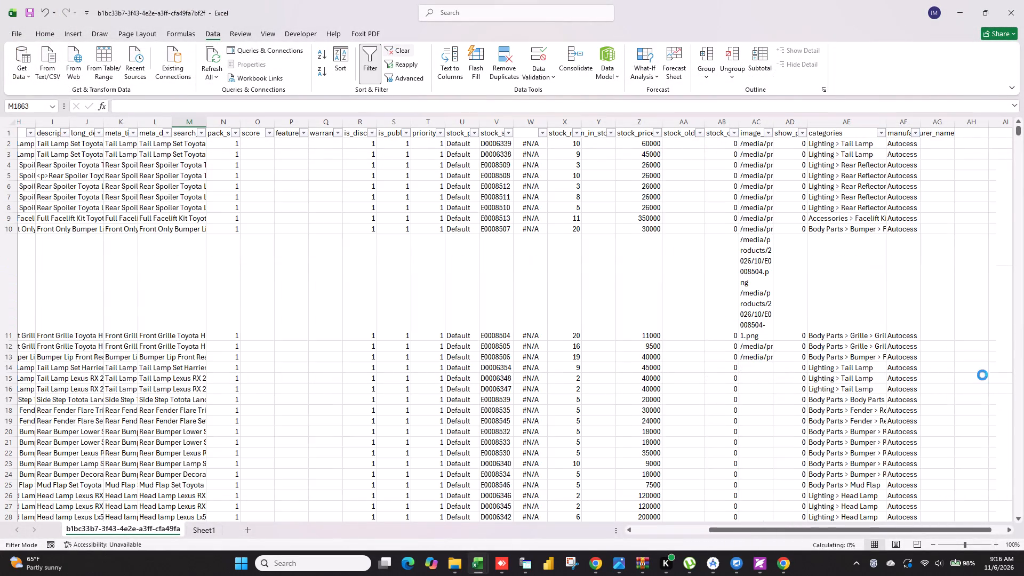
Delete the product_url and id columns at the start of the product export sheet.
{"action": "left_click_drag", "start_coordinate": [1019, 133], "coordinate": [1014, 77]}
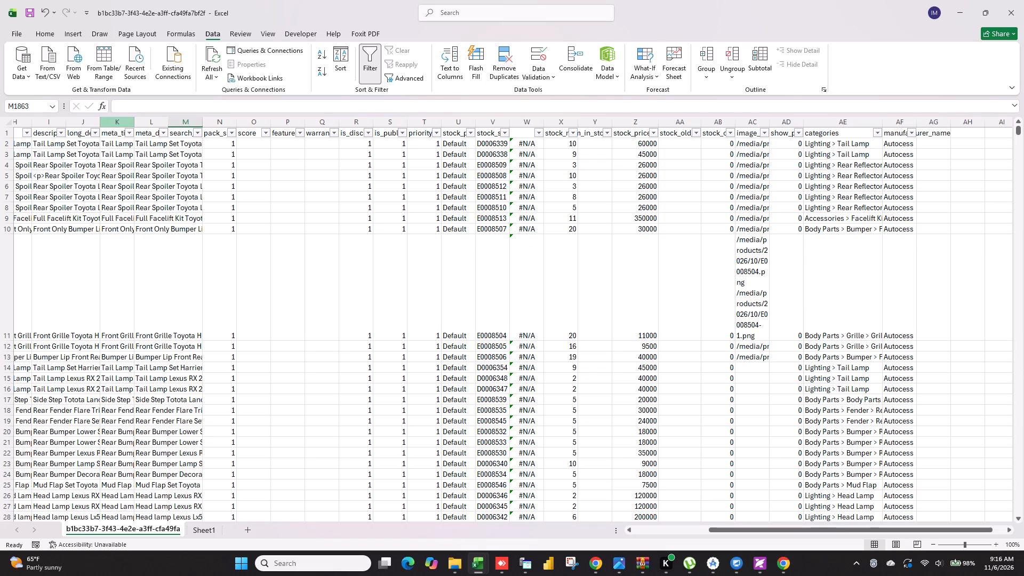
{"action": "left_click_drag", "start_coordinate": [715, 532], "coordinate": [498, 544]}
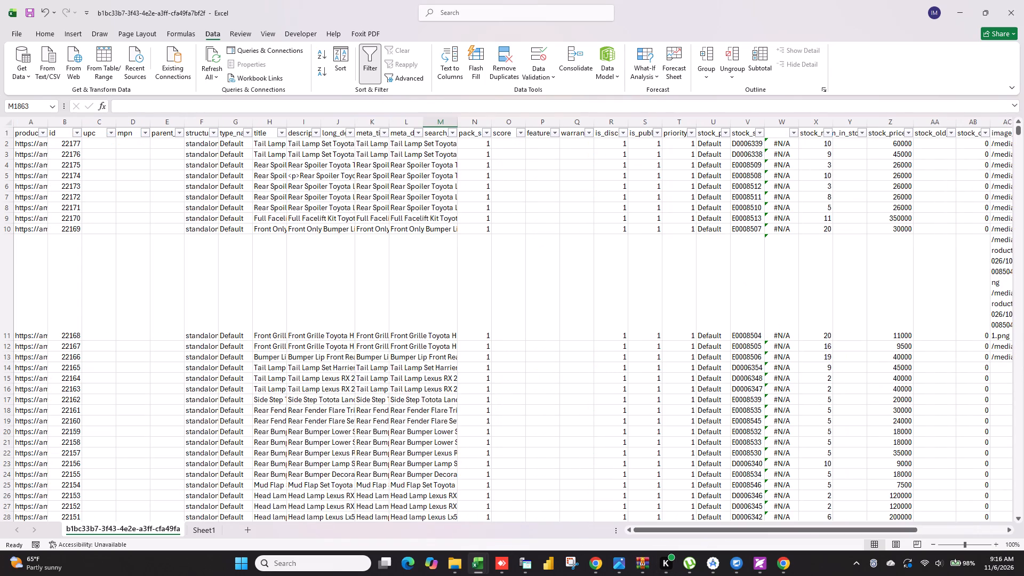
{"action": "left_click", "coordinate": [18, 133]}
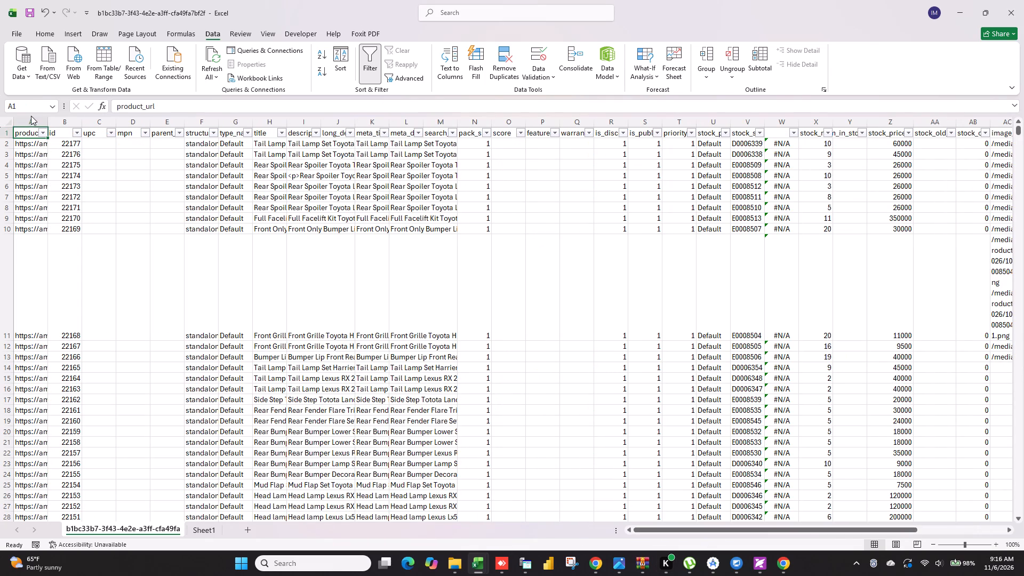
{"action": "left_click", "coordinate": [29, 123]}
{"action": "key", "text": "ctrl+minus"}
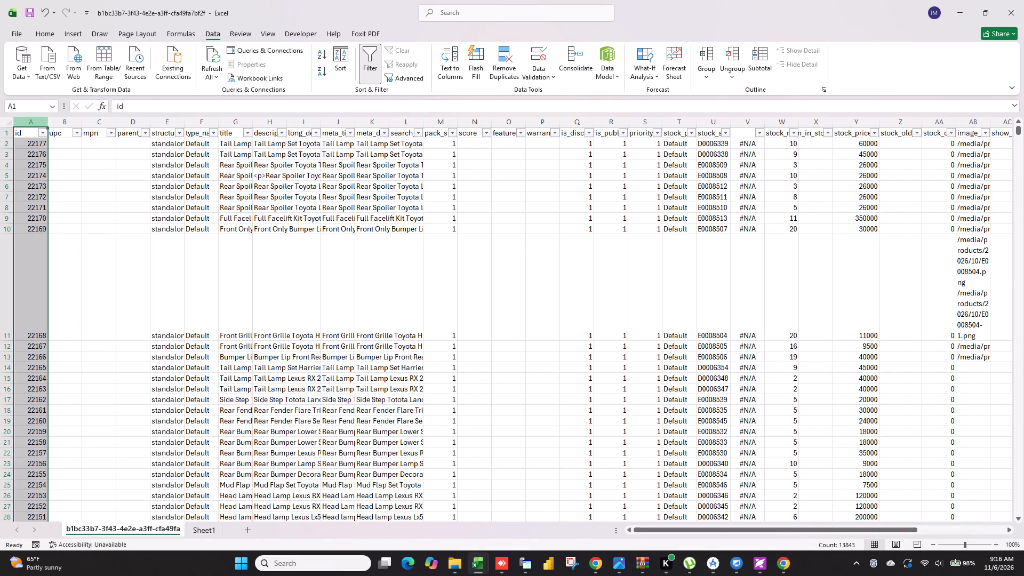
{"action": "key", "text": "ctrl+minus"}
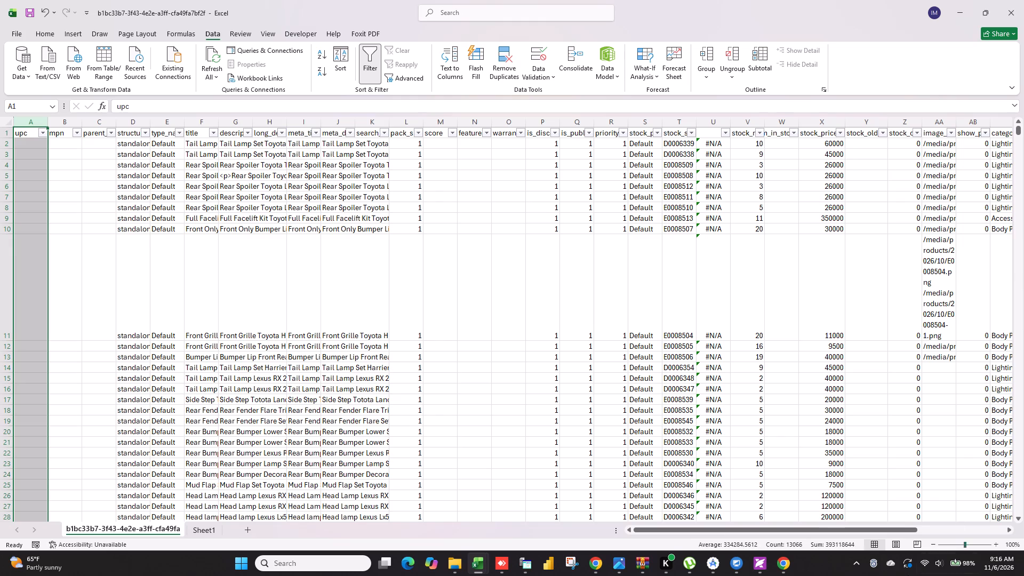
Set the row height of the entire product export table to 15.
{"action": "left_click_drag", "start_coordinate": [868, 530], "coordinate": [1023, 511]}
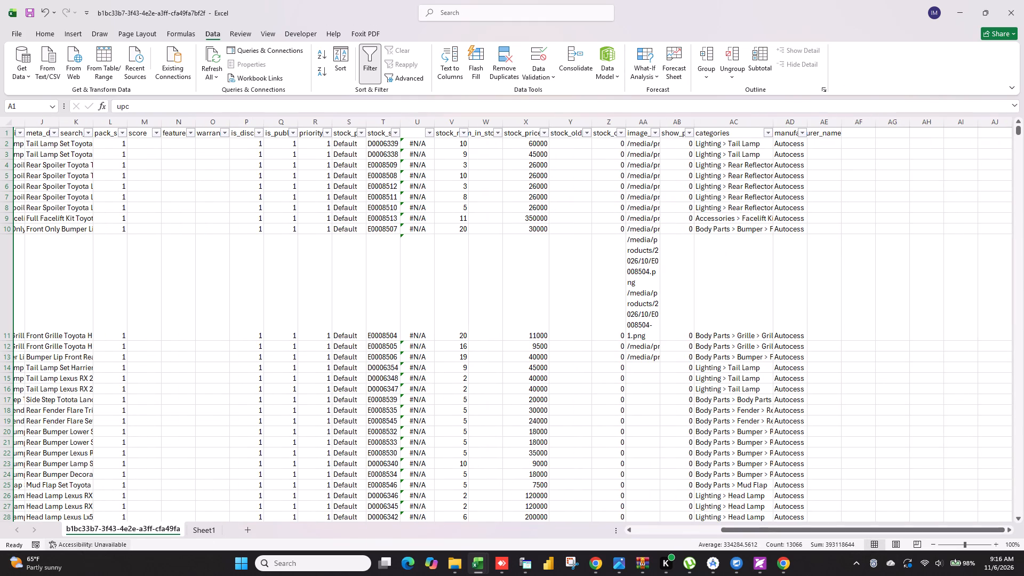
{"action": "left_click_drag", "start_coordinate": [787, 531], "coordinate": [169, 462]}
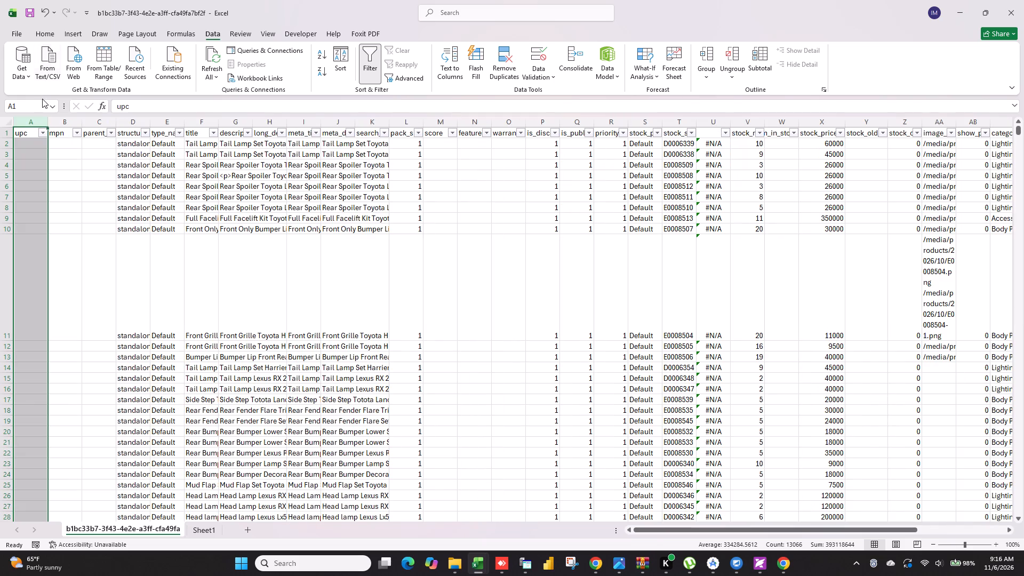
{"action": "left_click", "coordinate": [27, 133]}
{"action": "key", "text": "ctrl+a"}
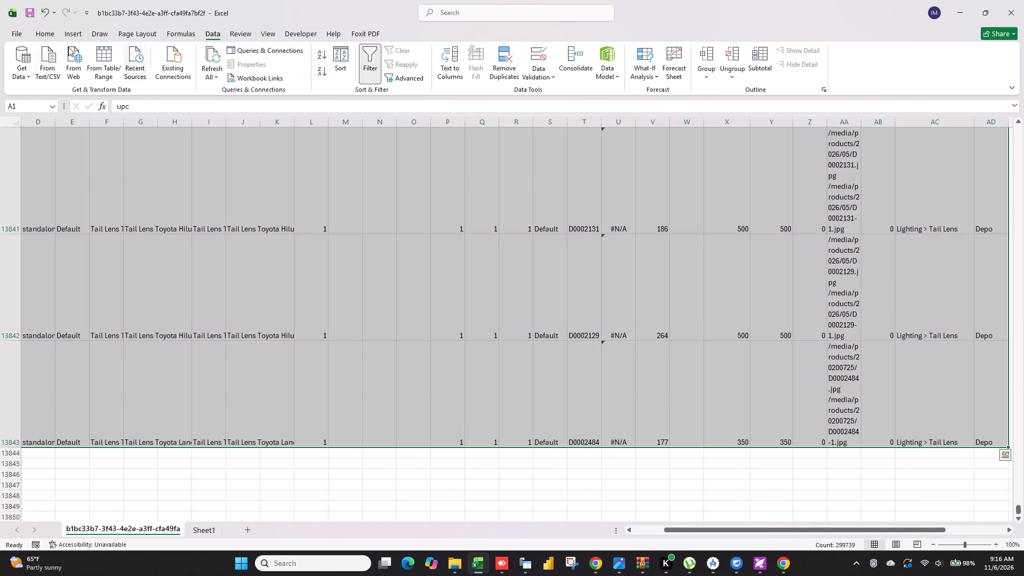
{"action": "left_click", "coordinate": [41, 30]}
{"action": "left_click", "coordinate": [791, 70]}
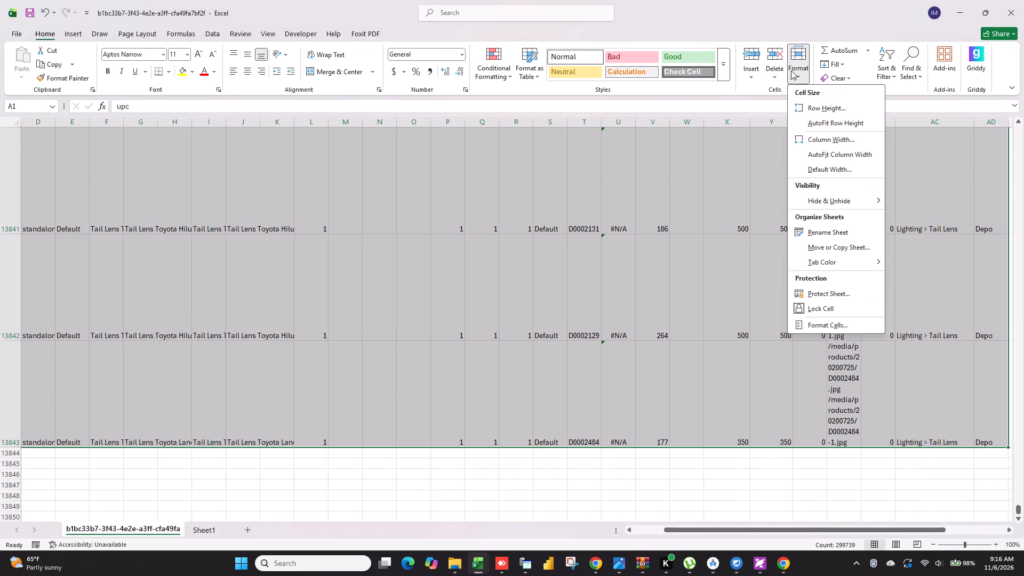
{"action": "left_click", "coordinate": [817, 104]}
{"action": "type", "text": "15"}
{"action": "key", "text": "Return"}
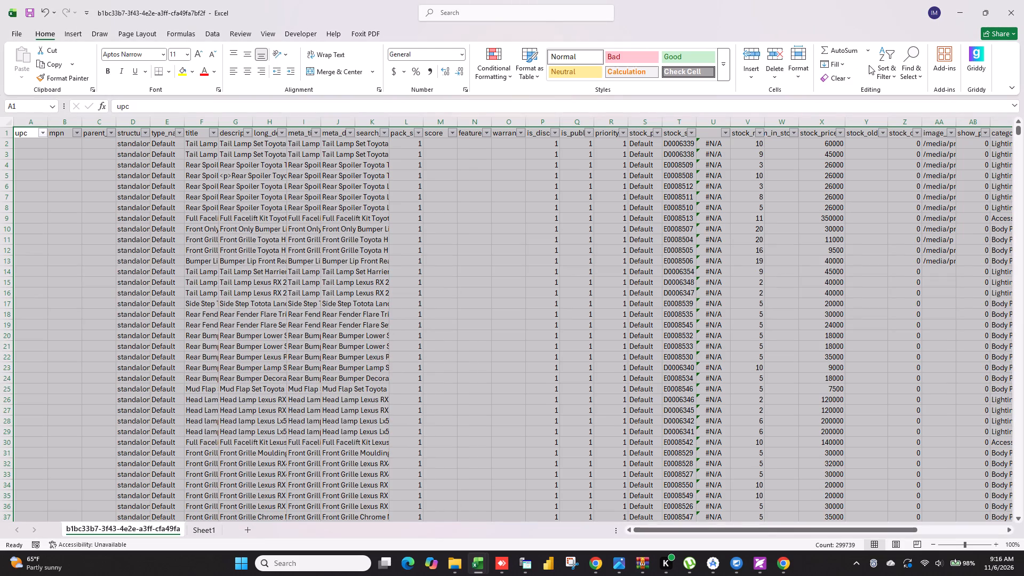
Set the width of all columns in the product export table to 8.43.
{"action": "left_click", "coordinate": [807, 70]}
{"action": "left_click", "coordinate": [842, 141]}
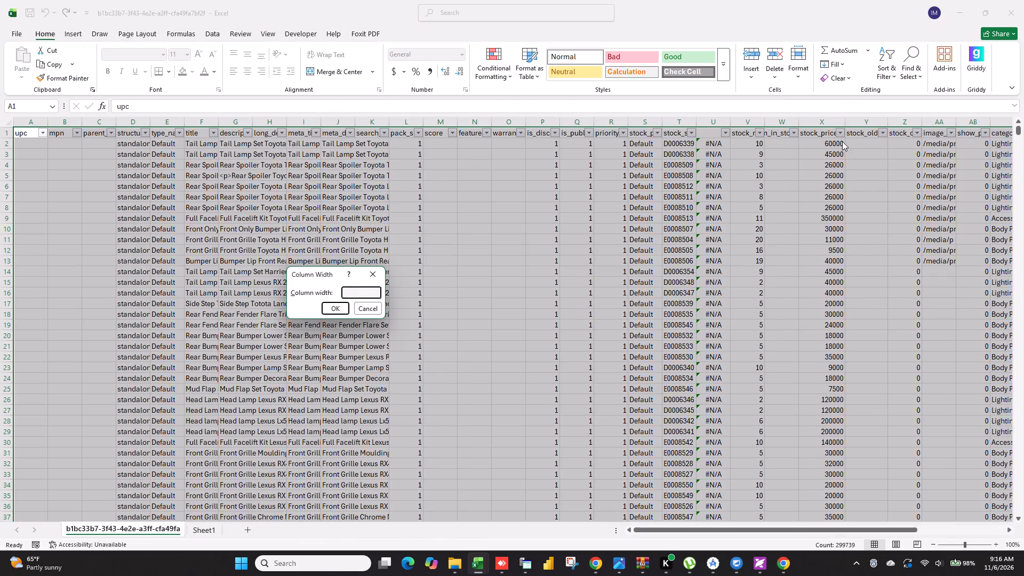
{"action": "type", "text": "8.43"}
{"action": "key", "text": "Return"}
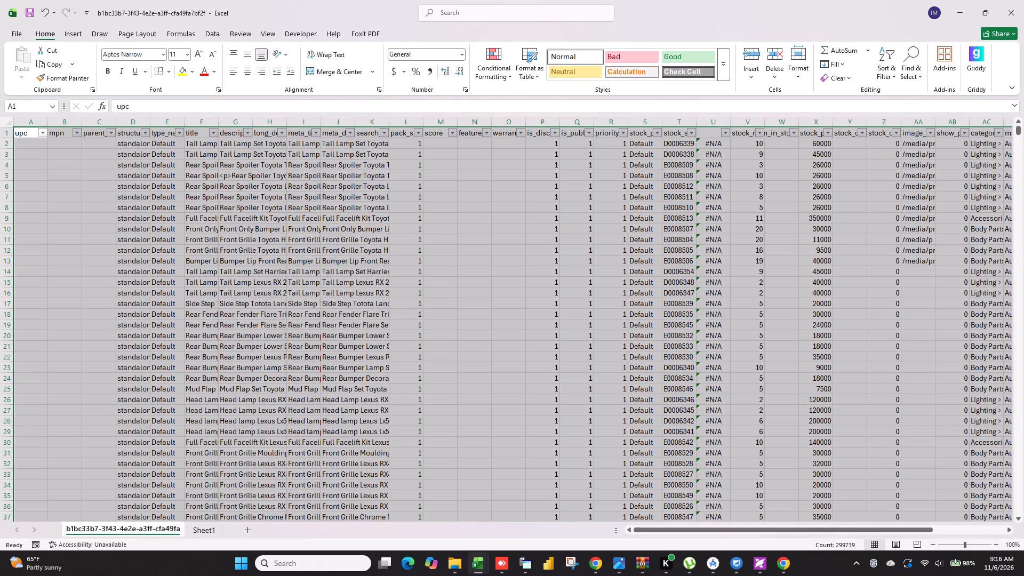
Delete the unnamed lookup column U from the product export sheet.
{"action": "left_click", "coordinate": [718, 299]}
{"action": "left_click", "coordinate": [714, 122]}
{"action": "key", "text": "ctrl+minus"}
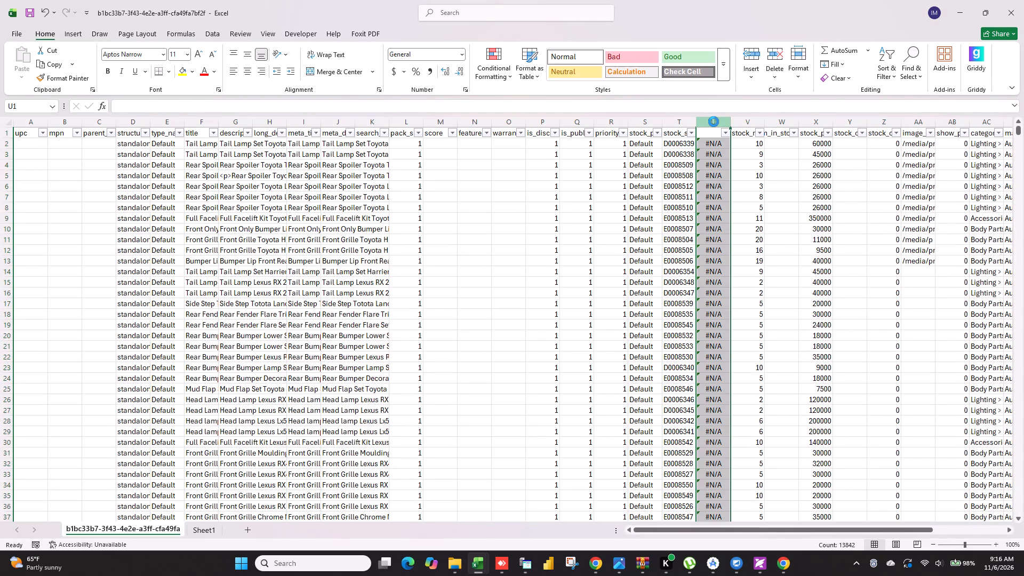
Replace the stock figures in column U with =VLOOKUP(T2,Sheet1!A:I,9,0) from U2, filled down to the last product row.
{"action": "left_click", "coordinate": [714, 146]}
{"action": "type", "text": "=vl"}
{"action": "key", "text": "Tab"}
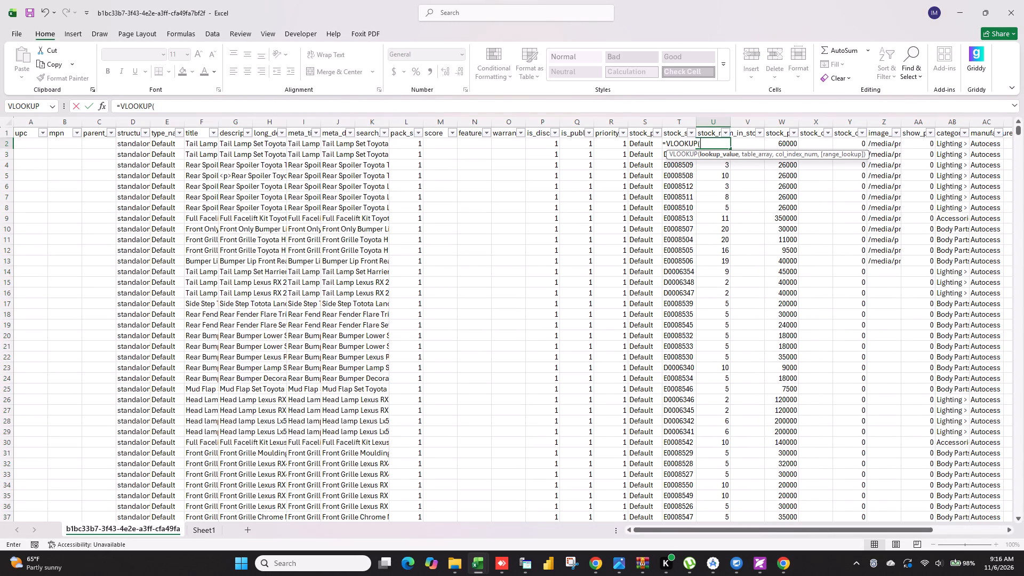
{"action": "type", "text": "t2"}
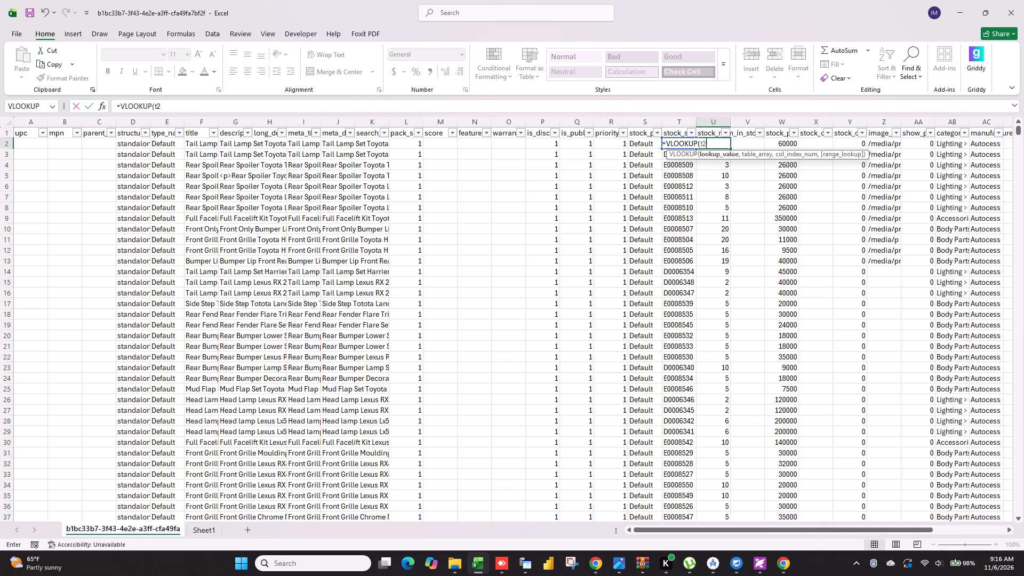
{"action": "key", "text": "comma"}
{"action": "left_click", "coordinate": [205, 533]}
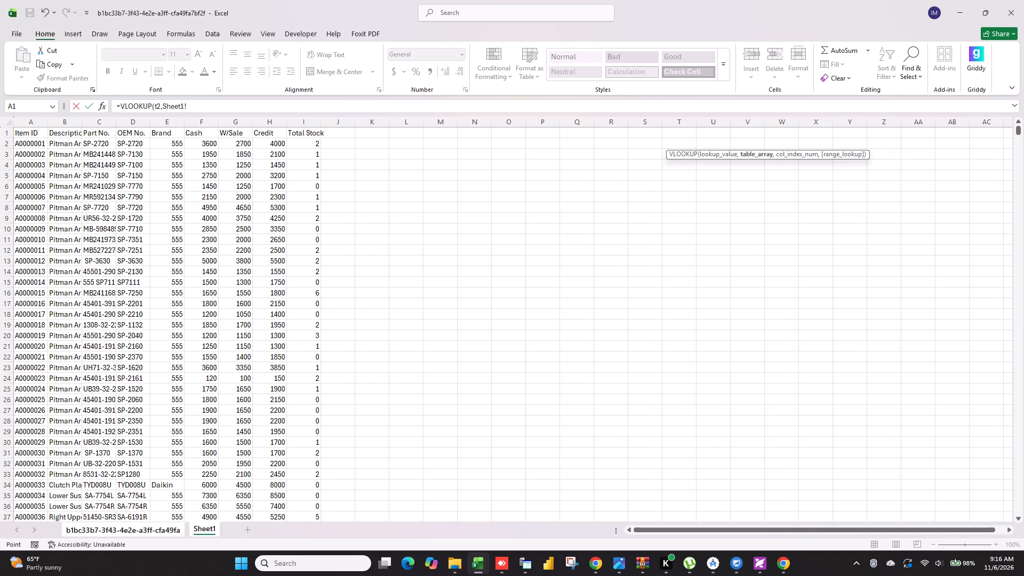
{"action": "left_click_drag", "start_coordinate": [37, 121], "coordinate": [300, 163]}
{"action": "type", "text": ",9,0"}
{"action": "key", "text": "Return"}
{"action": "left_click", "coordinate": [721, 138]}
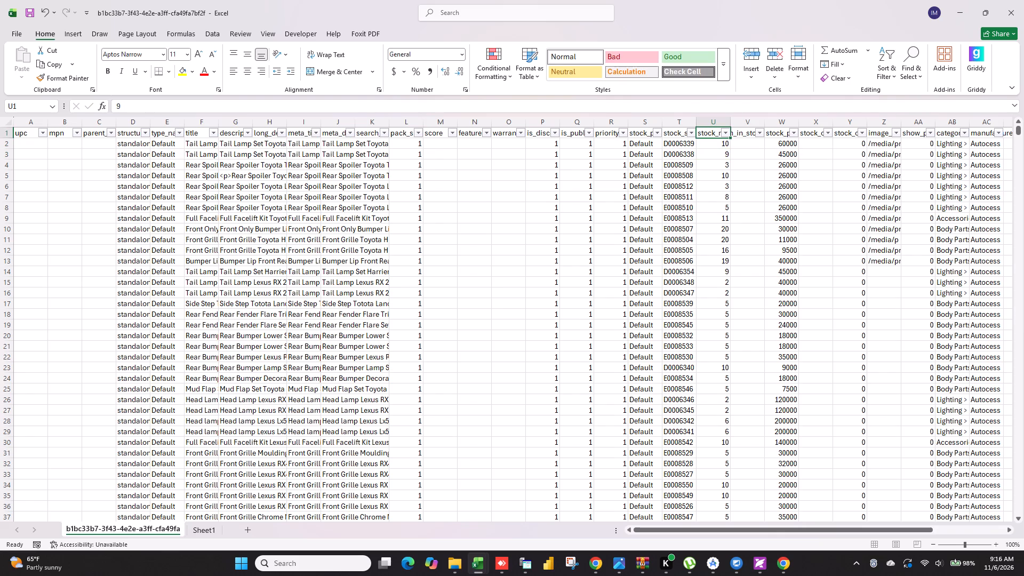
{"action": "left_click", "coordinate": [714, 141]}
{"action": "left_click", "coordinate": [730, 145]}
{"action": "double_click", "coordinate": [731, 148]}
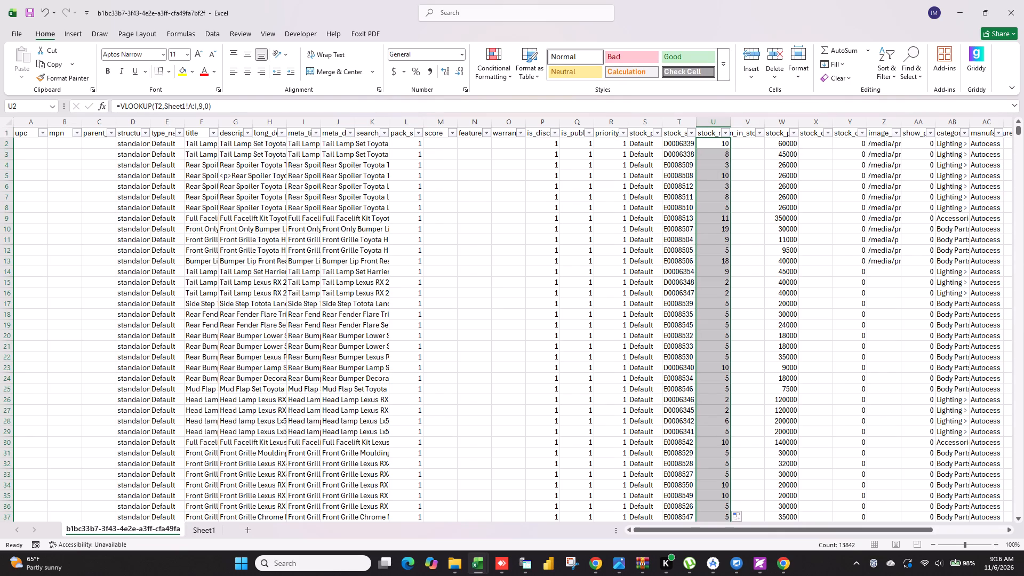
Filter the stock_num_in_stock column to show only the negative values -10, -4 and -1.
{"action": "left_click_drag", "start_coordinate": [1020, 133], "coordinate": [1023, 555]}
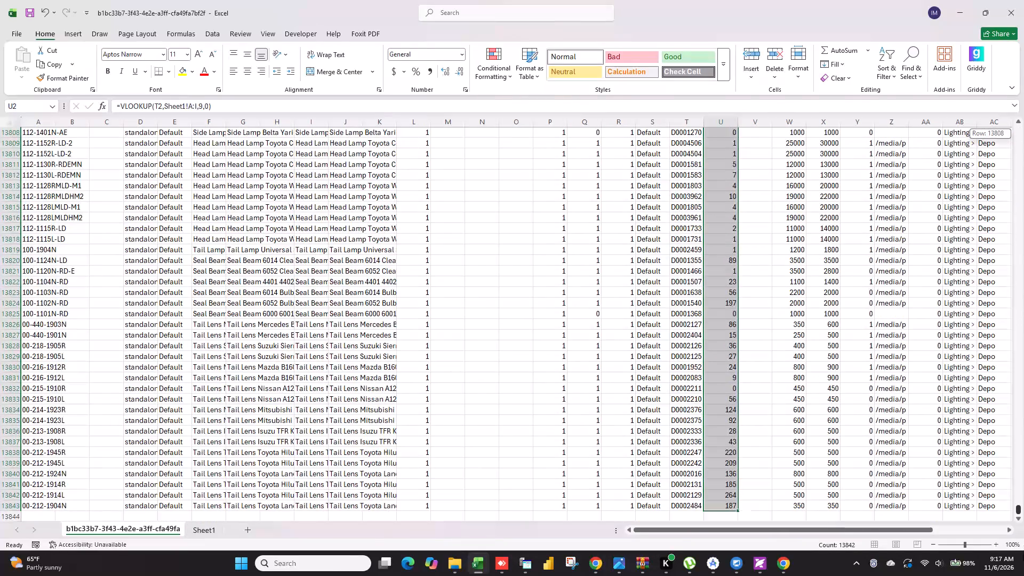
{"action": "left_click_drag", "start_coordinate": [1023, 555], "coordinate": [1023, 361]}
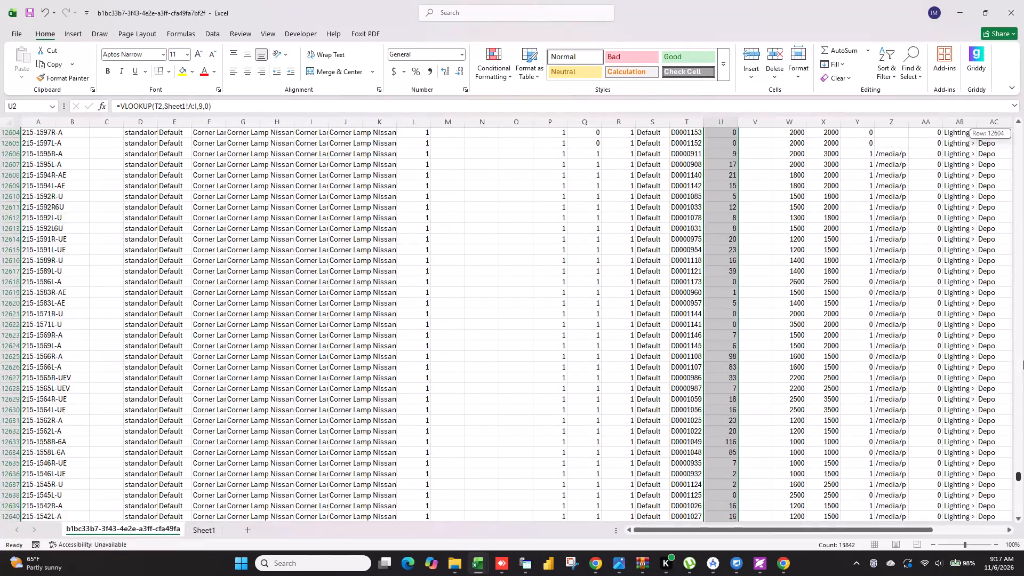
{"action": "left_click_drag", "start_coordinate": [1023, 361], "coordinate": [1017, 107]}
{"action": "left_click", "coordinate": [726, 134]}
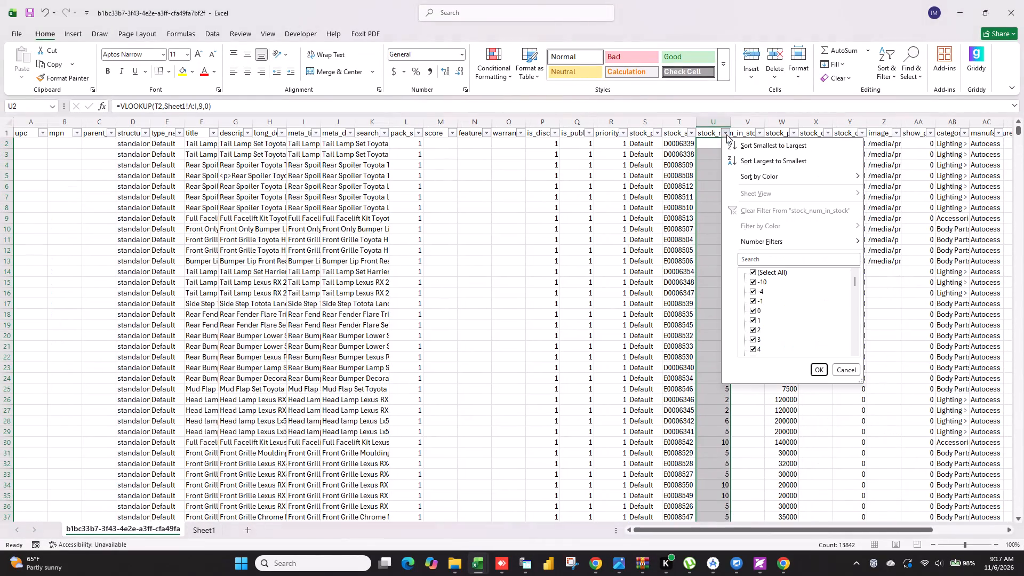
{"action": "left_click", "coordinate": [774, 275]}
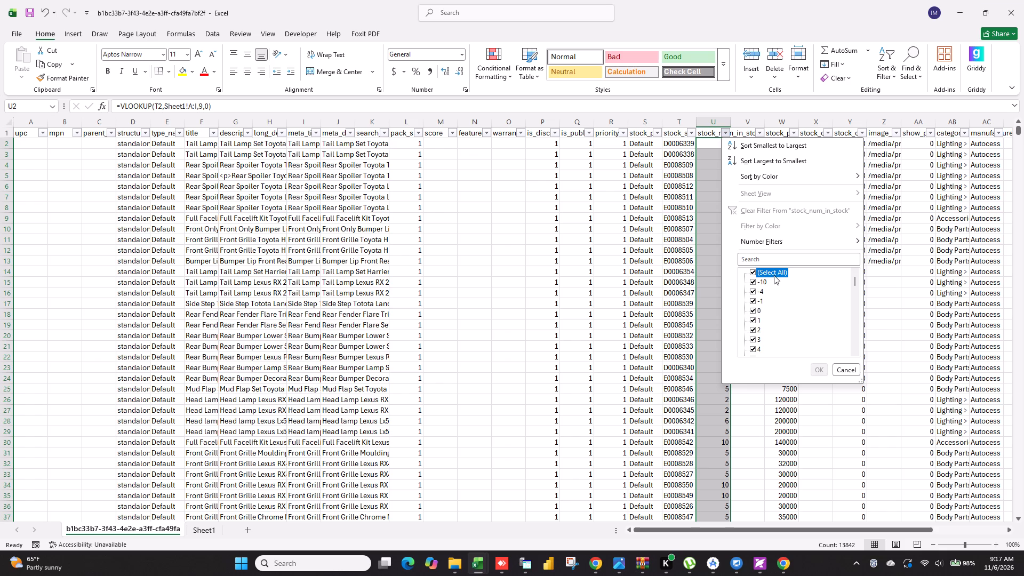
{"action": "left_click", "coordinate": [751, 302]}
{"action": "left_click", "coordinate": [754, 291]}
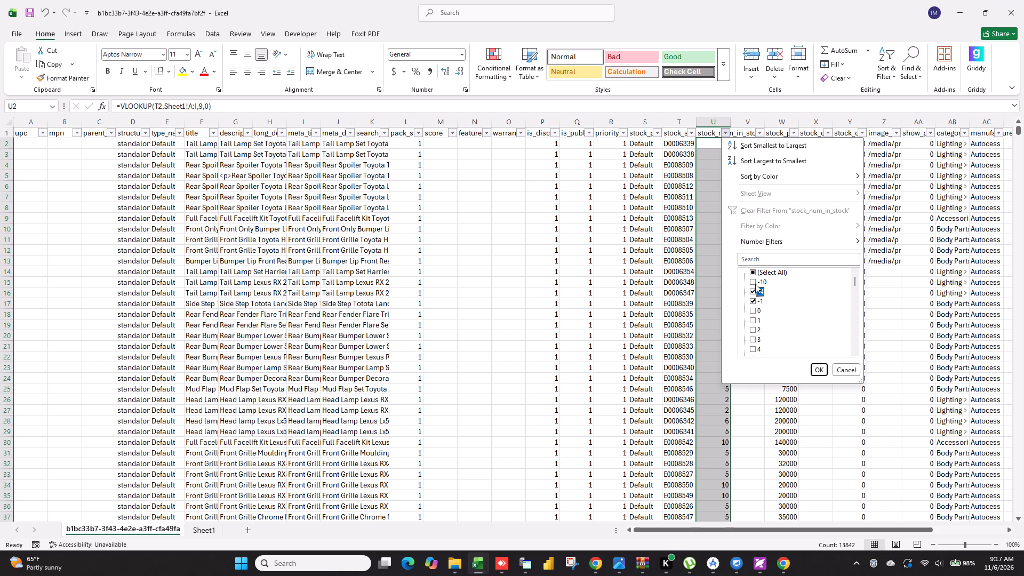
{"action": "left_click", "coordinate": [756, 282]}
{"action": "left_click", "coordinate": [815, 368]}
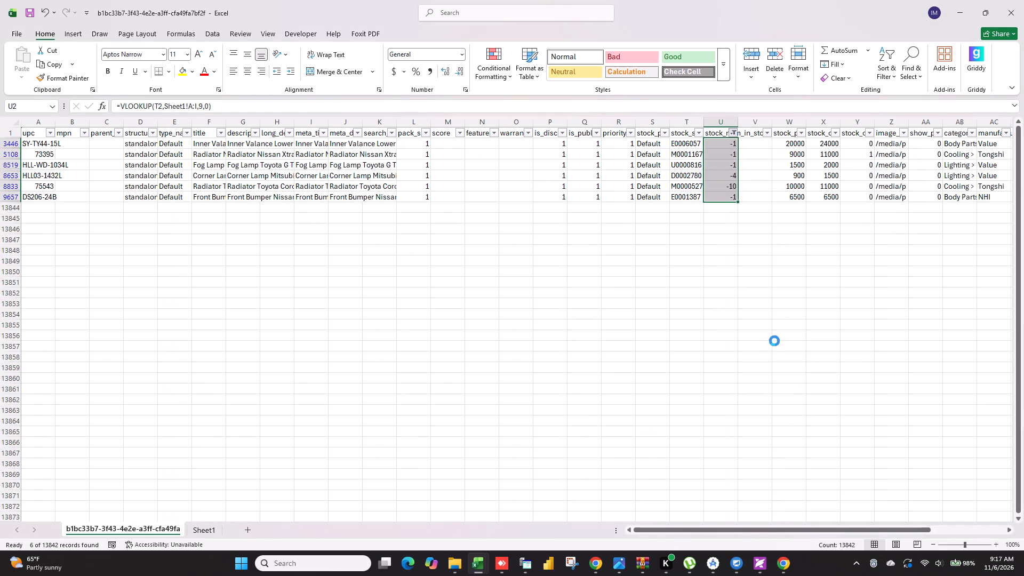
{"action": "left_click", "coordinate": [641, 289]}
Set the stock_num_in_stock value to 0 for each of the six filtered products with negative stock.
{"action": "left_click", "coordinate": [721, 148]}
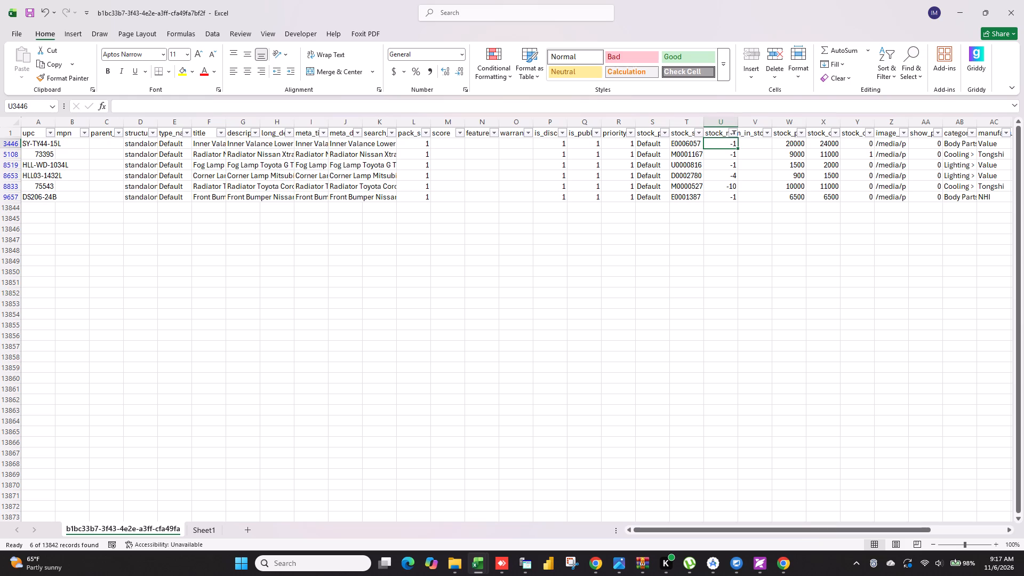
{"action": "key", "text": "0"}
{"action": "left_click", "coordinate": [728, 153]}
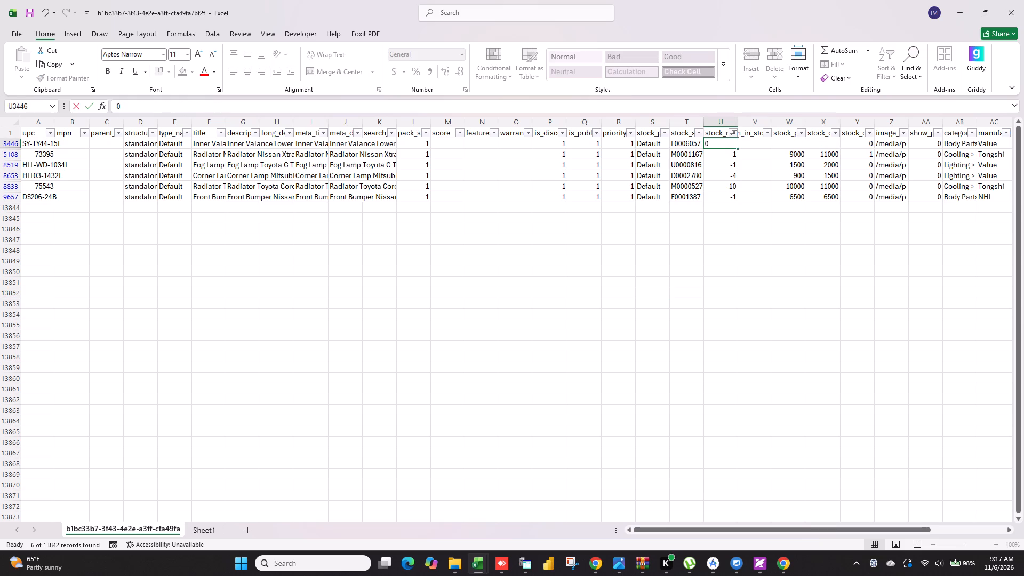
{"action": "key", "text": "0"}
{"action": "left_click", "coordinate": [727, 164]}
{"action": "key", "text": "0"}
{"action": "left_click", "coordinate": [725, 176]}
{"action": "key", "text": "0"}
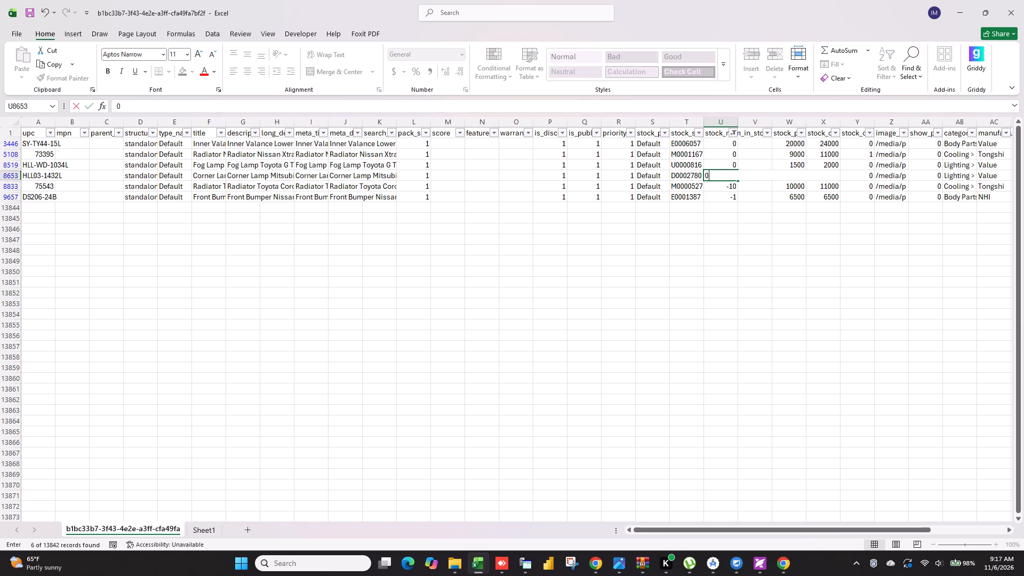
{"action": "left_click", "coordinate": [724, 188]}
{"action": "key", "text": "0"}
{"action": "left_click", "coordinate": [724, 203]}
{"action": "left_click", "coordinate": [725, 198]}
{"action": "key", "text": "0"}
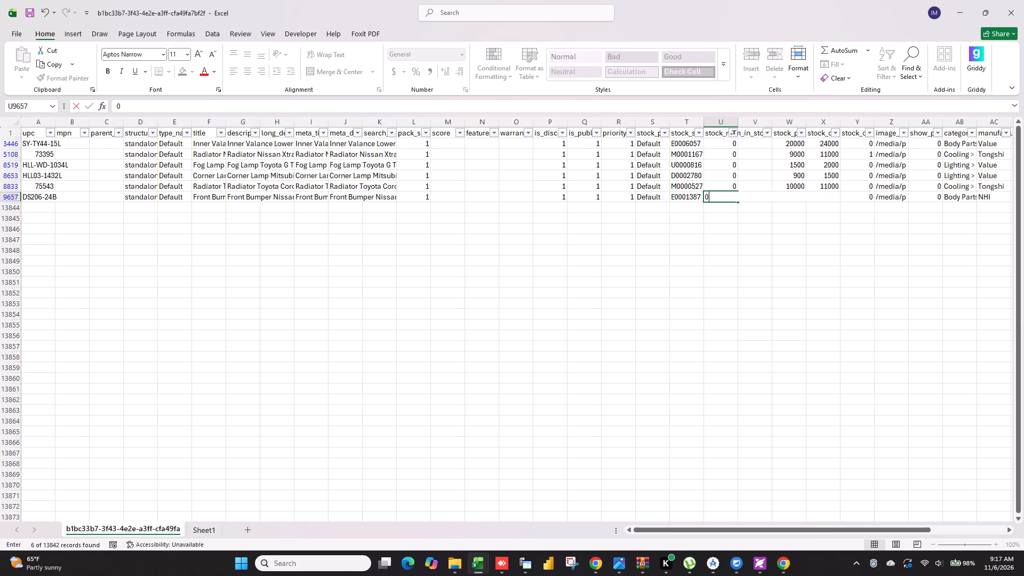
{"action": "left_click", "coordinate": [749, 341]}
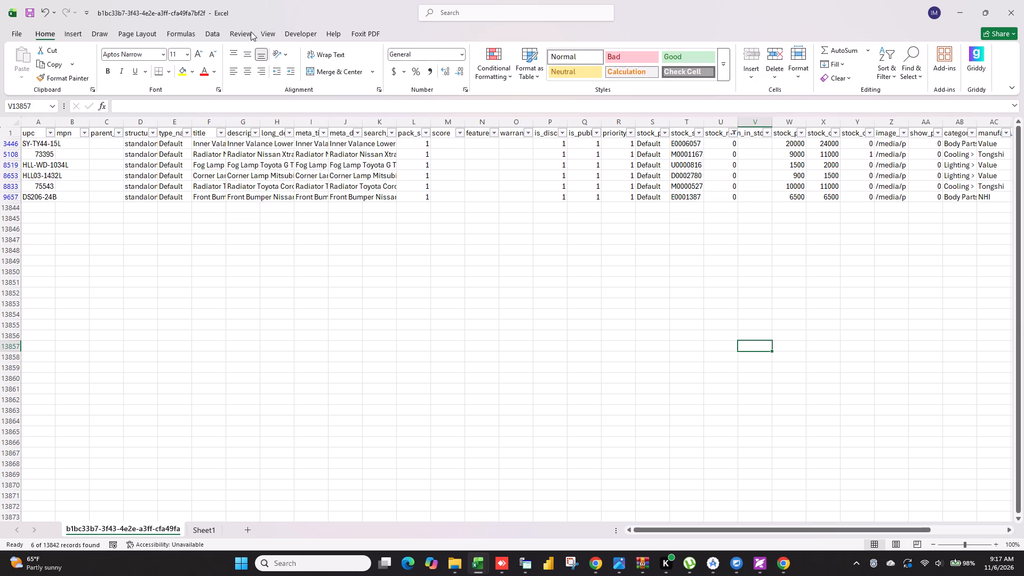
Clear the stock_num_in_stock filter from the product export sheet.
{"action": "left_click", "coordinate": [219, 35]}
{"action": "left_click", "coordinate": [394, 49]}
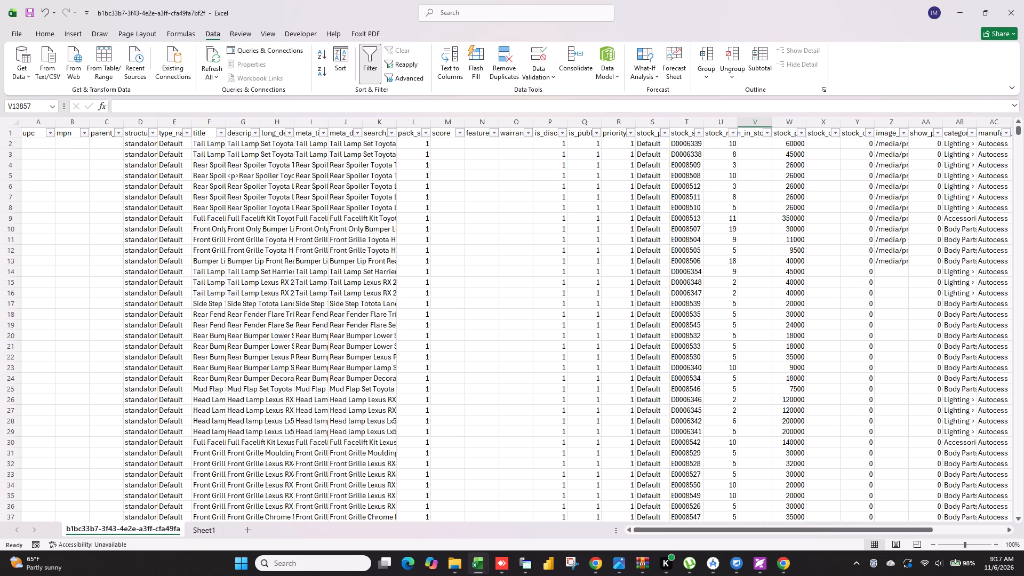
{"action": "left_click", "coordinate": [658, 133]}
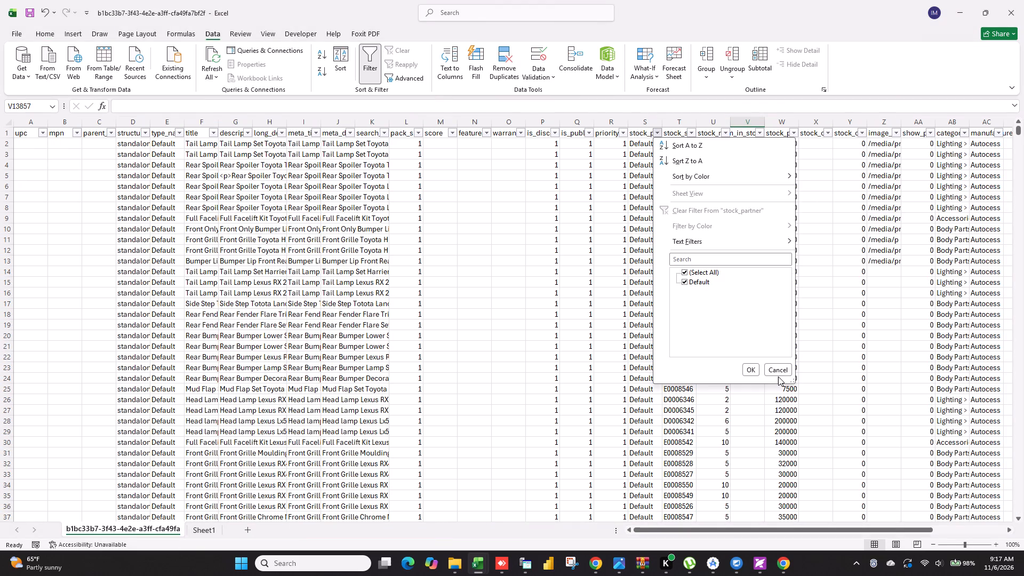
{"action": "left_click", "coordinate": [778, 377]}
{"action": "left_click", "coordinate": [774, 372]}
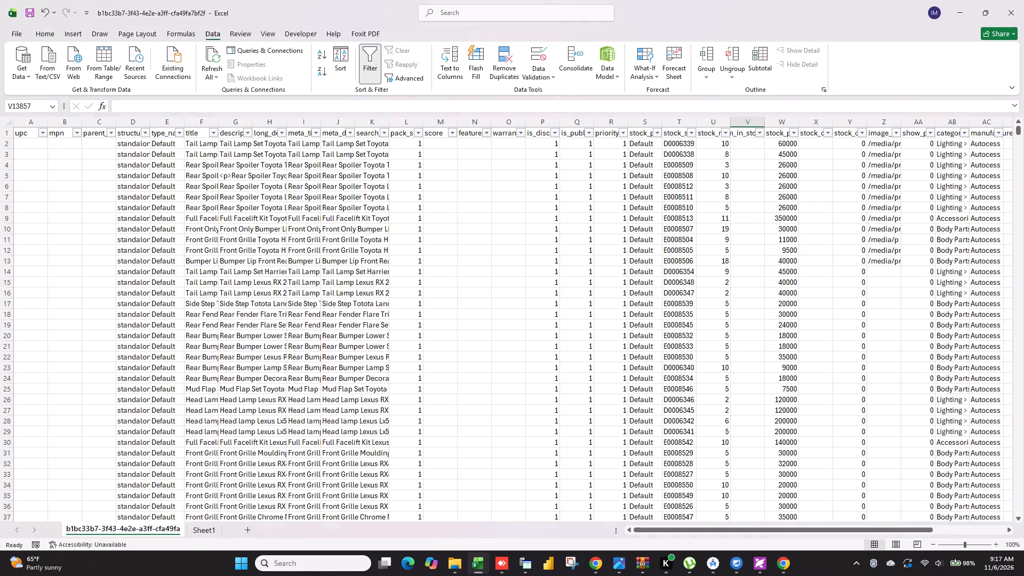
Filter the stock_sku column to show only the numeric SKUs 19243, 19254 and 19255.
{"action": "left_click", "coordinate": [693, 136]}
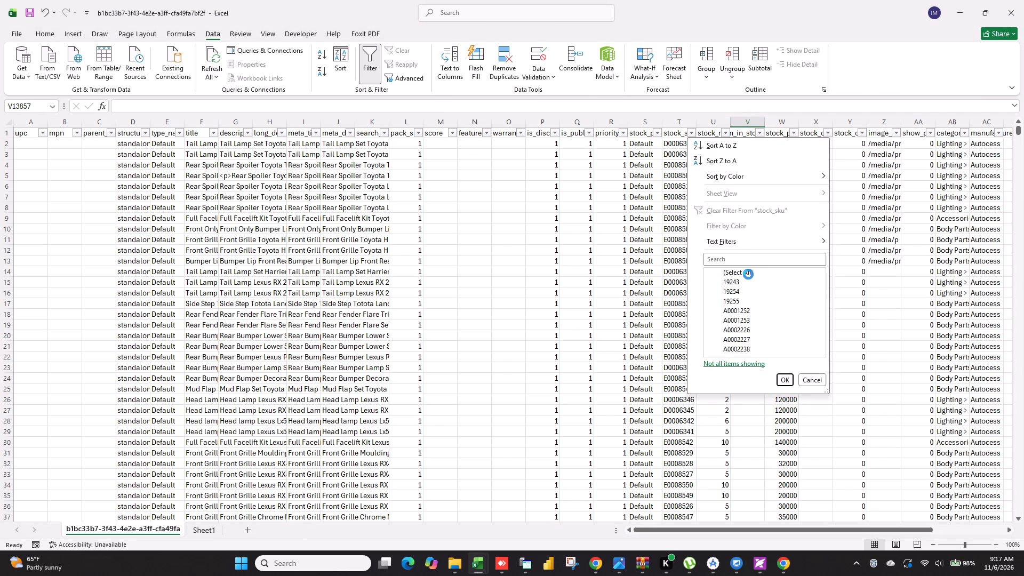
{"action": "left_click", "coordinate": [741, 271]}
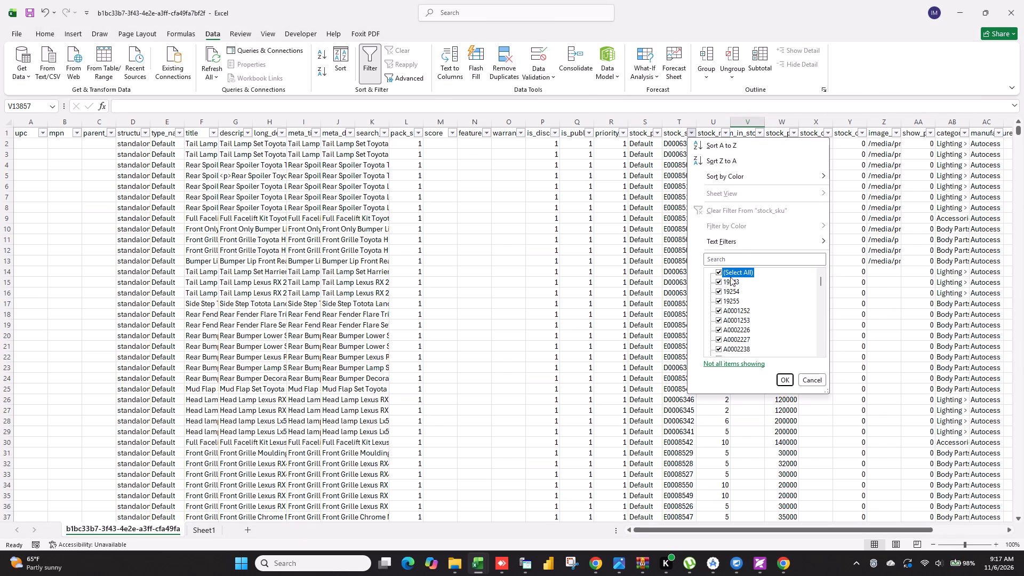
{"action": "left_click", "coordinate": [716, 274]}
{"action": "scroll", "coordinate": [776, 335], "scroll_direction": "down", "scroll_amount": 4}
{"action": "scroll", "coordinate": [776, 335], "scroll_direction": "up", "scroll_amount": 6}
{"action": "left_click", "coordinate": [730, 279]}
{"action": "left_click", "coordinate": [722, 274]}
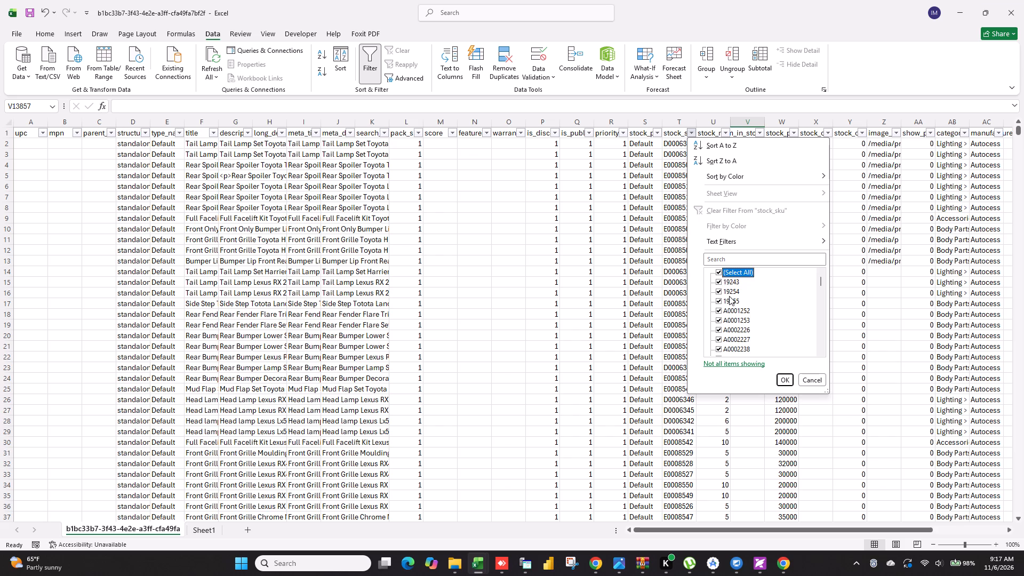
{"action": "left_click", "coordinate": [718, 274]}
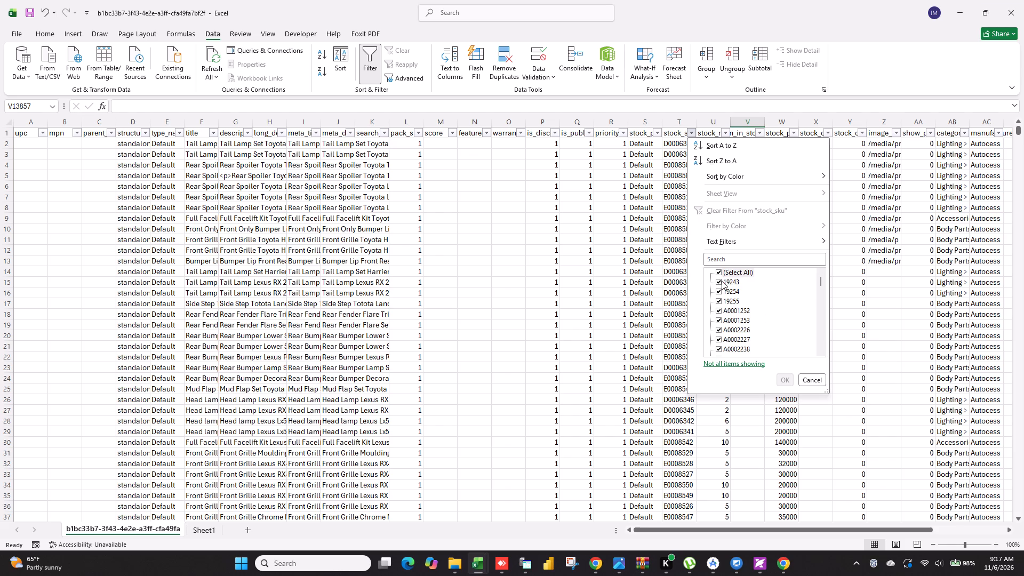
{"action": "left_click", "coordinate": [720, 281]}
{"action": "left_click", "coordinate": [718, 297]}
{"action": "left_click", "coordinate": [718, 293]}
{"action": "left_click", "coordinate": [783, 378]}
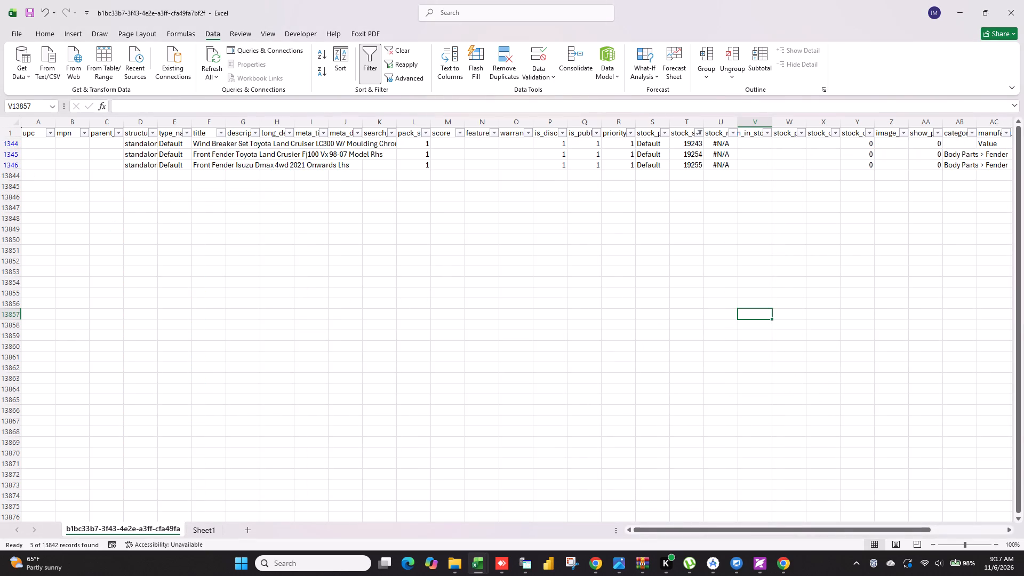
Delete the filtered rows for SKUs 19243, 19254 and 19255, and clear the stock_sku filter.
{"action": "scroll", "coordinate": [436, 295], "scroll_direction": "down", "scroll_amount": 1}
{"action": "scroll", "coordinate": [436, 295], "scroll_direction": "up", "scroll_amount": 3}
{"action": "left_click", "coordinate": [11, 146]}
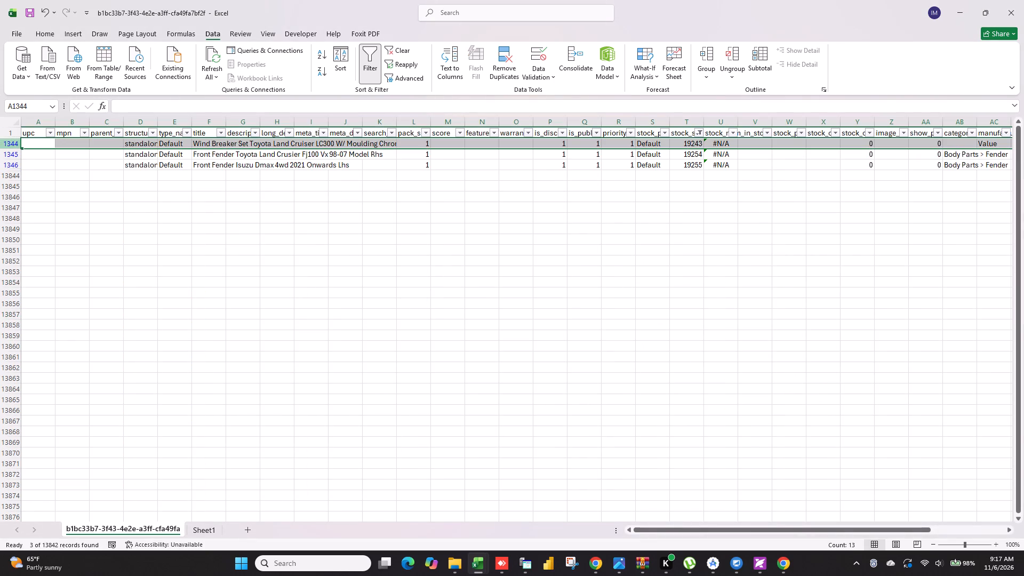
{"action": "key", "text": "ctrl+shift+Down"}
{"action": "key", "text": "ctrl+minus"}
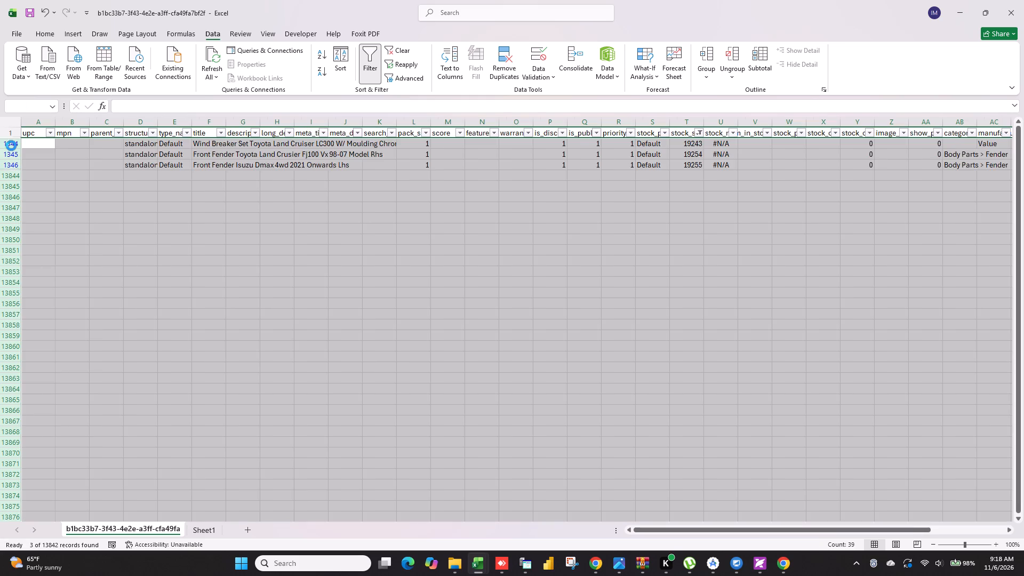
{"action": "left_click", "coordinate": [405, 54]}
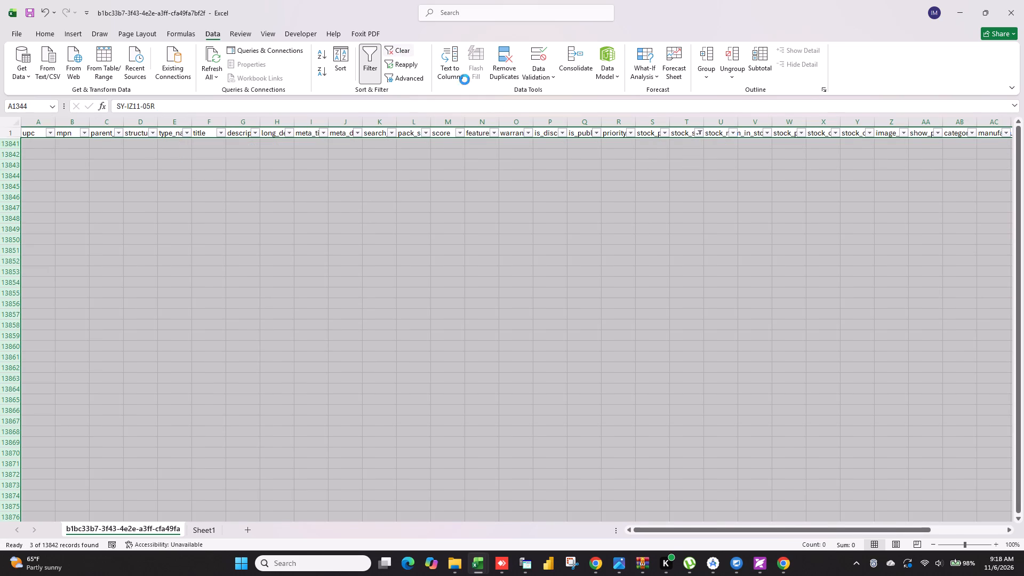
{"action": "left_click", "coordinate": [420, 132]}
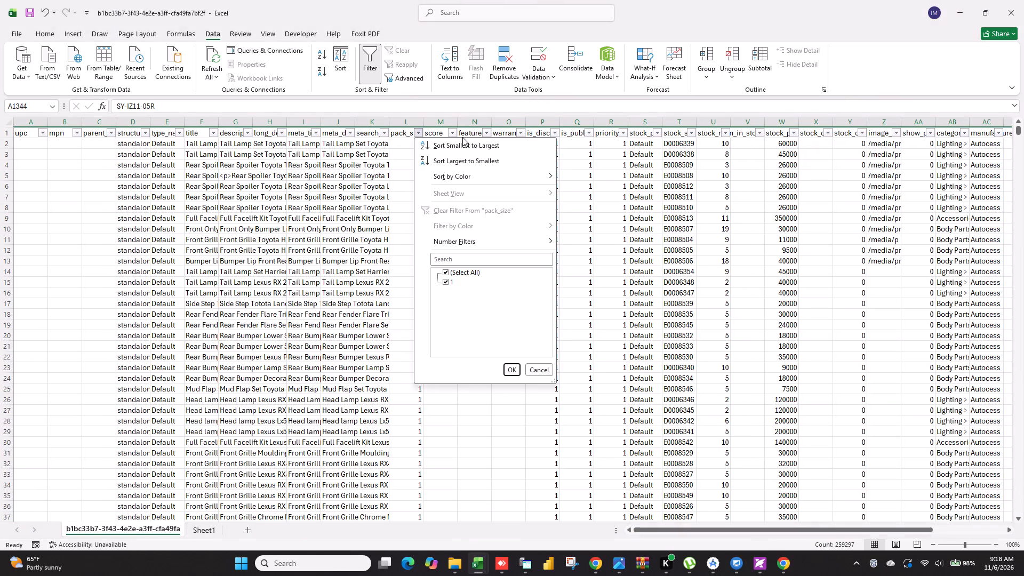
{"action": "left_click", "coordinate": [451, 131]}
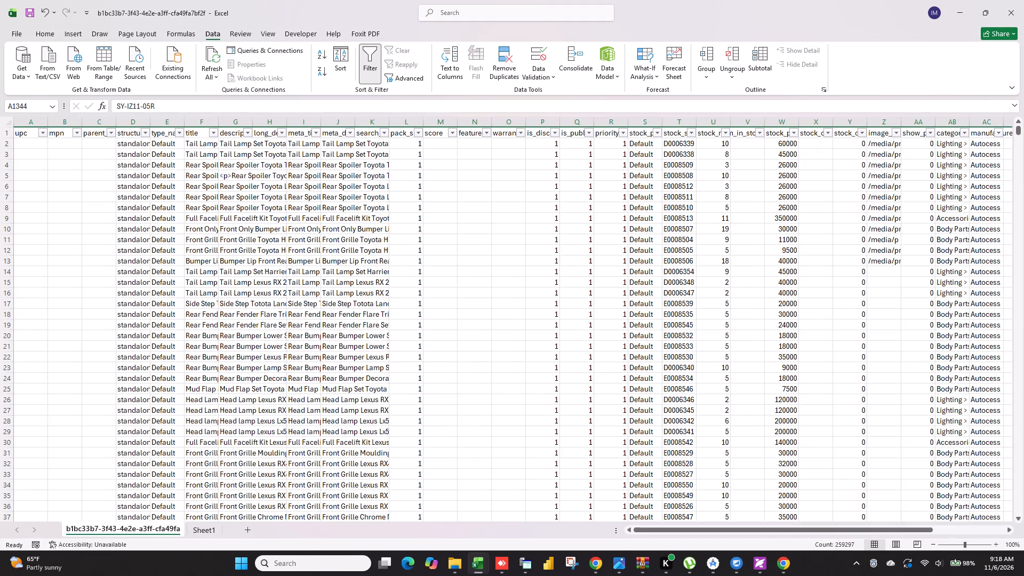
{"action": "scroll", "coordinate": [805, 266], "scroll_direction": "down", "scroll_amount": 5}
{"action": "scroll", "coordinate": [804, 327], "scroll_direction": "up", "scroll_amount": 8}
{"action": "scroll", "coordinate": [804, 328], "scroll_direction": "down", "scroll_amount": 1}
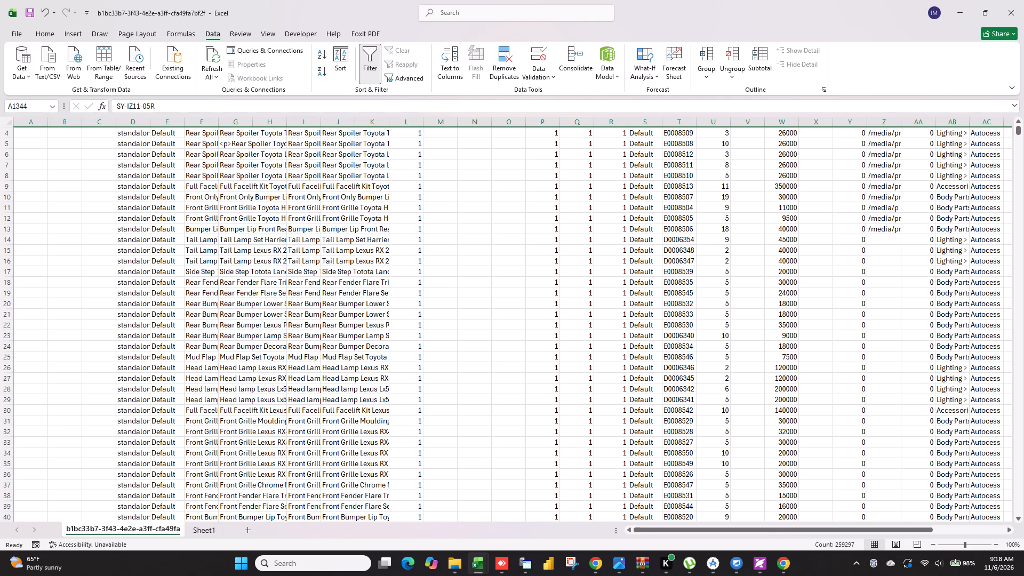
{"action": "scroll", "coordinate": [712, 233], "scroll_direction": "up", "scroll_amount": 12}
Filter the meta_description column to show only blank entries.
{"action": "left_click", "coordinate": [354, 134]}
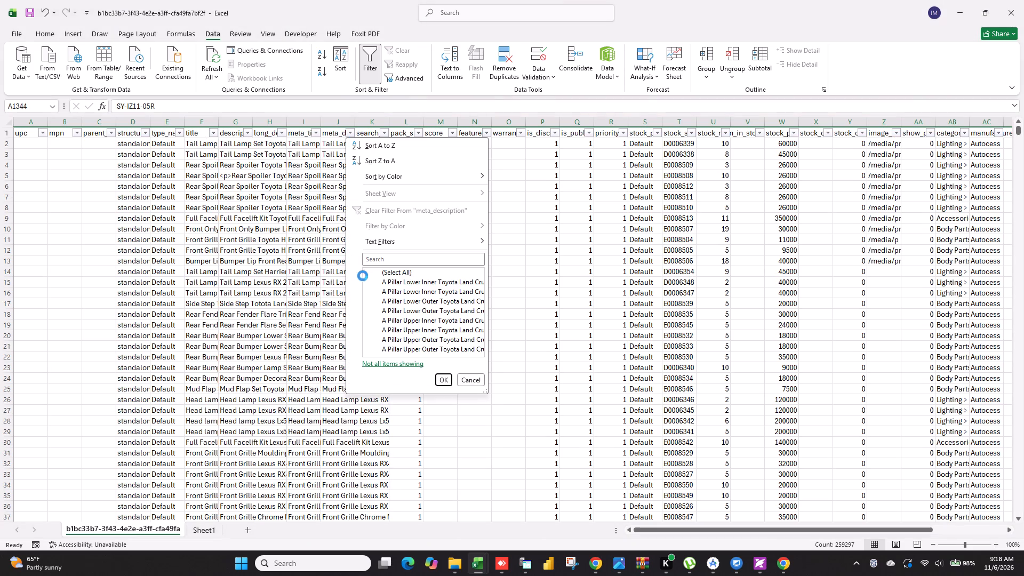
{"action": "left_click", "coordinate": [402, 261]}
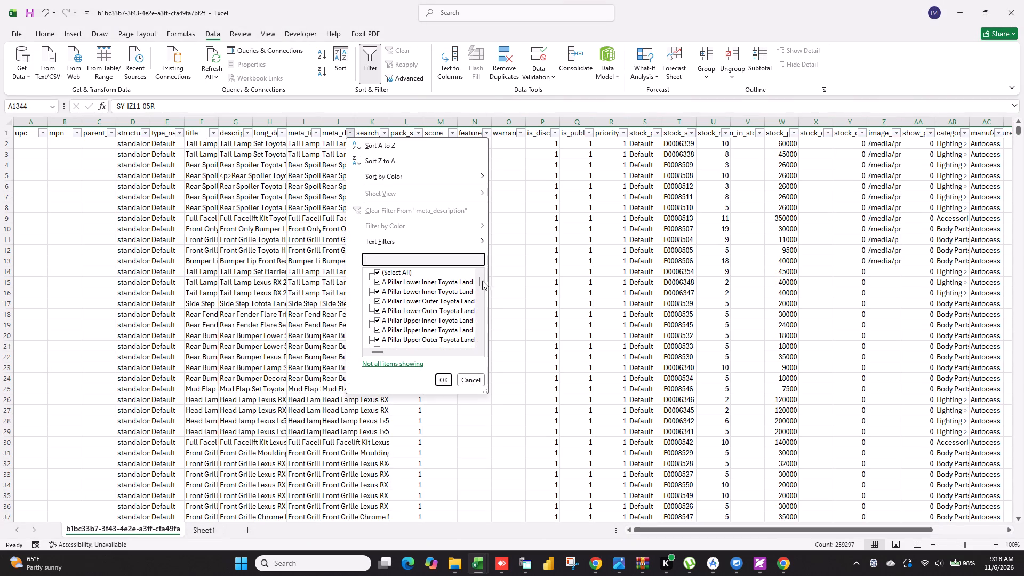
{"action": "left_click", "coordinate": [377, 270]}
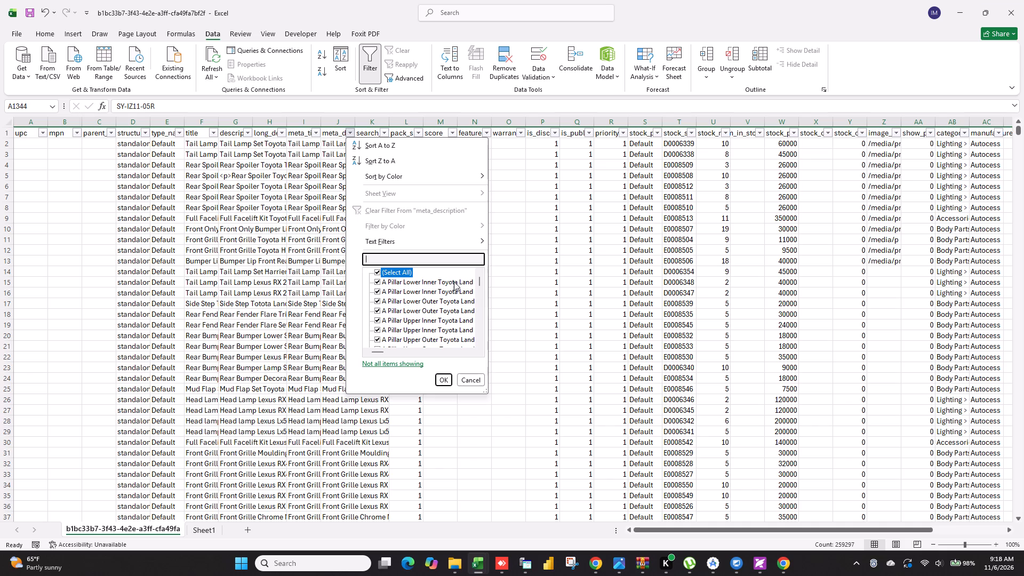
{"action": "left_click_drag", "start_coordinate": [479, 284], "coordinate": [479, 323]}
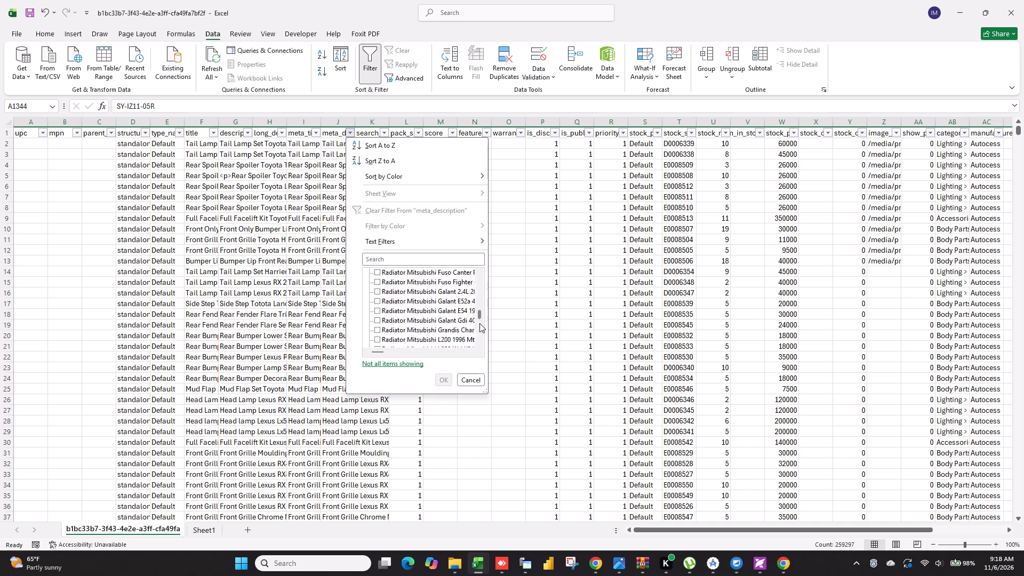
{"action": "left_click_drag", "start_coordinate": [479, 323], "coordinate": [481, 361]}
{"action": "left_click", "coordinate": [380, 339]}
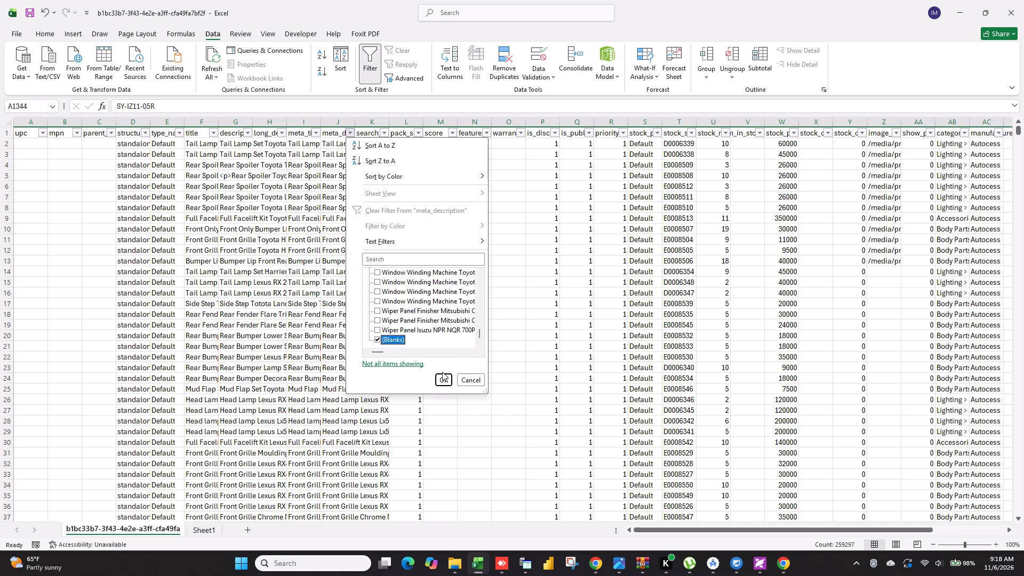
{"action": "left_click", "coordinate": [442, 381]}
{"action": "left_click", "coordinate": [470, 317]}
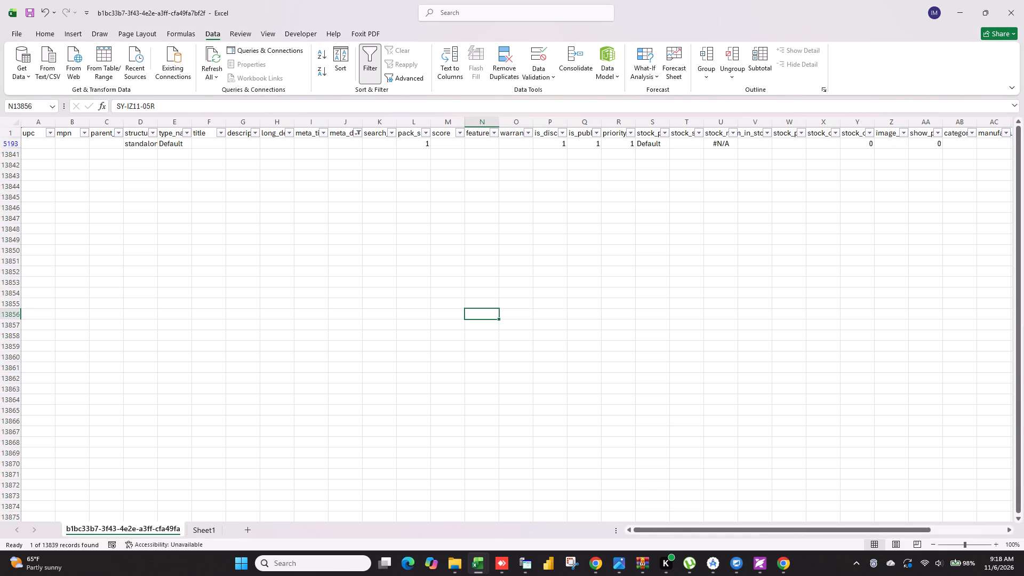
Delete the filtered row with the blank meta_description and clear the filter.
{"action": "left_click", "coordinate": [10, 141]}
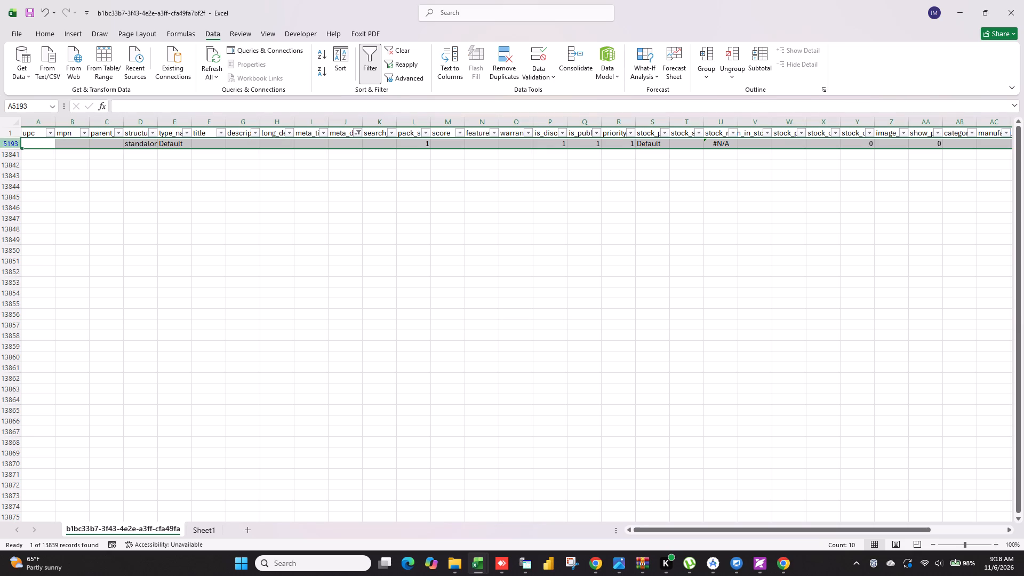
{"action": "key", "text": "ctrl+minus"}
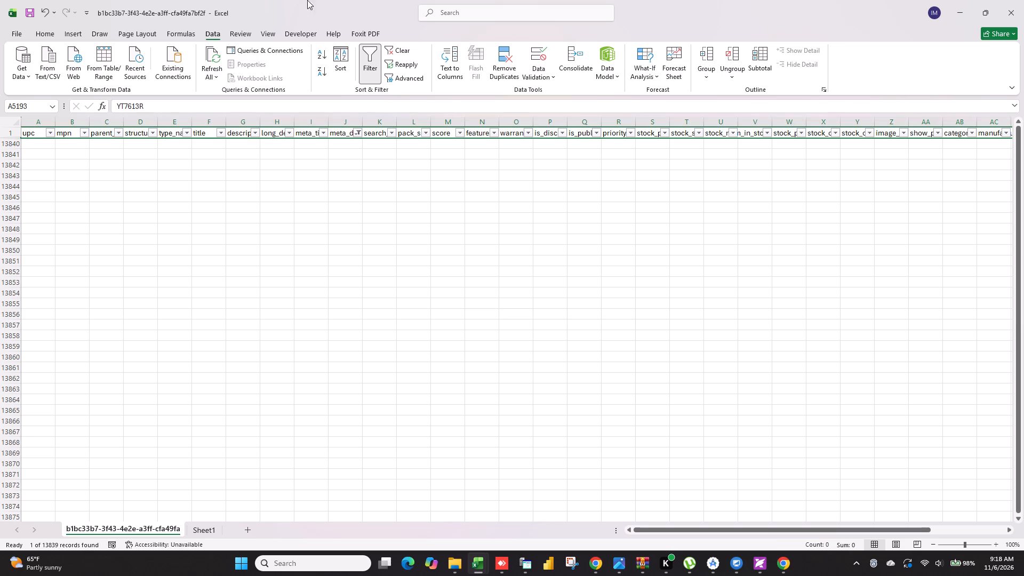
{"action": "left_click", "coordinate": [399, 48]}
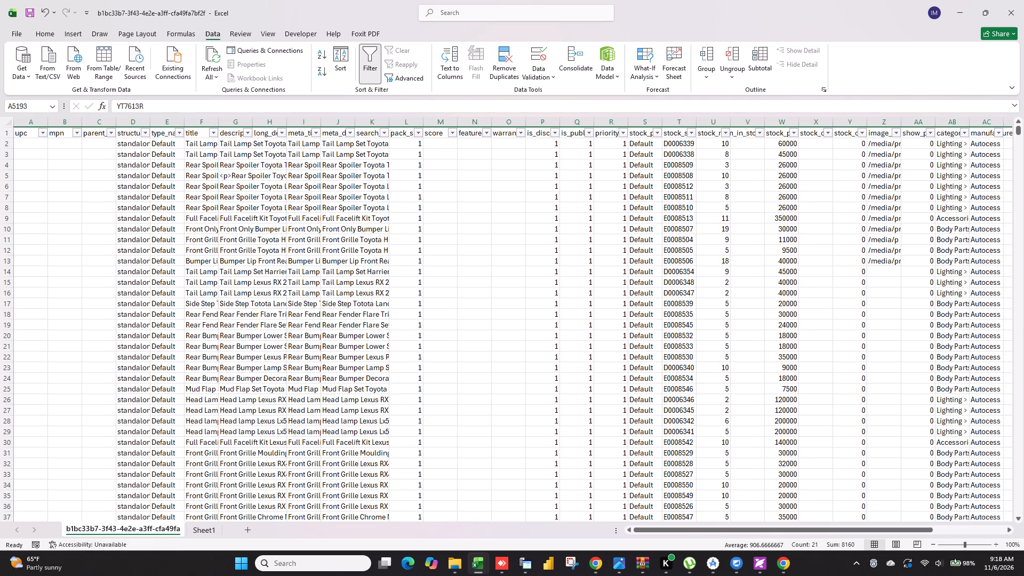
Filter the stock_num_in_stock column to show only #N/A entries.
{"action": "left_click", "coordinate": [727, 134]}
{"action": "scroll", "coordinate": [764, 277], "scroll_direction": "down", "scroll_amount": 13}
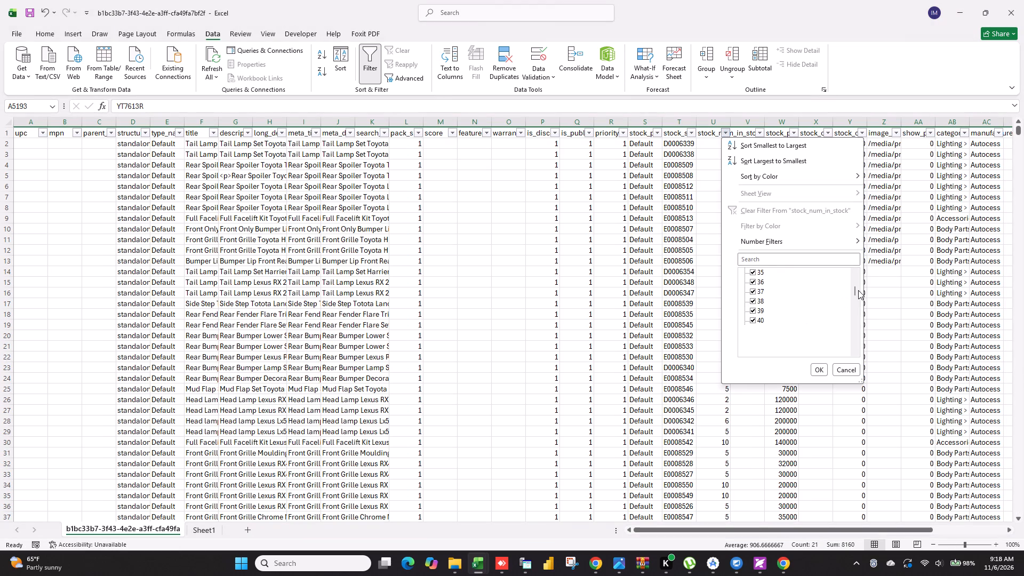
{"action": "left_click_drag", "start_coordinate": [857, 290], "coordinate": [857, 362]}
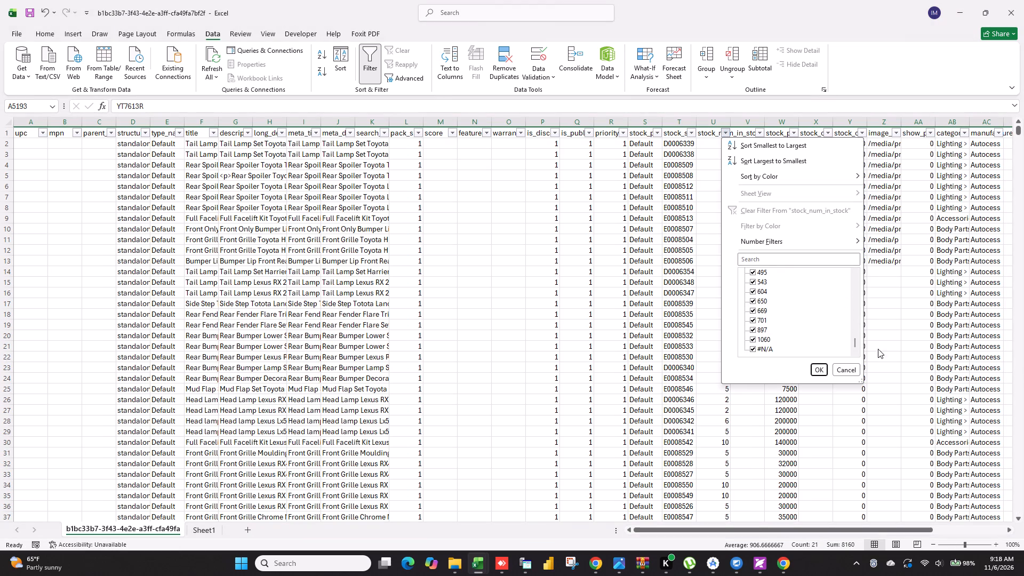
{"action": "left_click_drag", "start_coordinate": [857, 349], "coordinate": [859, 259]}
{"action": "left_click_drag", "start_coordinate": [857, 340], "coordinate": [856, 334]}
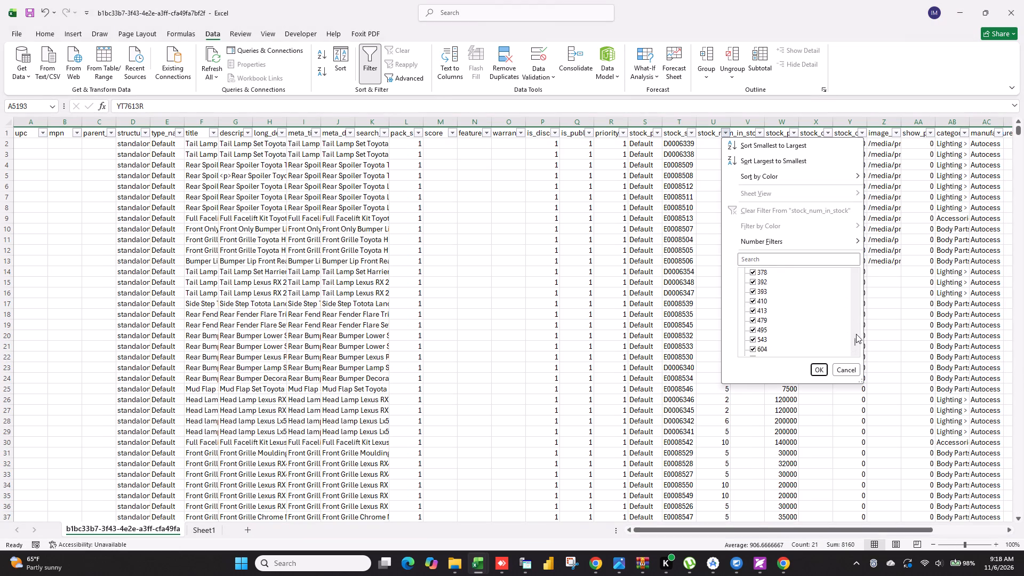
{"action": "left_click_drag", "start_coordinate": [856, 334], "coordinate": [848, 220]}
{"action": "left_click_drag", "start_coordinate": [857, 345], "coordinate": [858, 301]}
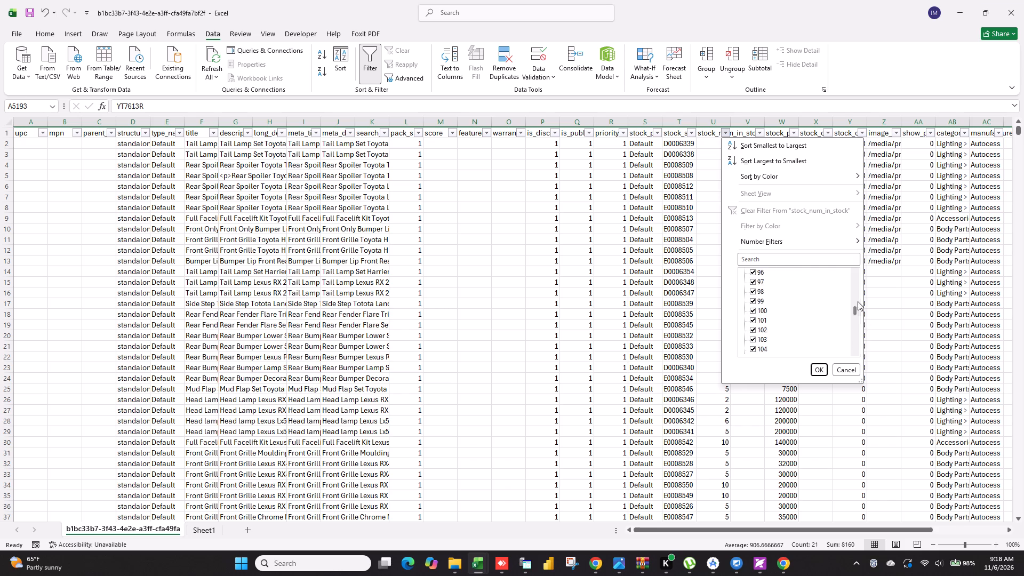
{"action": "left_click_drag", "start_coordinate": [858, 301], "coordinate": [857, 257]}
{"action": "left_click", "coordinate": [747, 271]}
{"action": "left_click", "coordinate": [754, 271]}
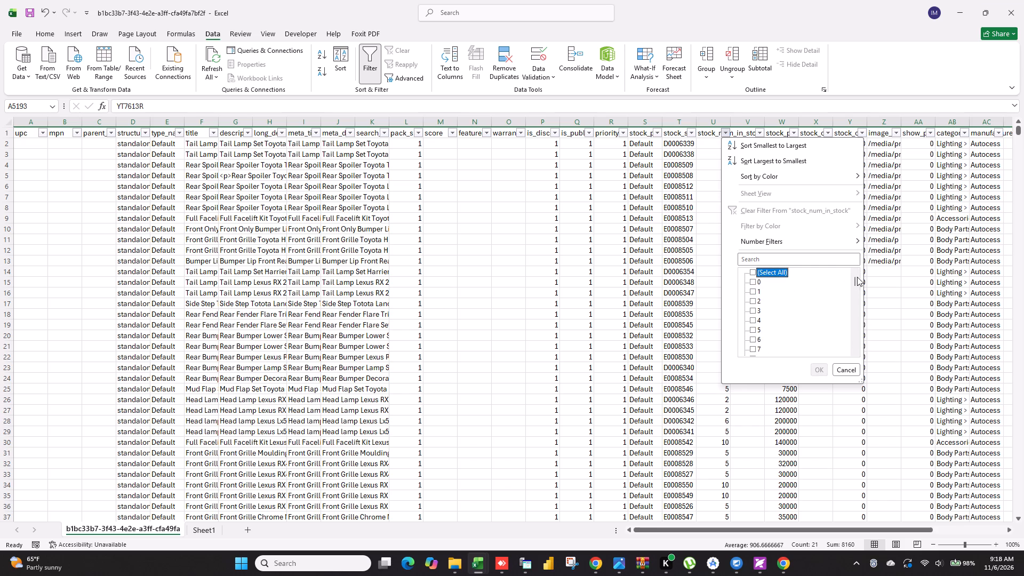
{"action": "left_click_drag", "start_coordinate": [857, 279], "coordinate": [851, 362]}
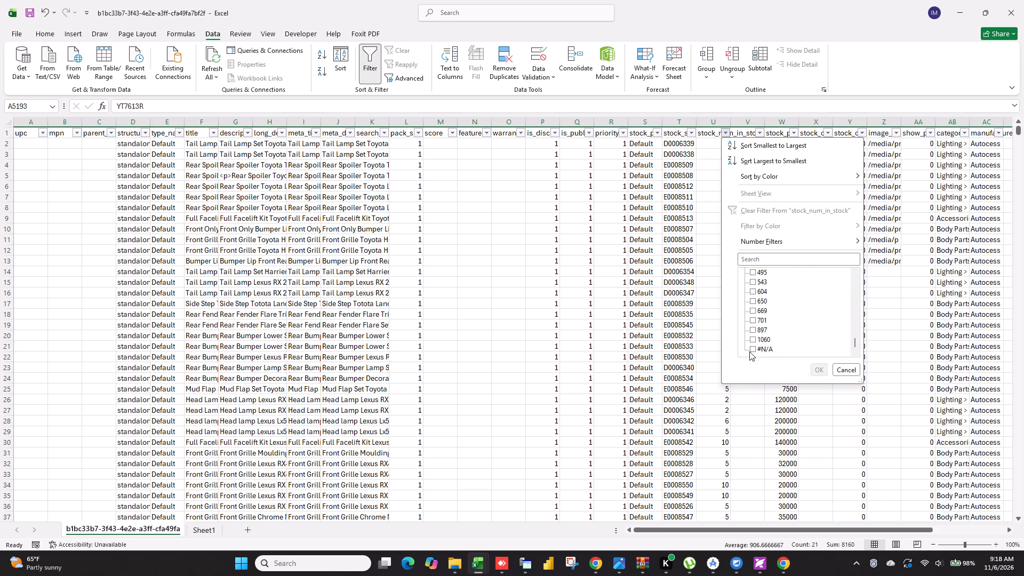
{"action": "left_click", "coordinate": [752, 348]}
{"action": "left_click", "coordinate": [825, 368]}
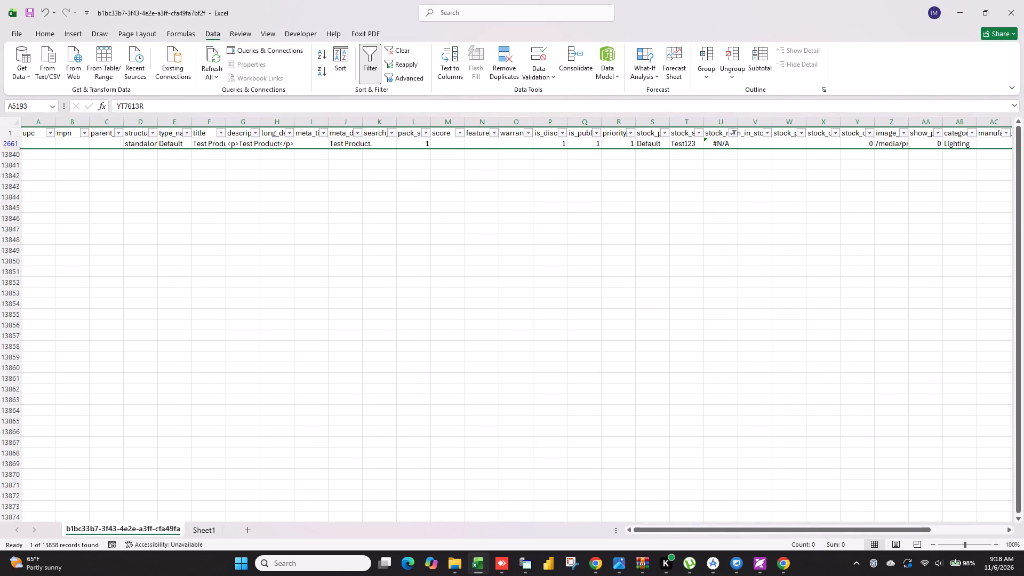
Delete the filtered Test Product row with SKU Test123 and clear the stock_num_in_stock filter.
{"action": "left_click", "coordinate": [345, 224]}
{"action": "left_click", "coordinate": [10, 144]}
{"action": "key", "text": "ctrl+minus"}
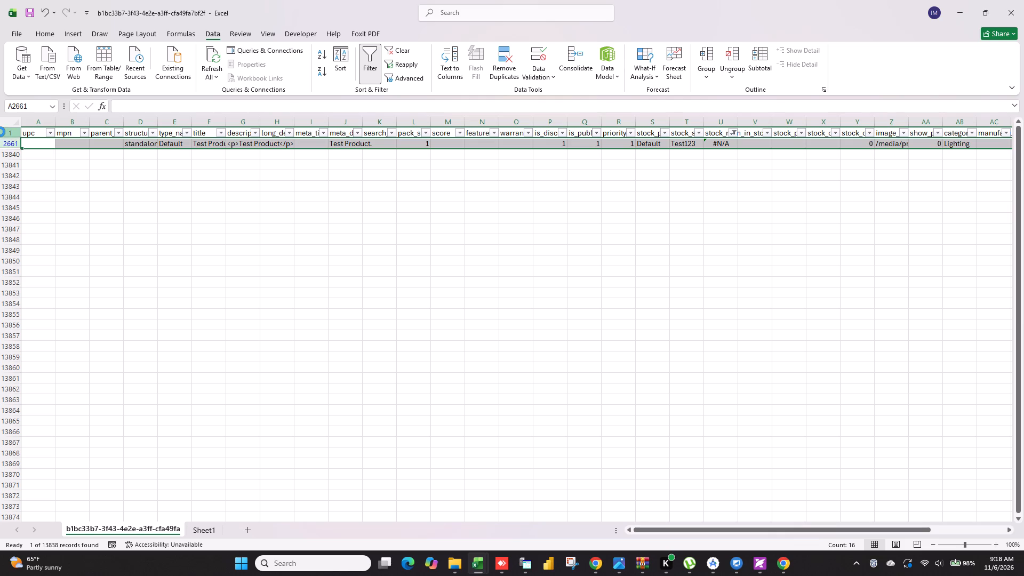
{"action": "left_click", "coordinate": [564, 265]}
{"action": "left_click", "coordinate": [395, 52]}
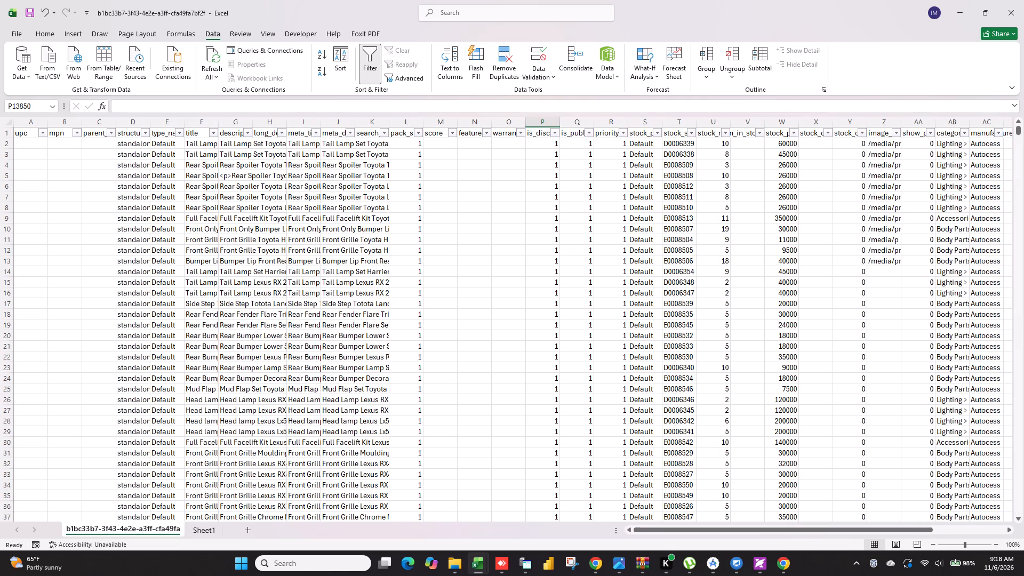
Replace the lookup formulas in the whole stock_num_in_stock column with their values.
{"action": "scroll", "coordinate": [410, 323], "scroll_direction": "down", "scroll_amount": 6}
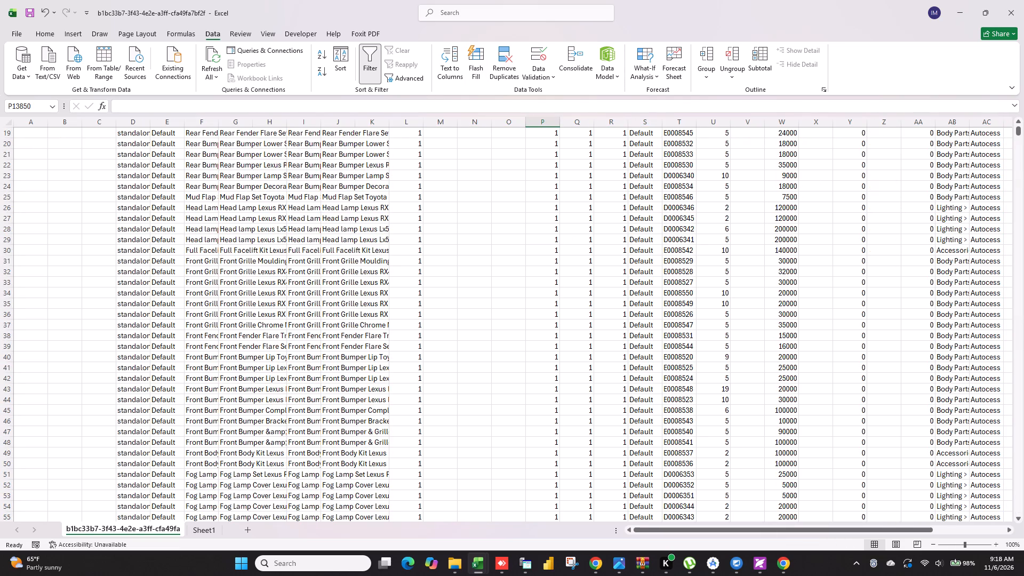
{"action": "left_click_drag", "start_coordinate": [1020, 130], "coordinate": [1023, 324]}
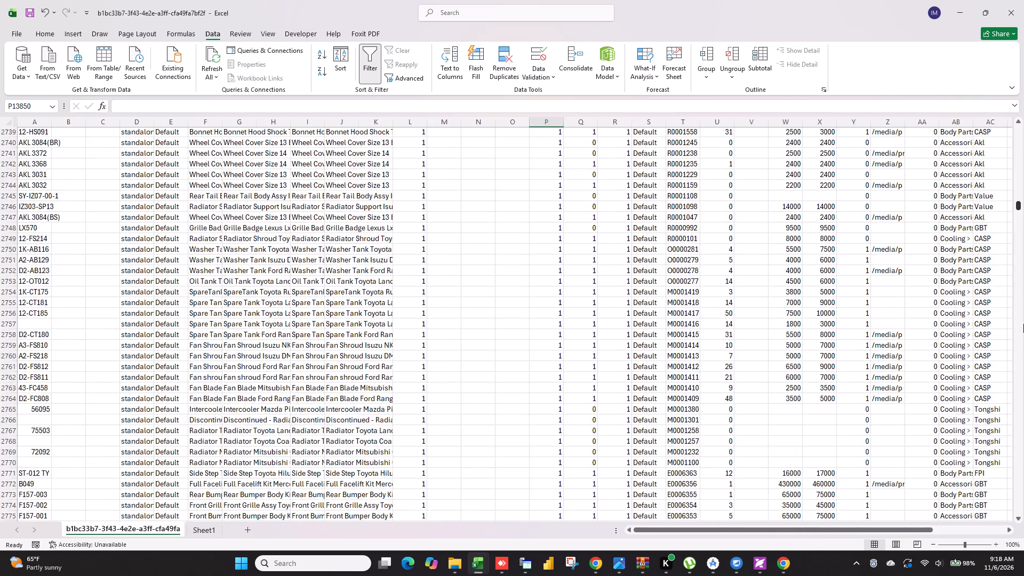
{"action": "left_click_drag", "start_coordinate": [1023, 324], "coordinate": [1023, 540]}
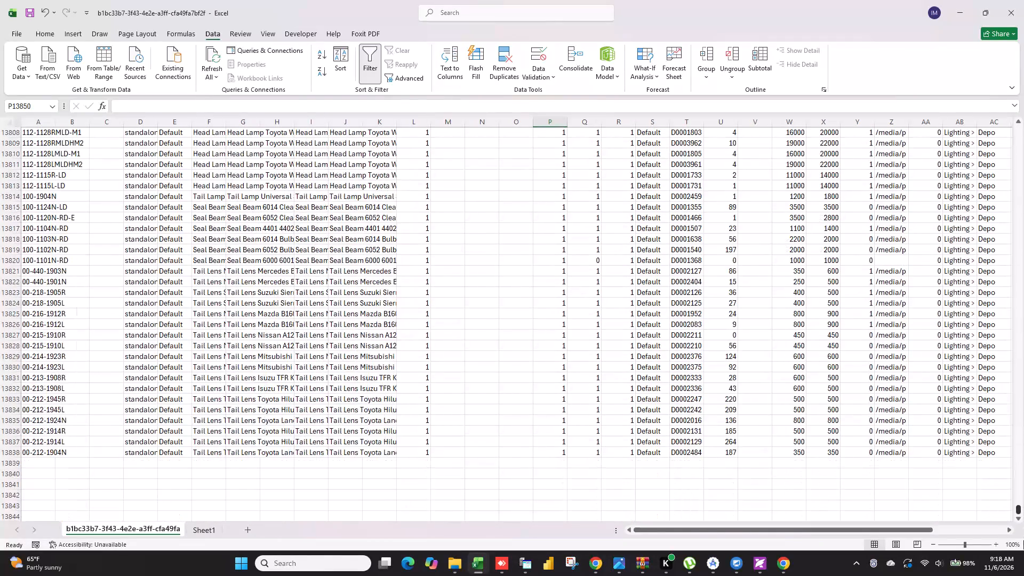
{"action": "left_click_drag", "start_coordinate": [1023, 540], "coordinate": [1011, 0]}
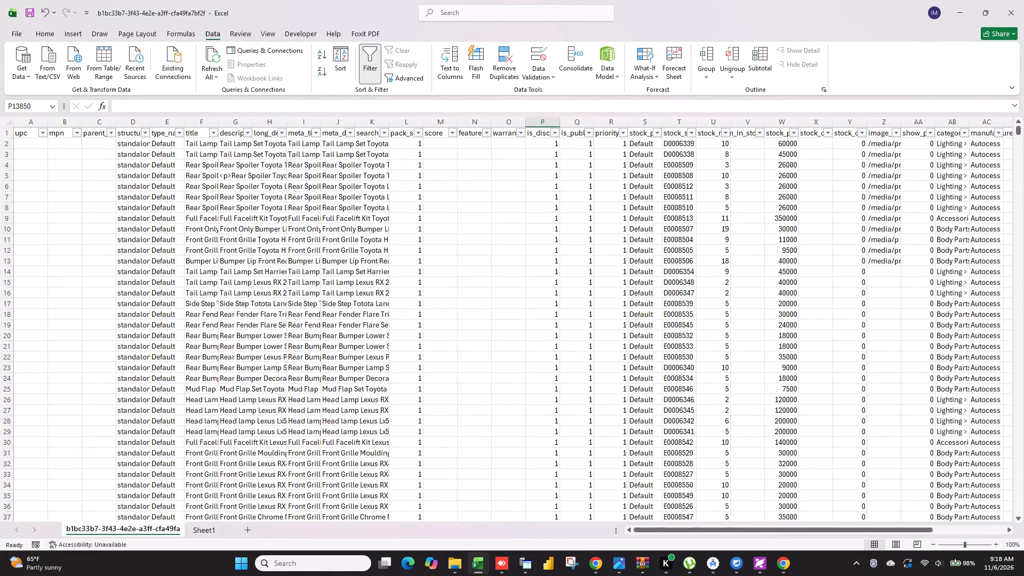
{"action": "left_click", "coordinate": [663, 191]}
{"action": "left_click", "coordinate": [707, 185]}
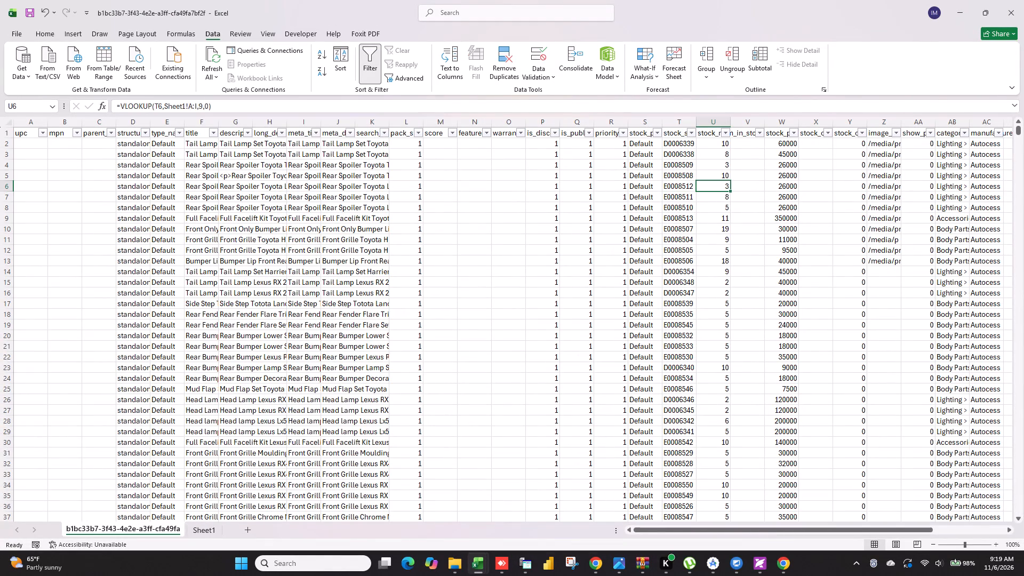
{"action": "left_click", "coordinate": [743, 175]}
{"action": "left_click", "coordinate": [705, 125]}
{"action": "right_click", "coordinate": [705, 125]}
{"action": "left_click", "coordinate": [733, 164]}
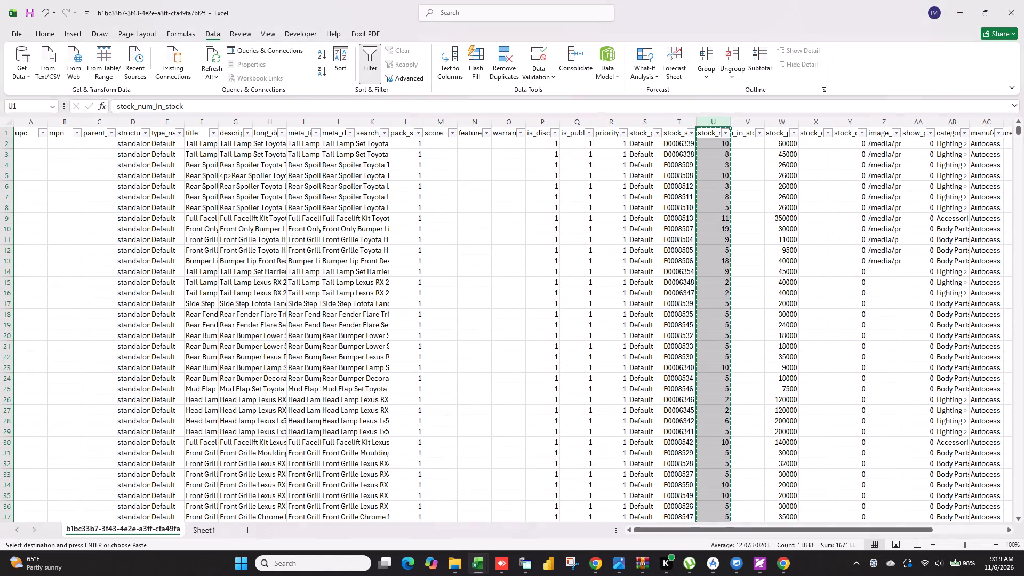
{"action": "right_click", "coordinate": [715, 122]}
{"action": "left_click", "coordinate": [758, 196]}
{"action": "left_click", "coordinate": [762, 208]}
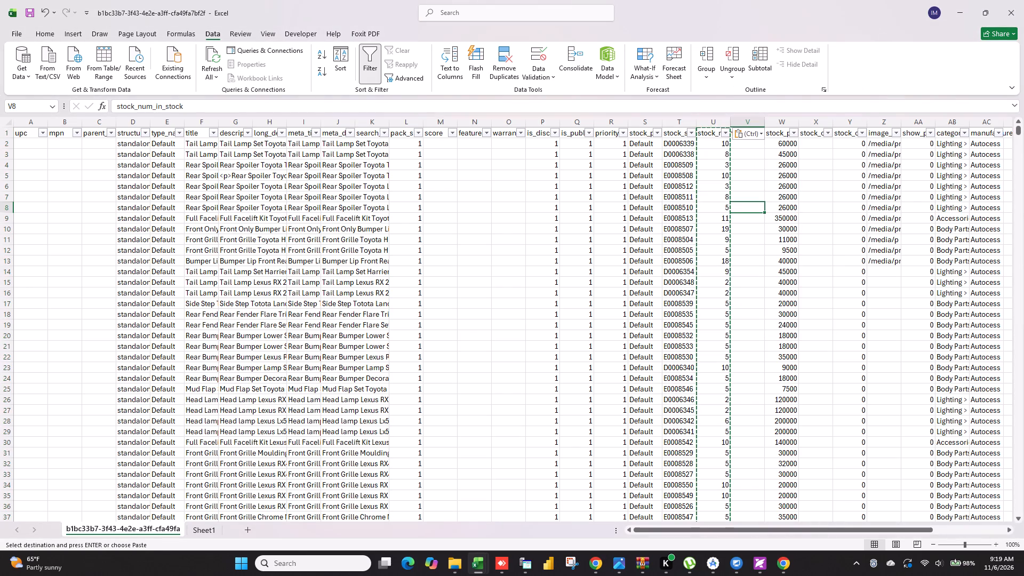
{"action": "key", "text": "Escape"}
Delete Sheet1 from the workbook, keeping only the product export sheet.
{"action": "left_click", "coordinate": [12, 33]}
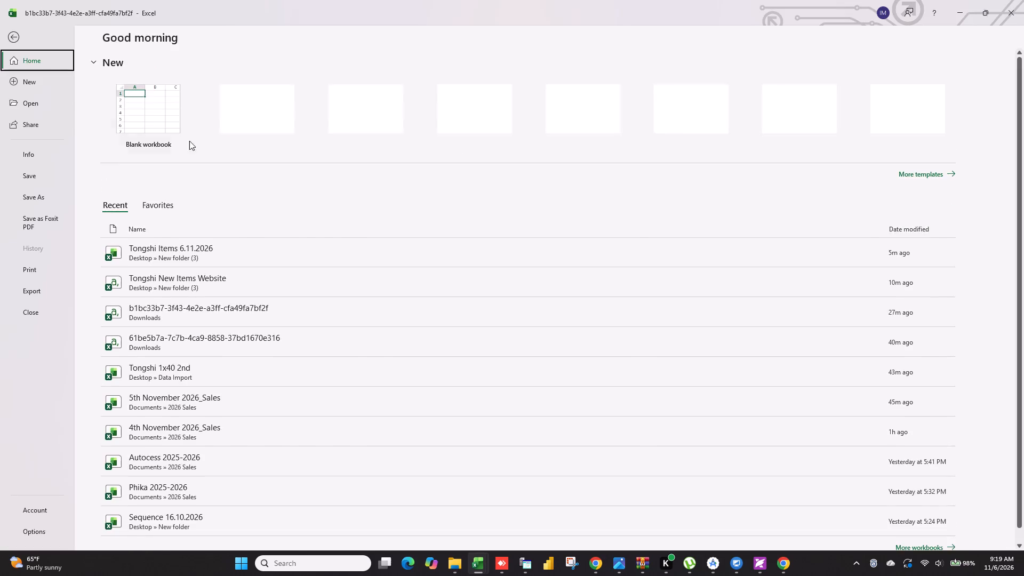
{"action": "key", "text": "Escape"}
{"action": "left_click", "coordinate": [202, 537]}
{"action": "right_click", "coordinate": [202, 537]}
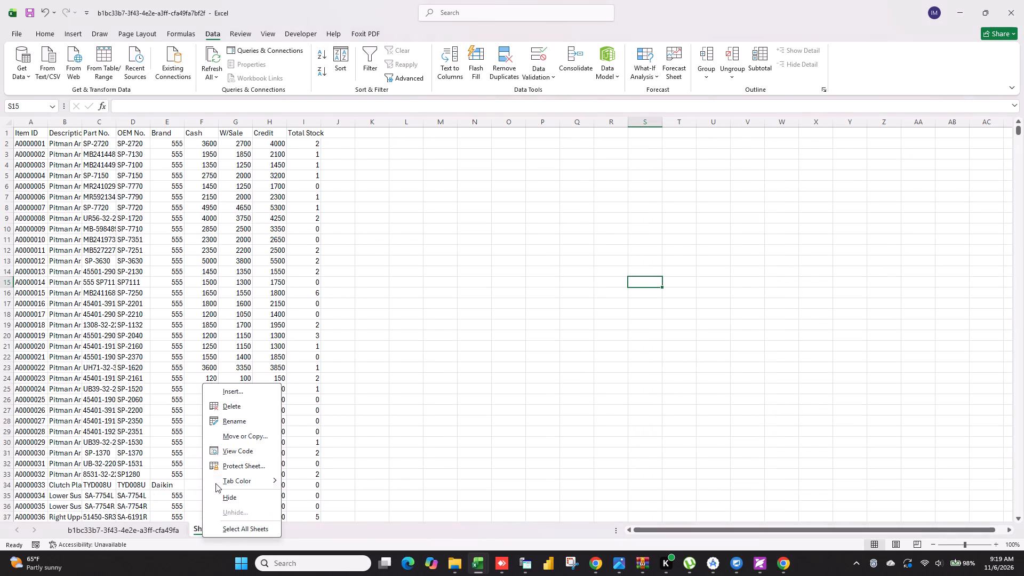
{"action": "left_click", "coordinate": [229, 406]}
{"action": "key", "text": "Return"}
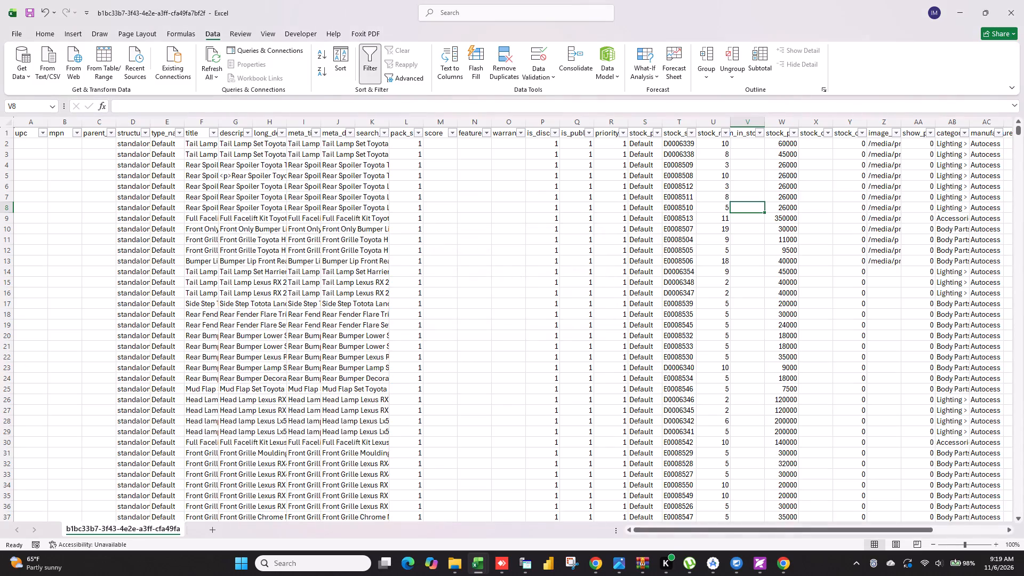
Save the product export as a comma-delimited CSV named Website Update 6.11.2026 in the desktop's New folder (3).
{"action": "left_click", "coordinate": [102, 525]}
{"action": "left_click", "coordinate": [24, 34]}
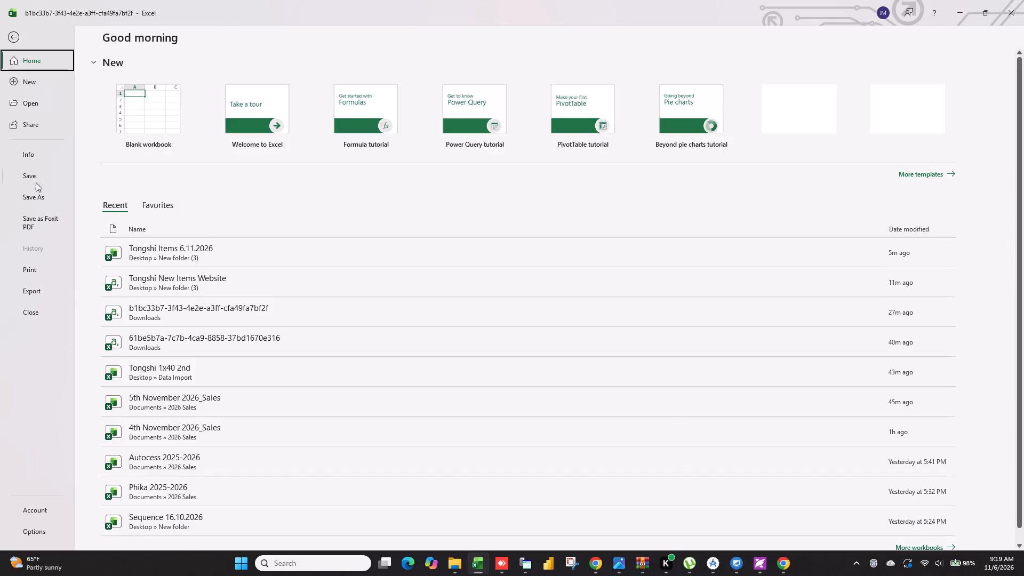
{"action": "left_click", "coordinate": [33, 196]}
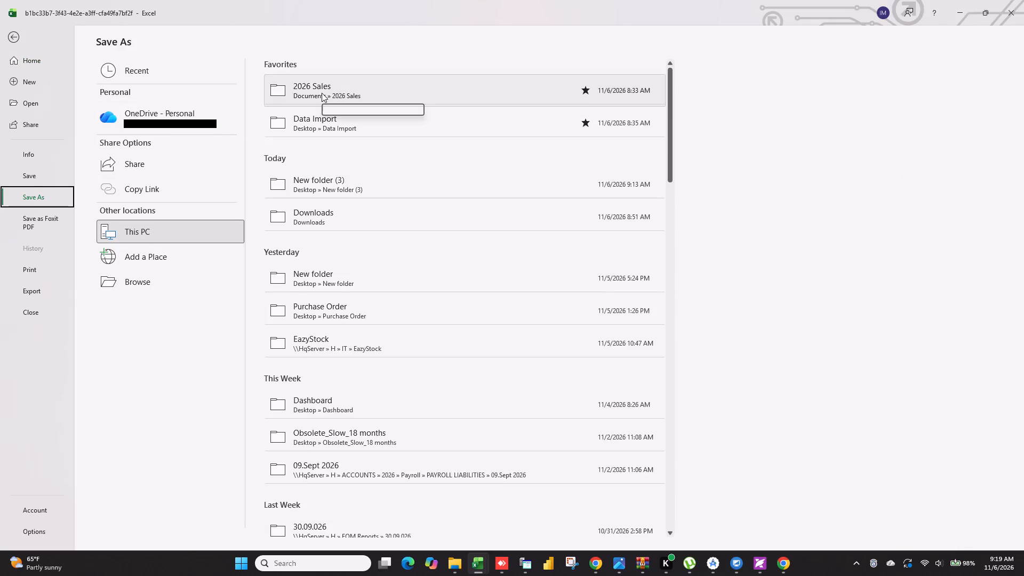
{"action": "left_click", "coordinate": [322, 184]}
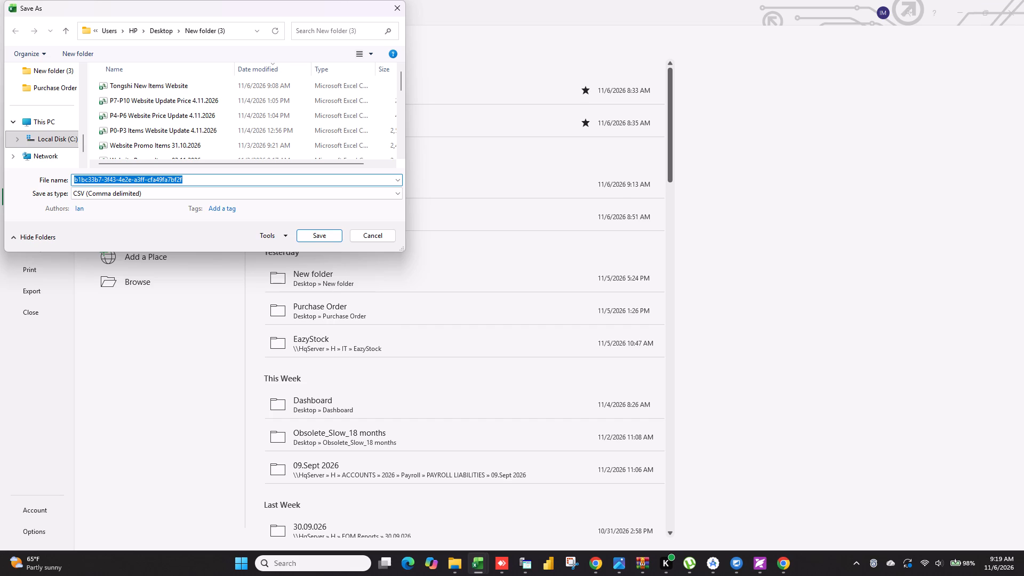
{"action": "key", "text": "BackSpace"}
{"action": "type", "text": "Website"}
{"action": "key", "text": "space"}
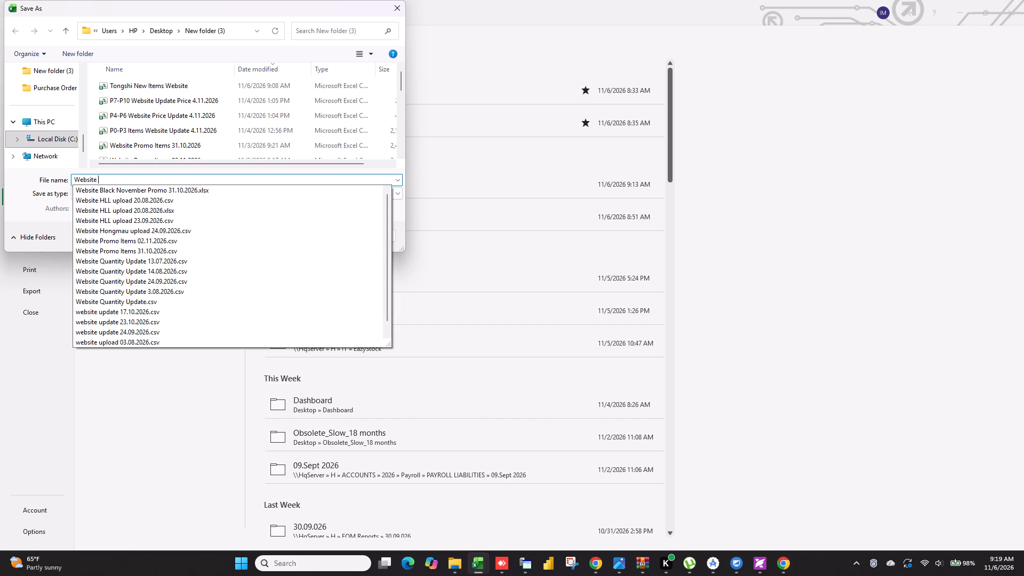
{"action": "type", "text": "Update"}
{"action": "key", "text": "space"}
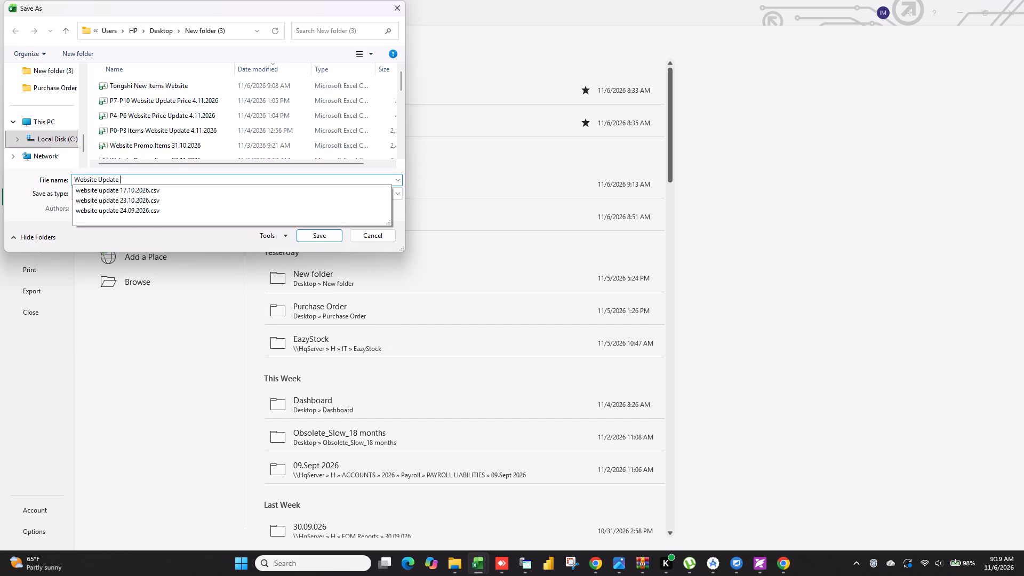
{"action": "type", "text": "6.11.2026"}
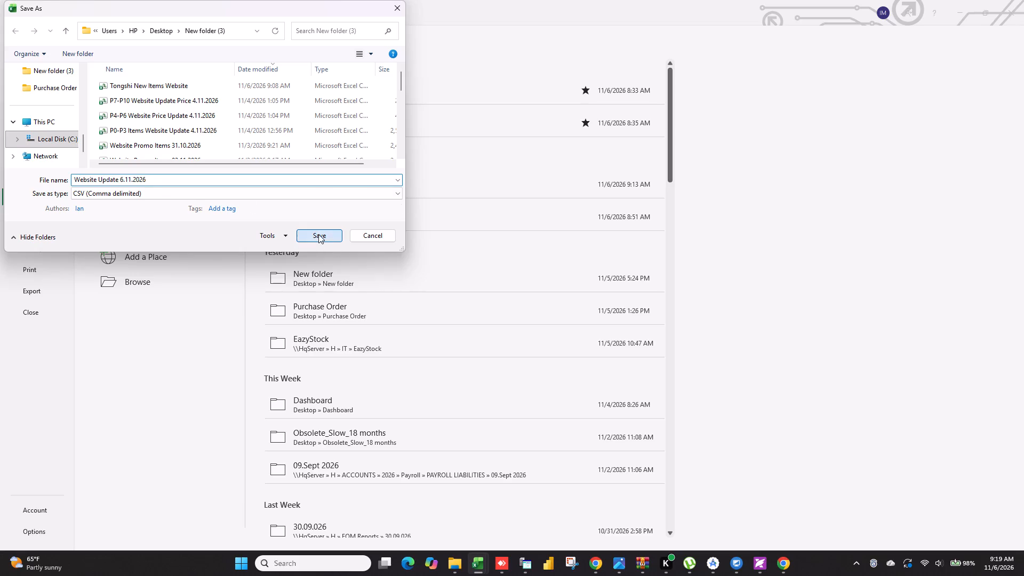
{"action": "left_click", "coordinate": [318, 234]}
Switch to Chrome and import Website Update 6.11.2026.csv on the Amex products import page, leaving the fields to update empty.
{"action": "left_click", "coordinate": [597, 568]}
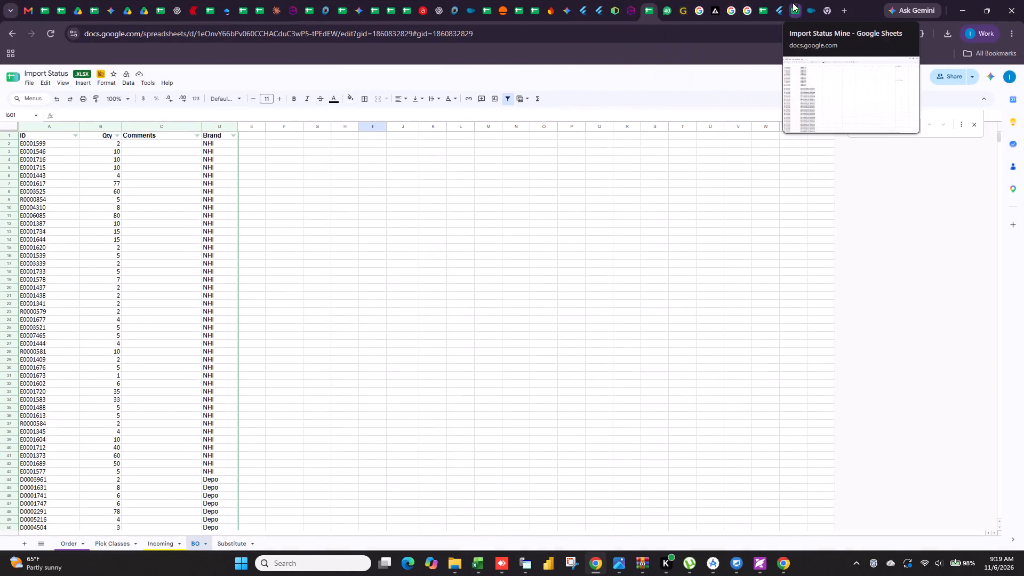
{"action": "left_click", "coordinate": [813, 10]}
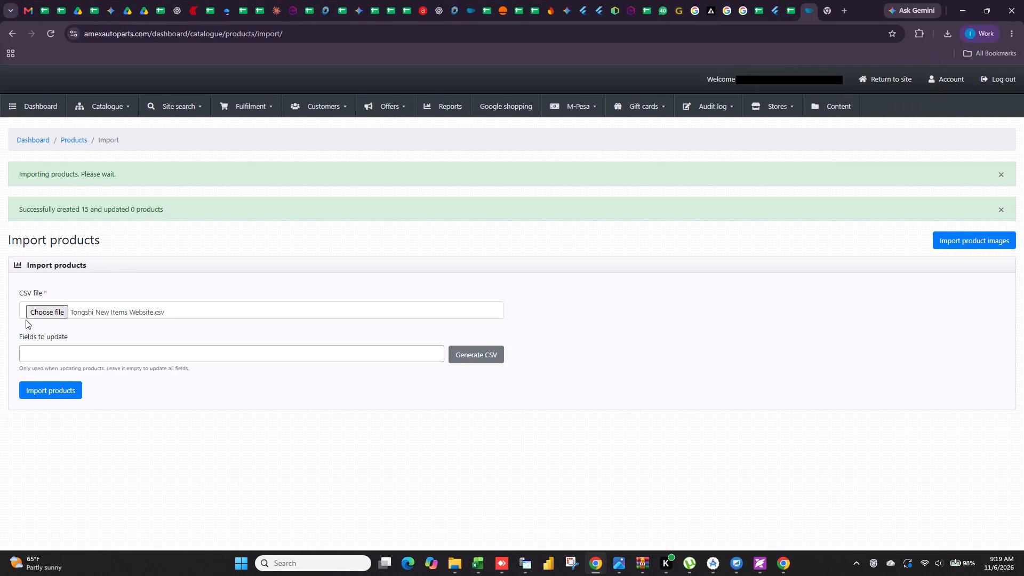
{"action": "left_click", "coordinate": [45, 311]}
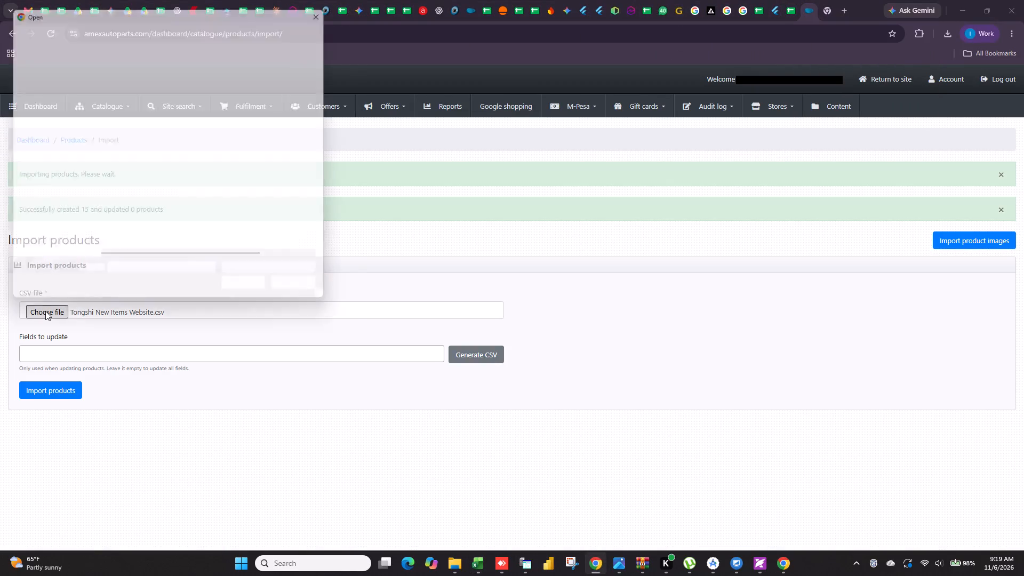
{"action": "left_click", "coordinate": [147, 79]}
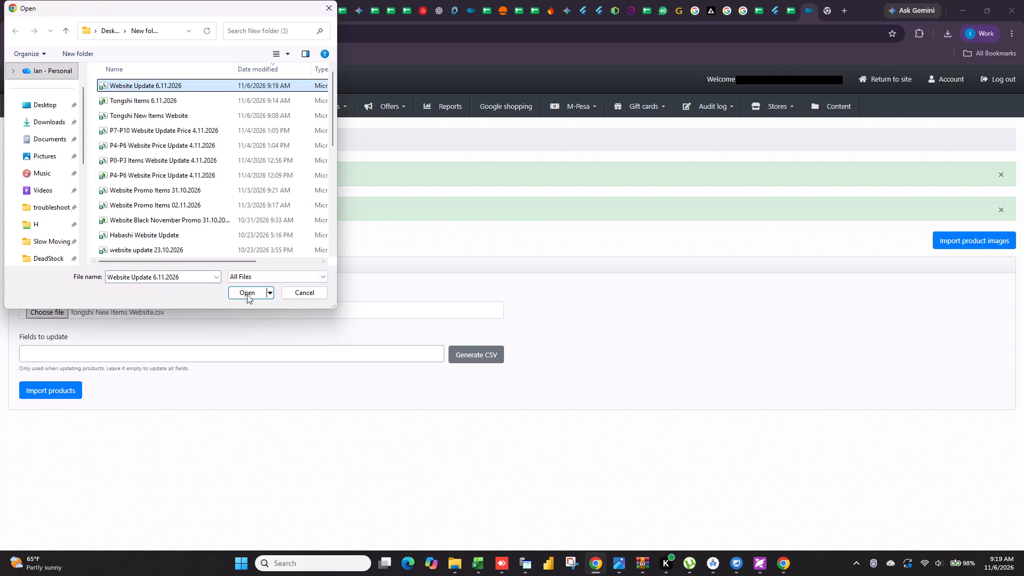
{"action": "left_click", "coordinate": [247, 287]}
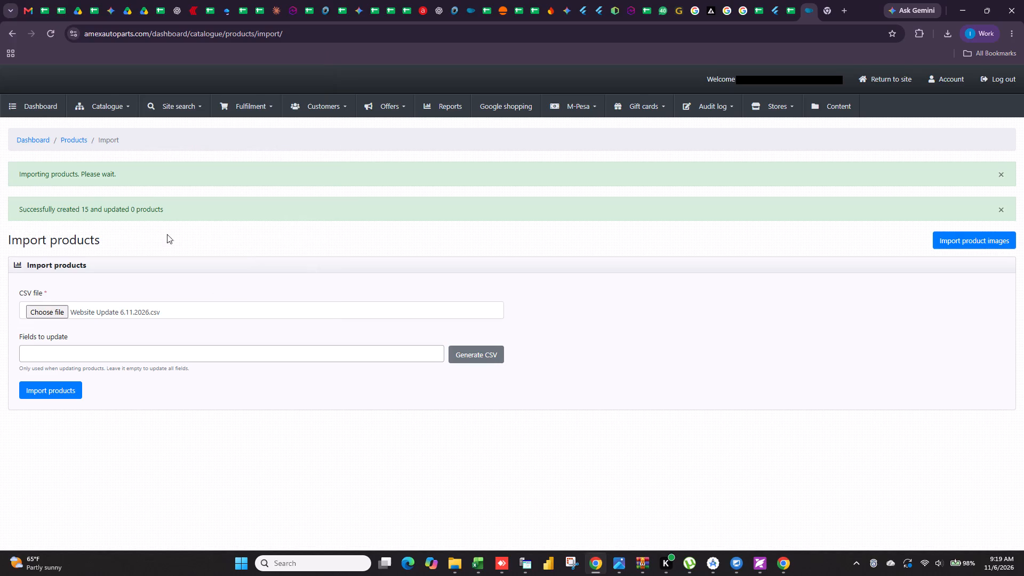
{"action": "left_click", "coordinate": [58, 390]}
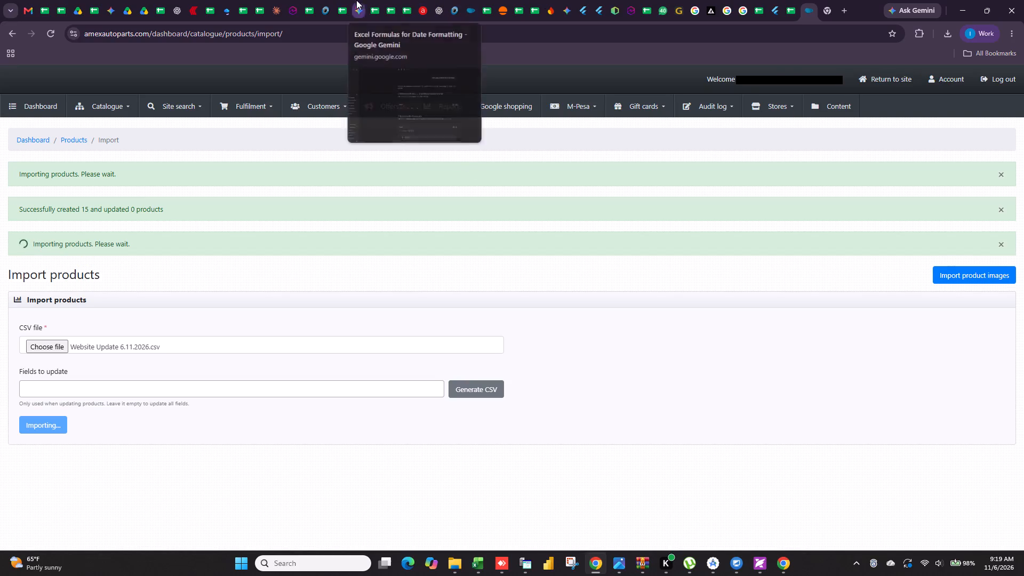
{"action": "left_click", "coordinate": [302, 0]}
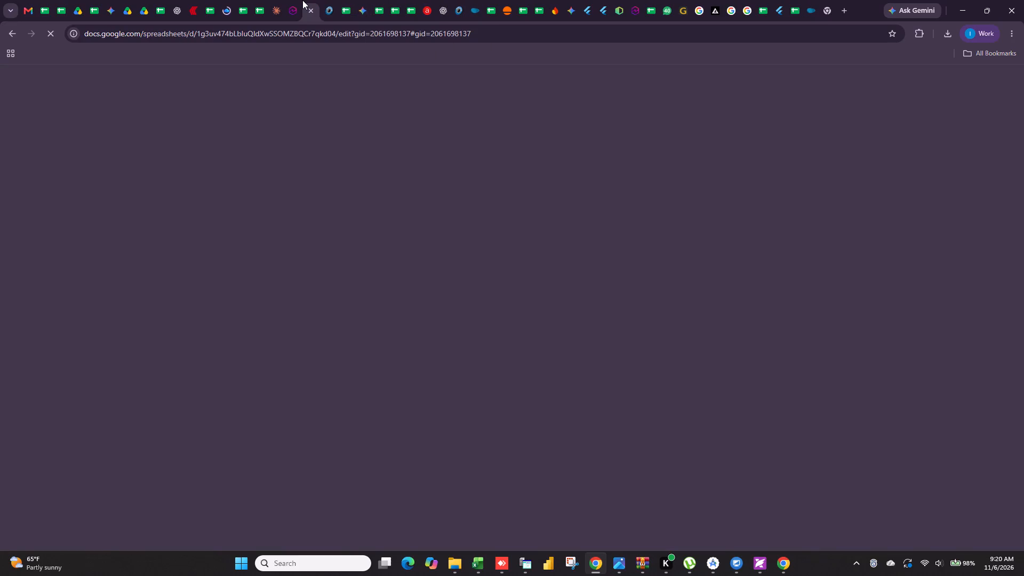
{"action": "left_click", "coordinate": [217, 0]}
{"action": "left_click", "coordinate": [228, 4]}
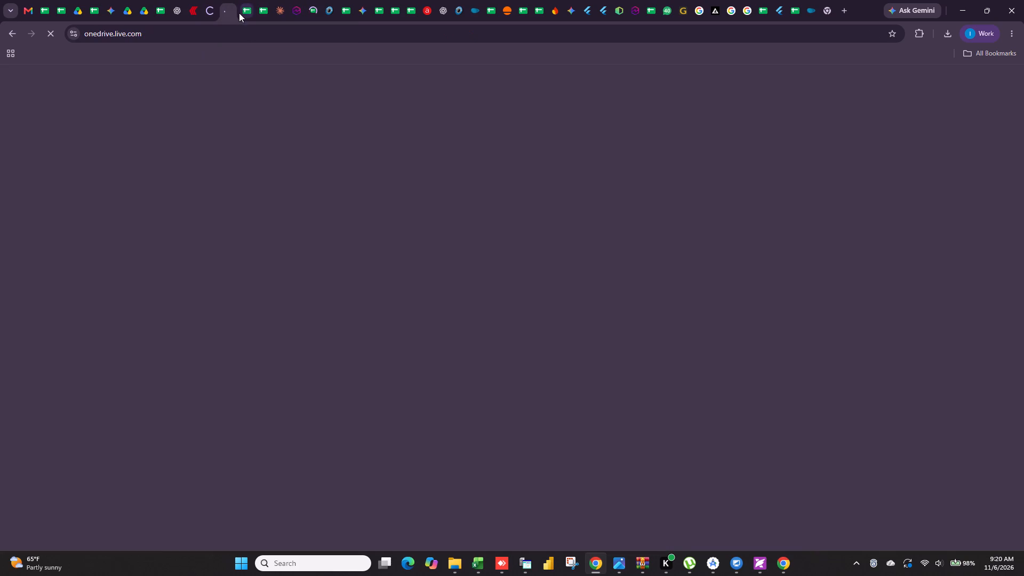
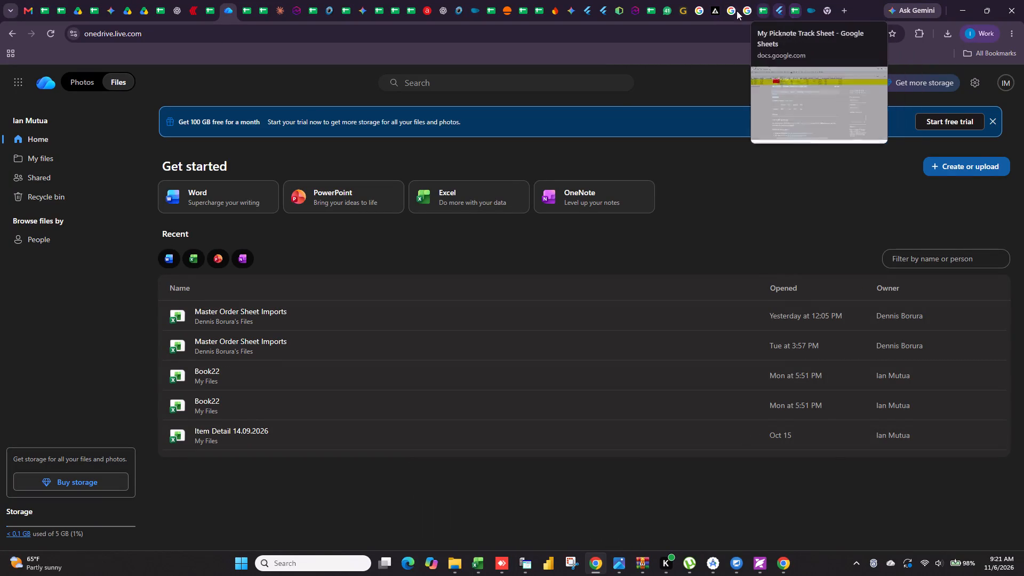
Switch to the Import Status spreadsheet, open its Order sheet and close the find box.
{"action": "left_click", "coordinate": [649, 9]}
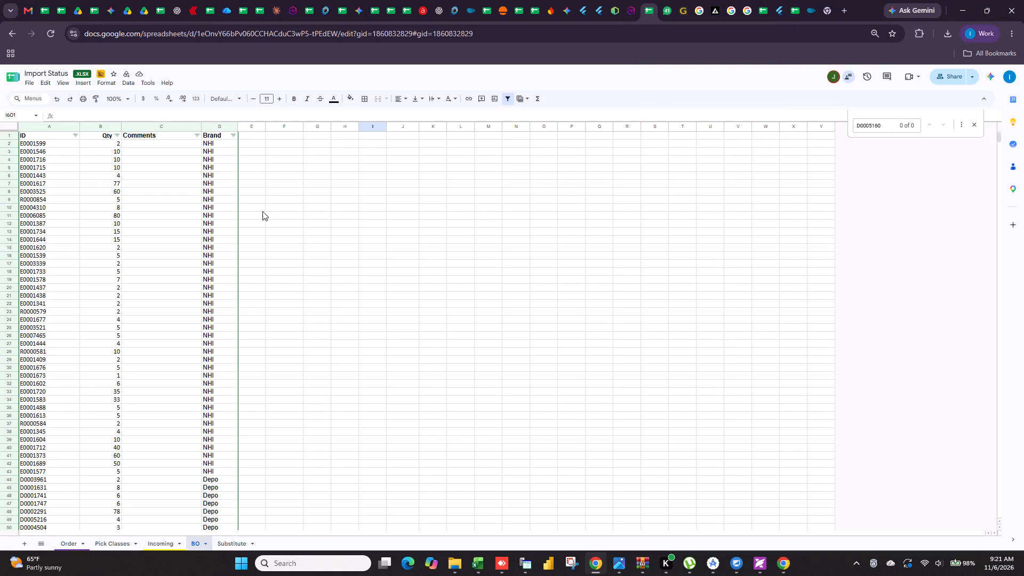
{"action": "left_click", "coordinate": [166, 544]}
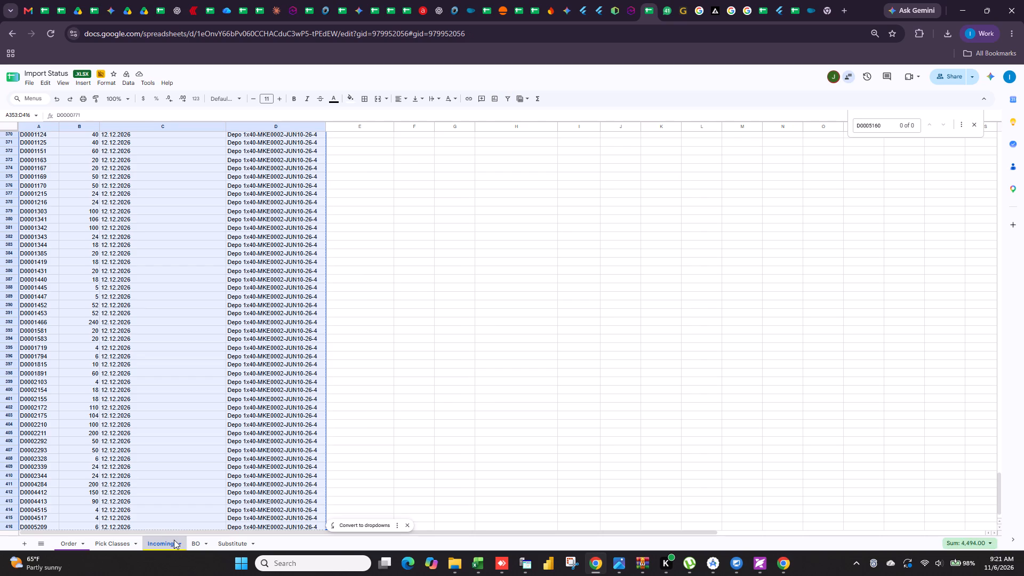
{"action": "left_click", "coordinate": [117, 548]}
{"action": "left_click", "coordinate": [71, 550]}
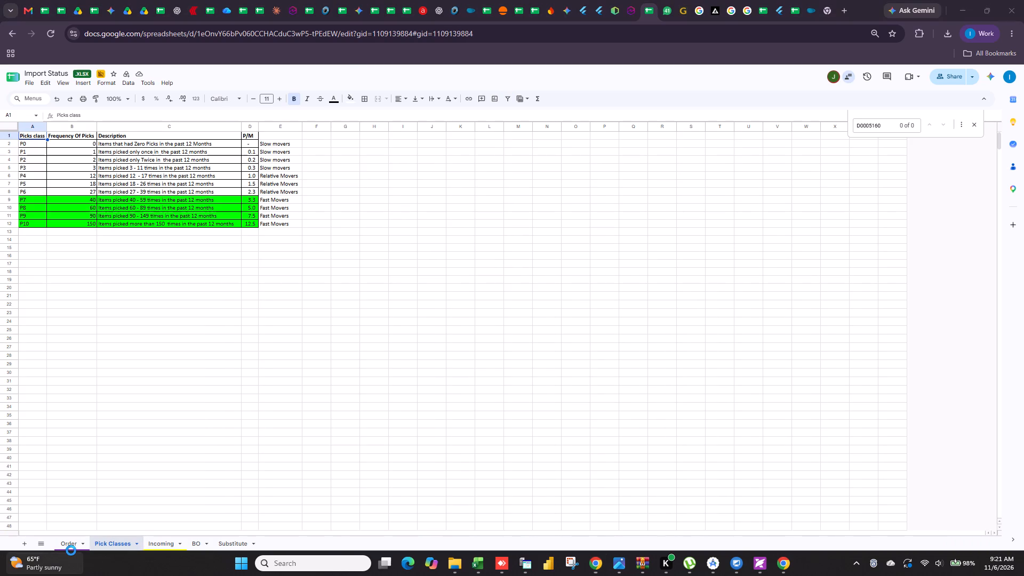
{"action": "left_click", "coordinate": [877, 346]}
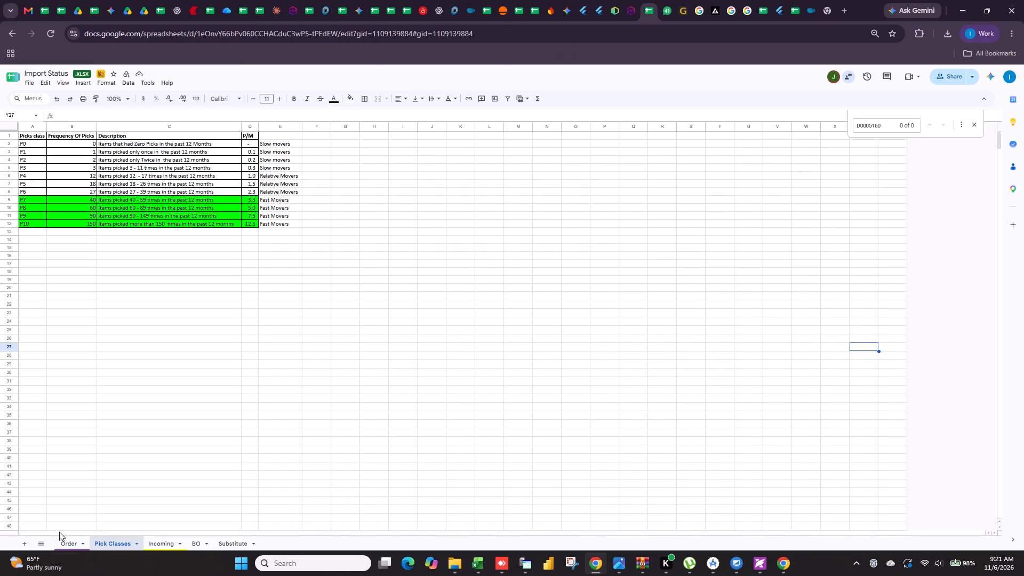
{"action": "left_click", "coordinate": [71, 544]}
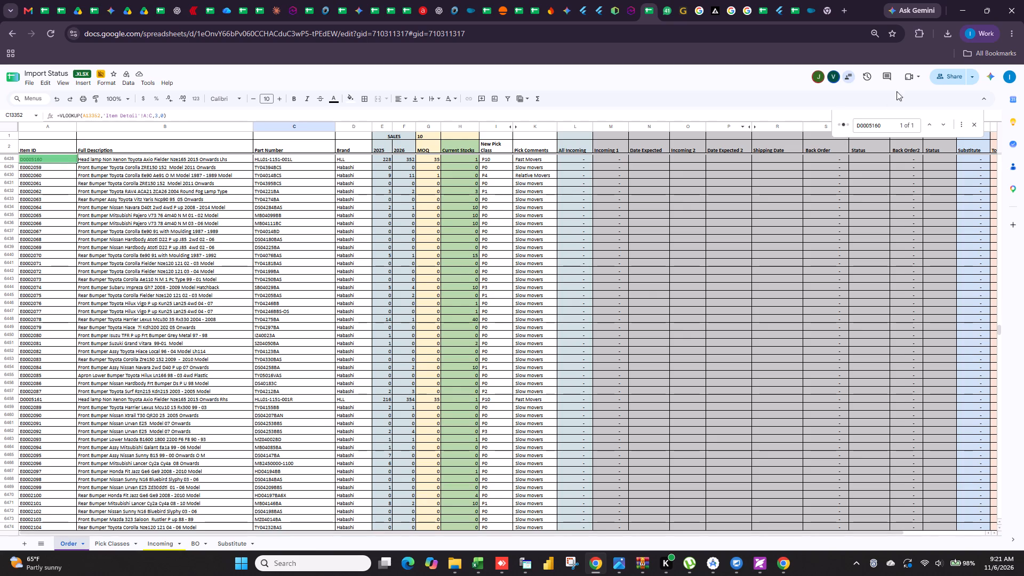
{"action": "left_click", "coordinate": [977, 125]}
Add a filter to header row 2 of the Order sheet so it covers all the item columns.
{"action": "left_click", "coordinate": [498, 143]}
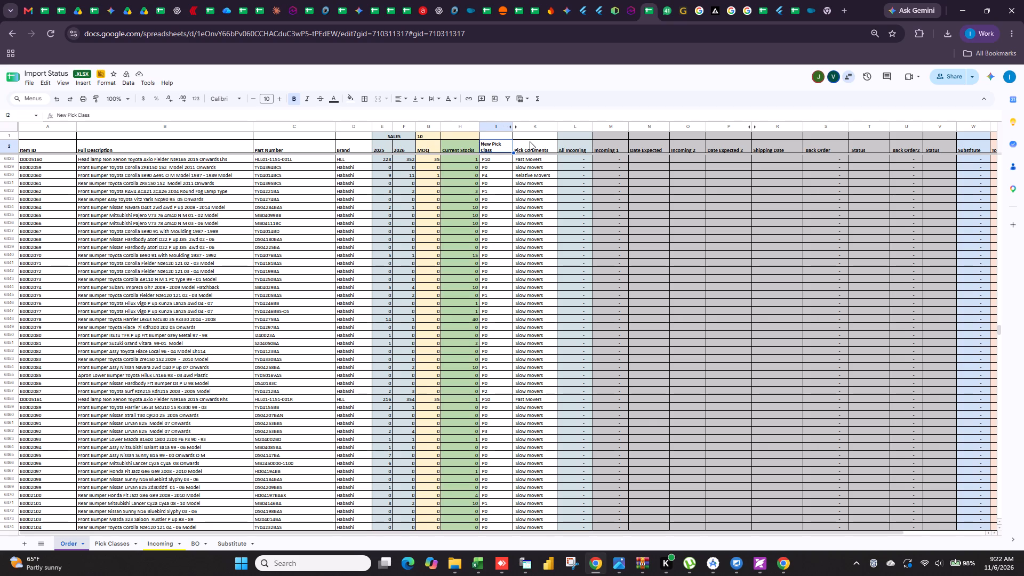
{"action": "left_click", "coordinate": [506, 95]}
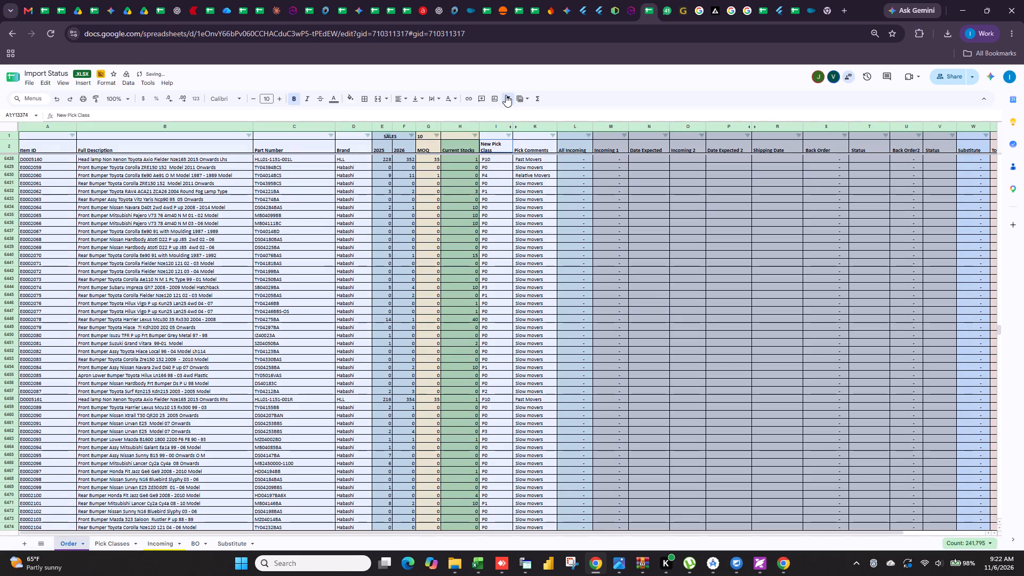
{"action": "left_click", "coordinate": [506, 95]}
{"action": "scroll", "coordinate": [213, 327], "scroll_direction": "up", "scroll_amount": 6}
{"action": "left_click", "coordinate": [12, 151]}
{"action": "left_click", "coordinate": [10, 148]}
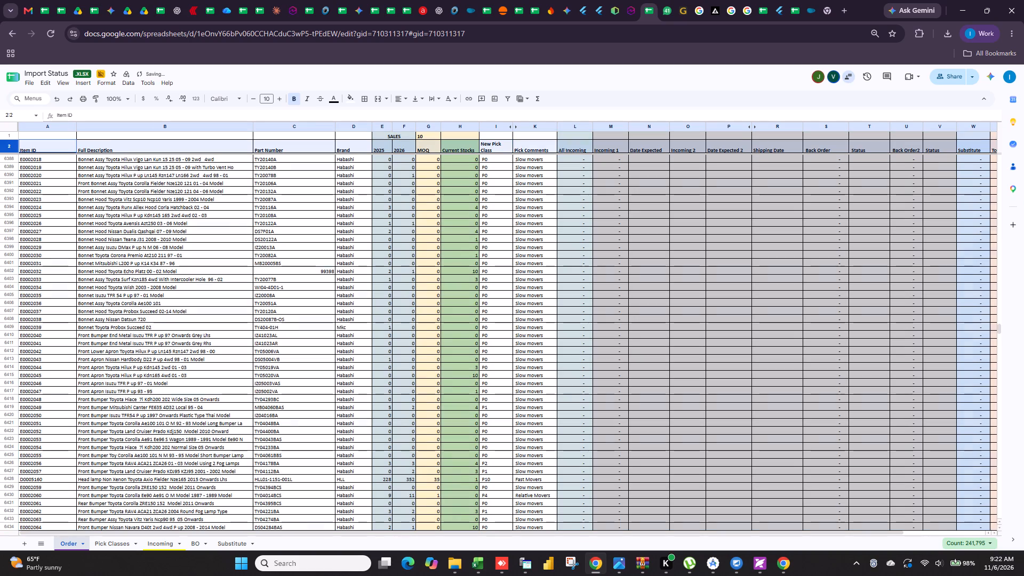
{"action": "left_click", "coordinate": [507, 97]}
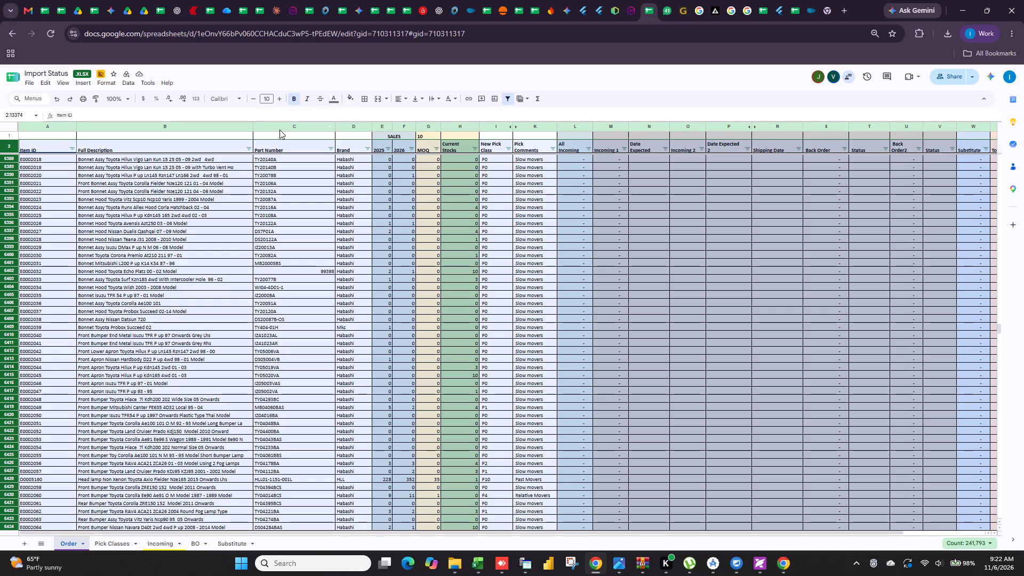
Look through the list of brands in the Brand column's filter.
{"action": "left_click", "coordinate": [369, 145]}
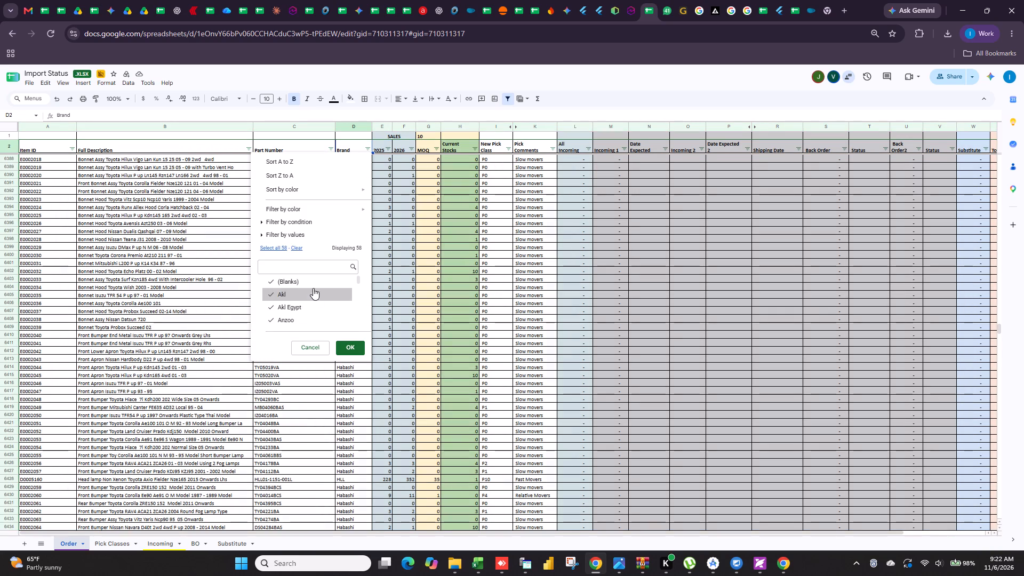
{"action": "left_click", "coordinate": [312, 284]}
{"action": "scroll", "coordinate": [309, 309], "scroll_direction": "down", "scroll_amount": 2}
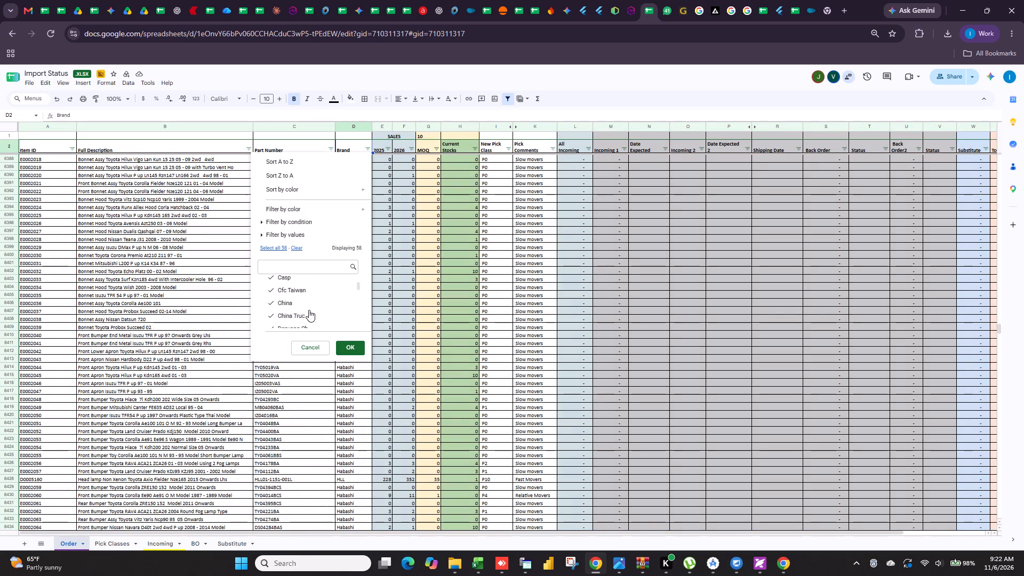
{"action": "scroll", "coordinate": [309, 310], "scroll_direction": "down", "scroll_amount": 3}
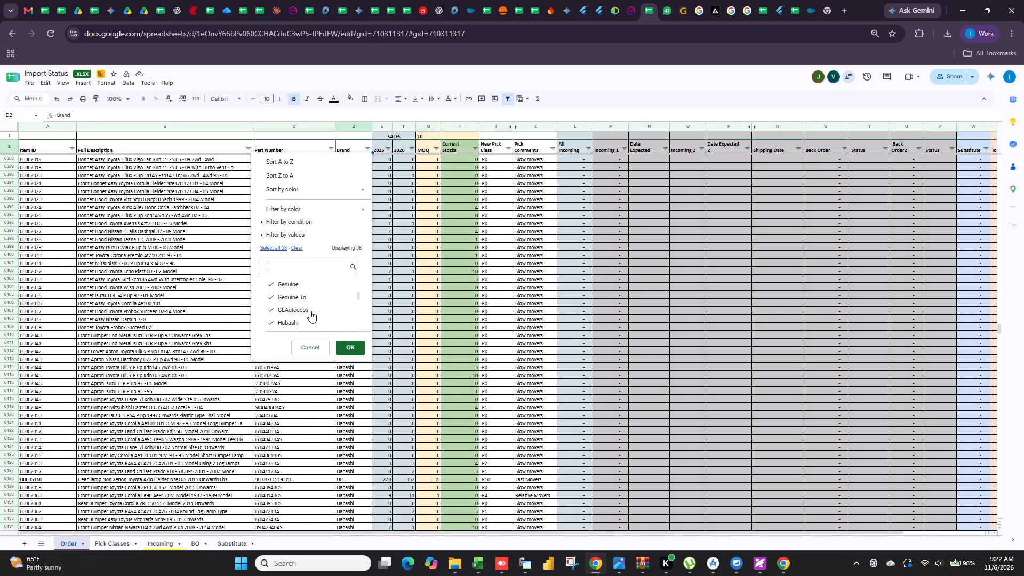
{"action": "scroll", "coordinate": [310, 311], "scroll_direction": "down", "scroll_amount": 3}
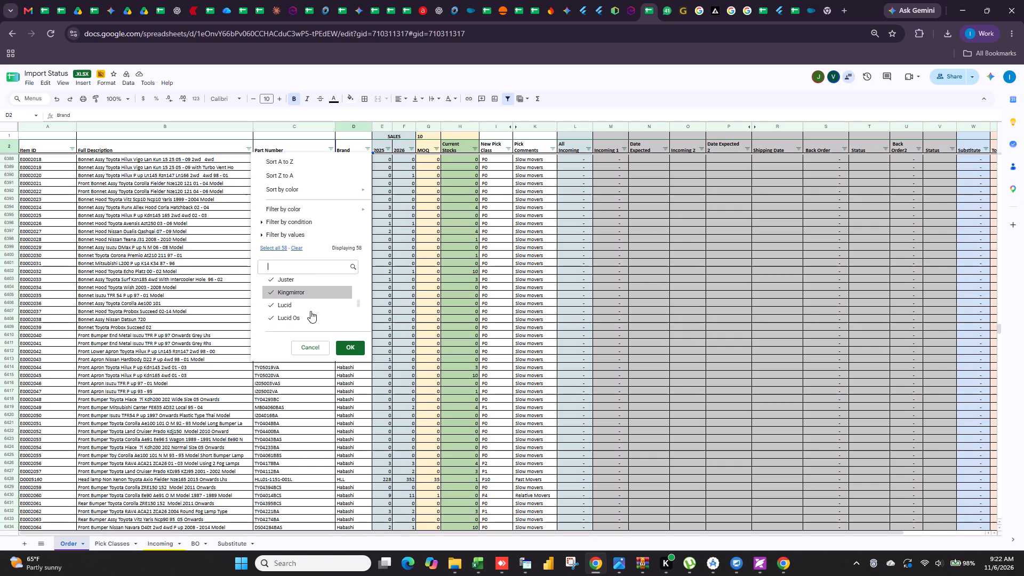
{"action": "scroll", "coordinate": [310, 311], "scroll_direction": "down", "scroll_amount": 3}
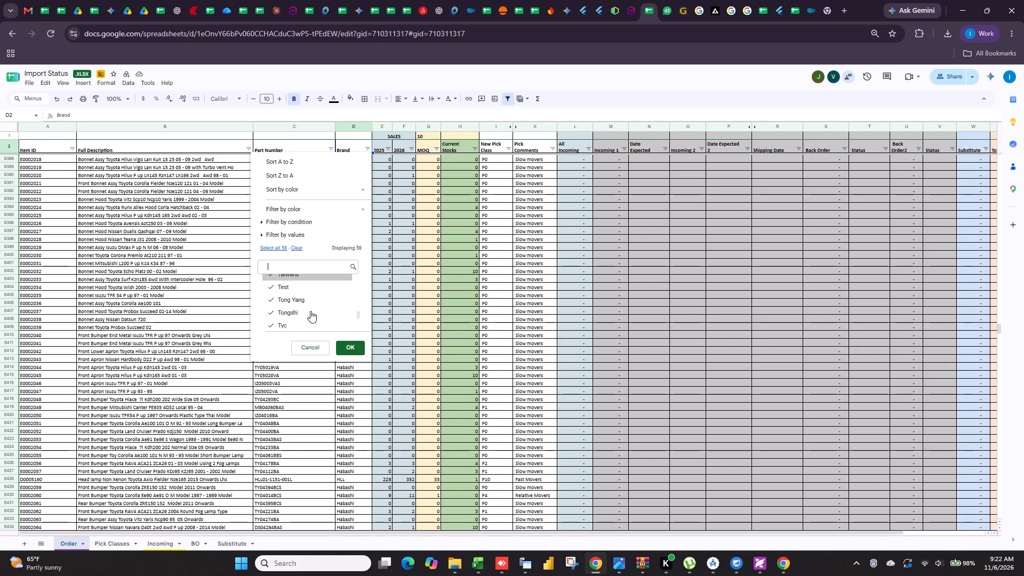
{"action": "scroll", "coordinate": [310, 311], "scroll_direction": "down", "scroll_amount": 5}
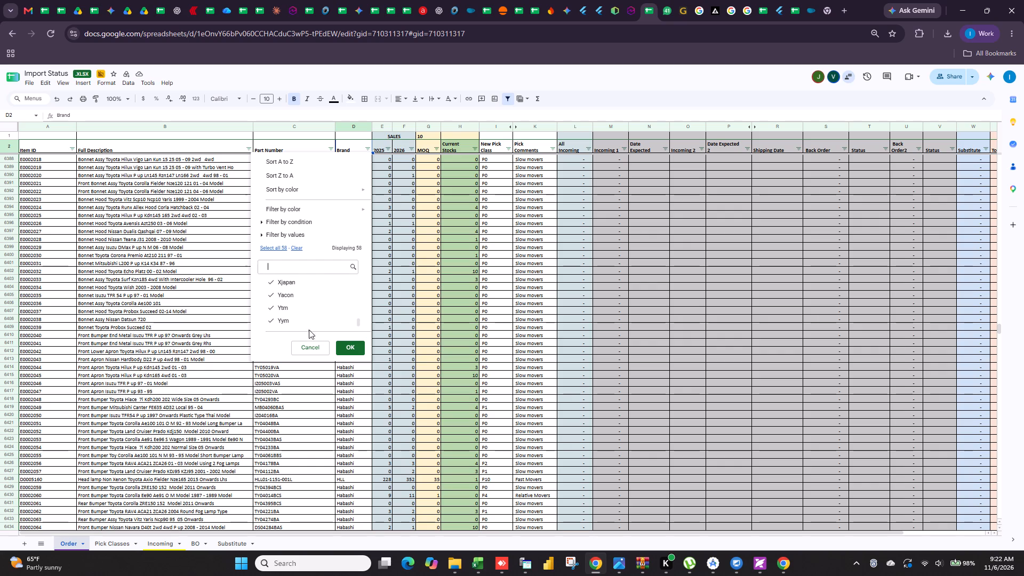
{"action": "scroll", "coordinate": [309, 316], "scroll_direction": "up", "scroll_amount": 5}
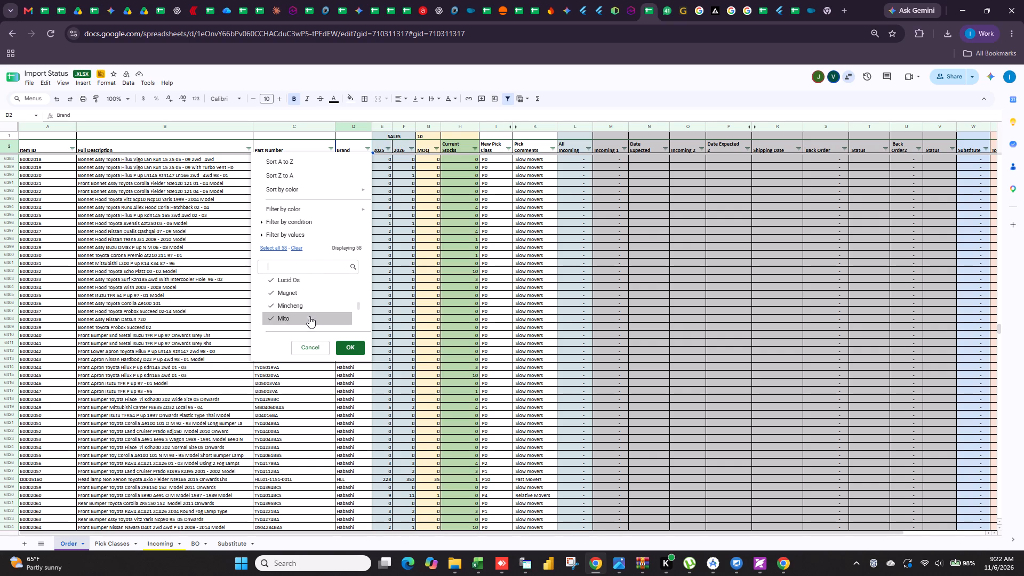
Switch to File Explorer and check the brand workbooks in the 2026 Sales folder, selecting HLL 2025-2026.
{"action": "left_click", "coordinate": [475, 568]}
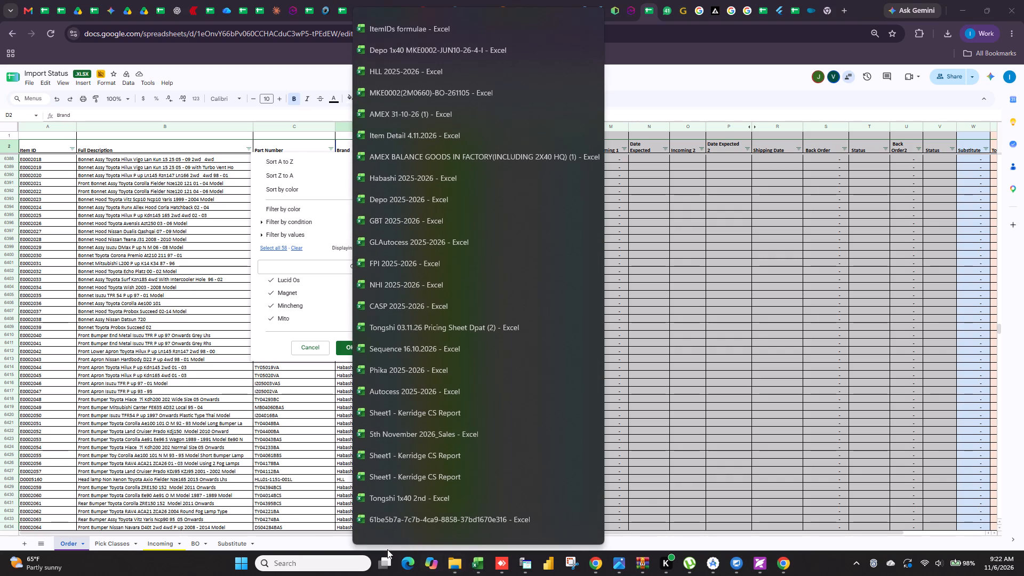
{"action": "left_click", "coordinate": [454, 570]}
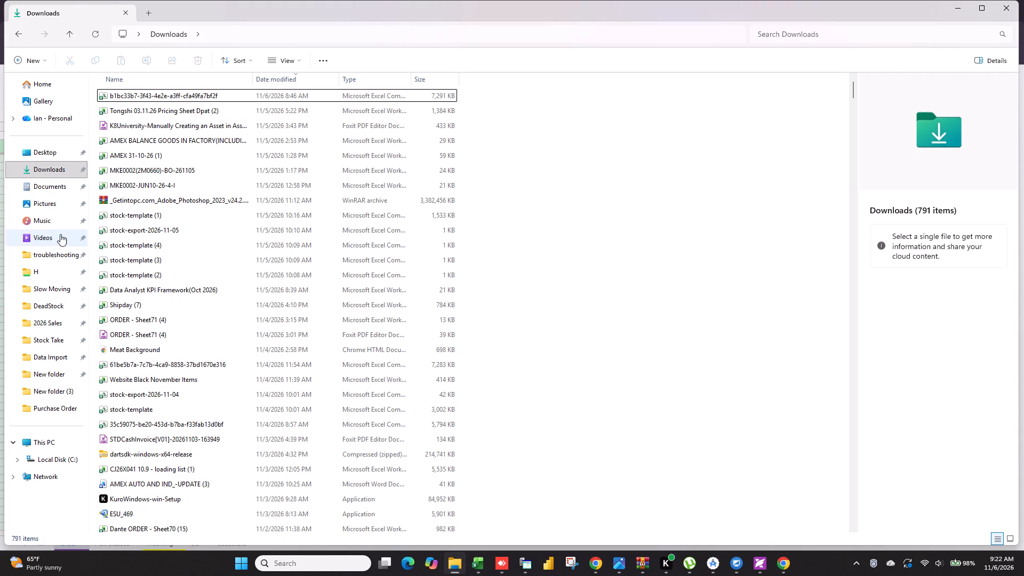
{"action": "left_click", "coordinate": [54, 319]}
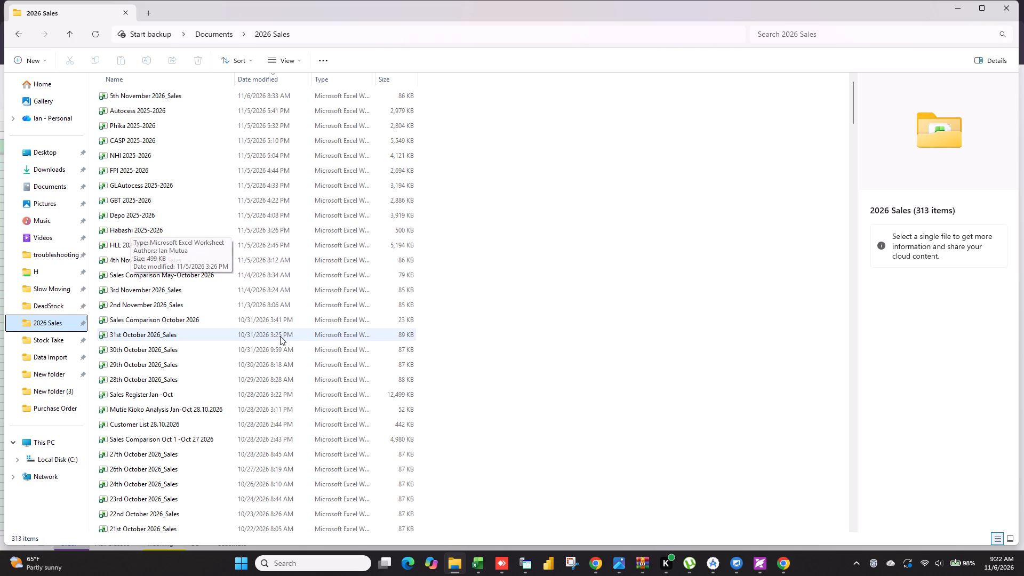
{"action": "left_click", "coordinate": [131, 236]}
{"action": "left_click", "coordinate": [128, 246]}
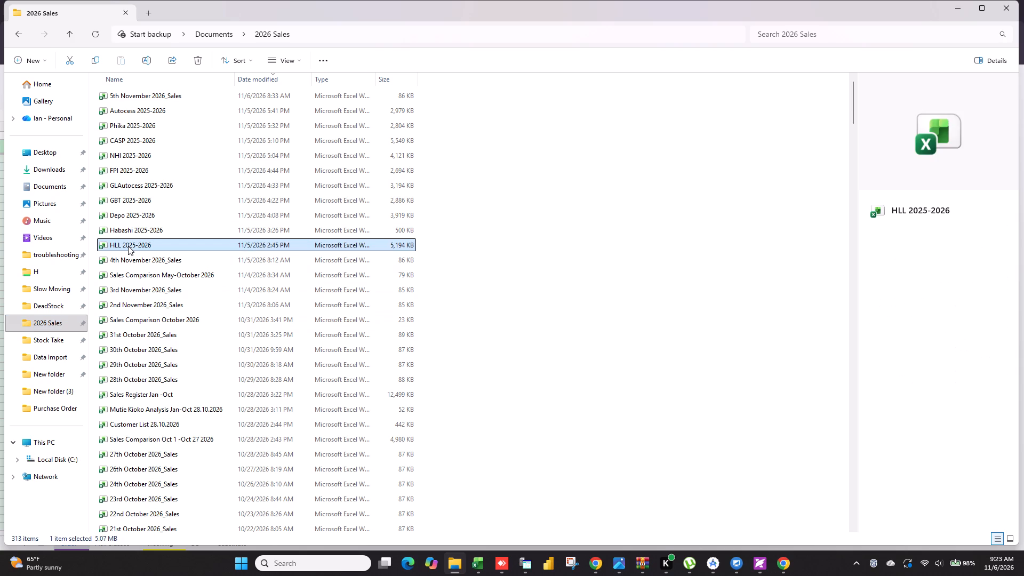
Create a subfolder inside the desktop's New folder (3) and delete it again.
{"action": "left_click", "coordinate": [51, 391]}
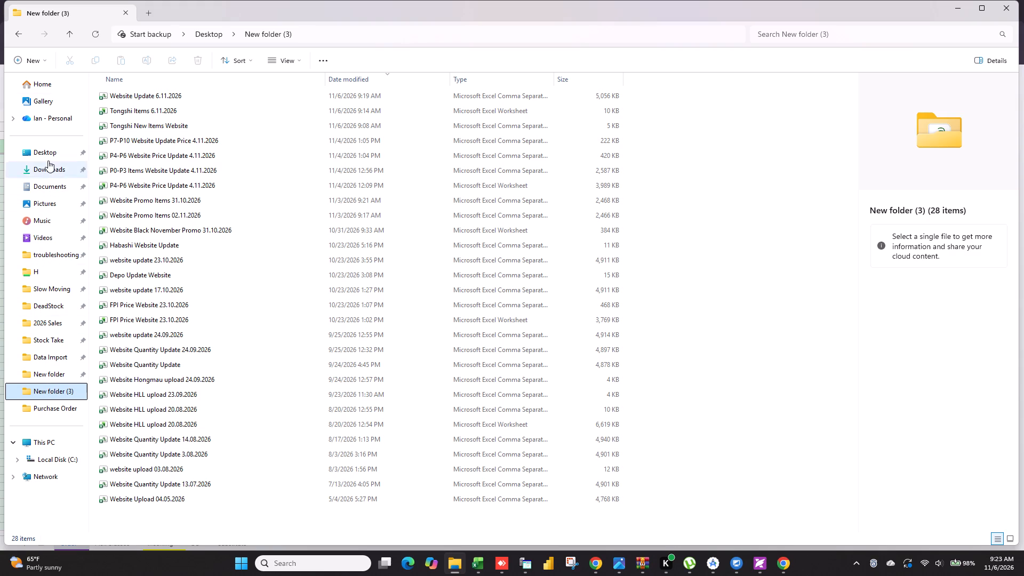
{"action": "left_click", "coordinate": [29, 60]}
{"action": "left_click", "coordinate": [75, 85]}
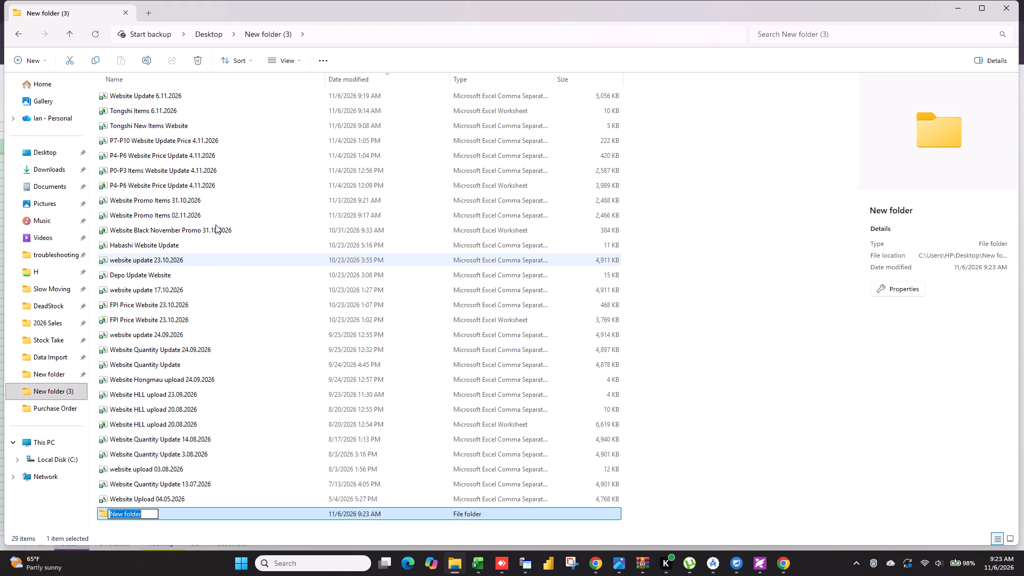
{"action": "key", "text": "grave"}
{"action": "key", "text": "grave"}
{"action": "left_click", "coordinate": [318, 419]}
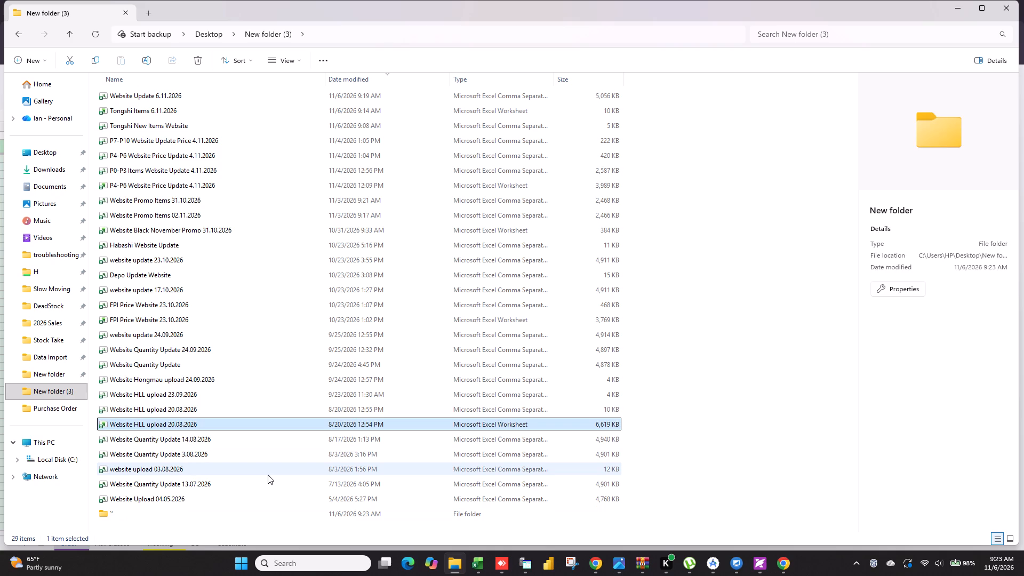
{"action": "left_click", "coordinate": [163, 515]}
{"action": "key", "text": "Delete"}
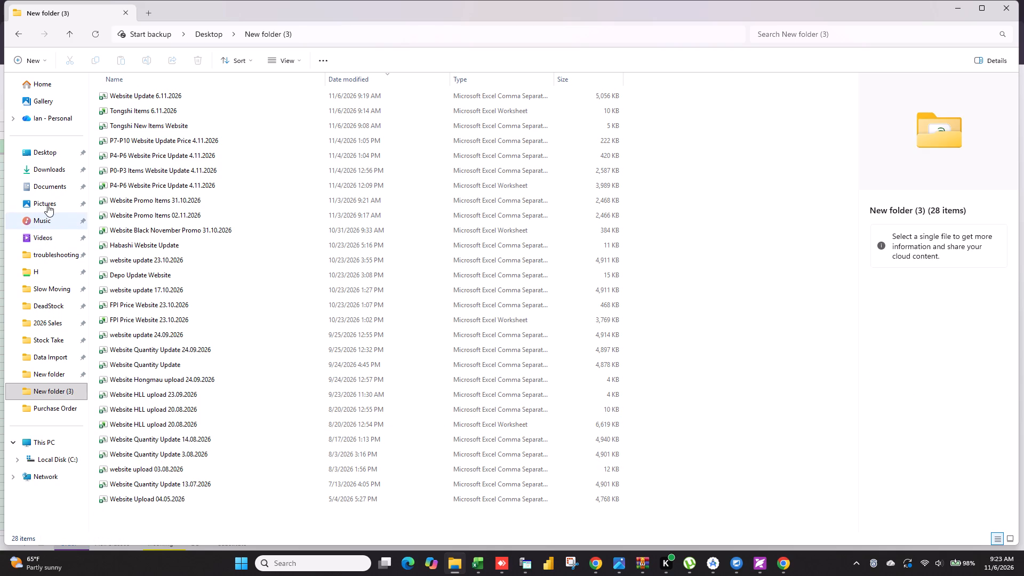
Go to the Desktop folder and select New folder (3).
{"action": "left_click", "coordinate": [50, 148]}
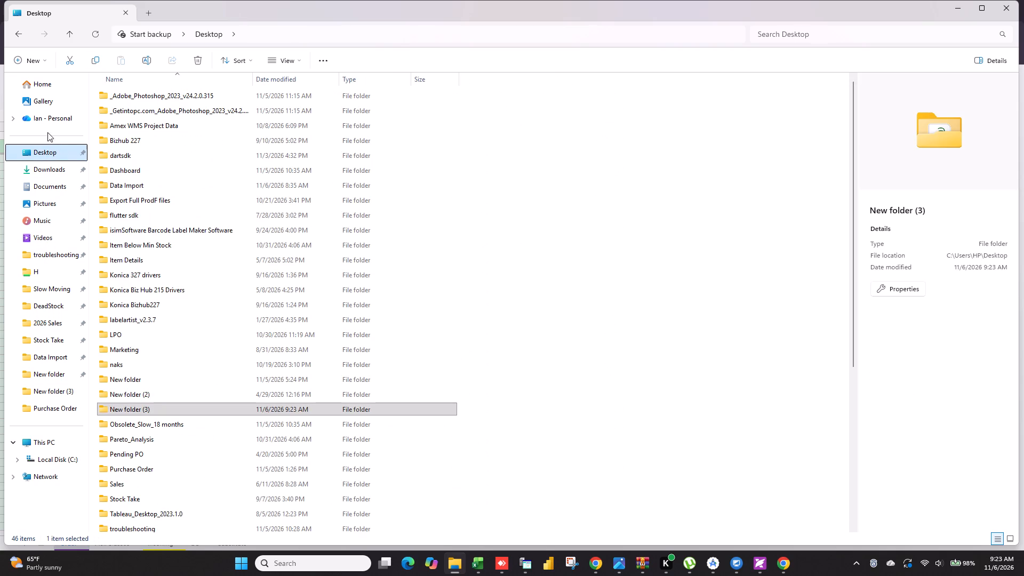
{"action": "right_click", "coordinate": [148, 411]}
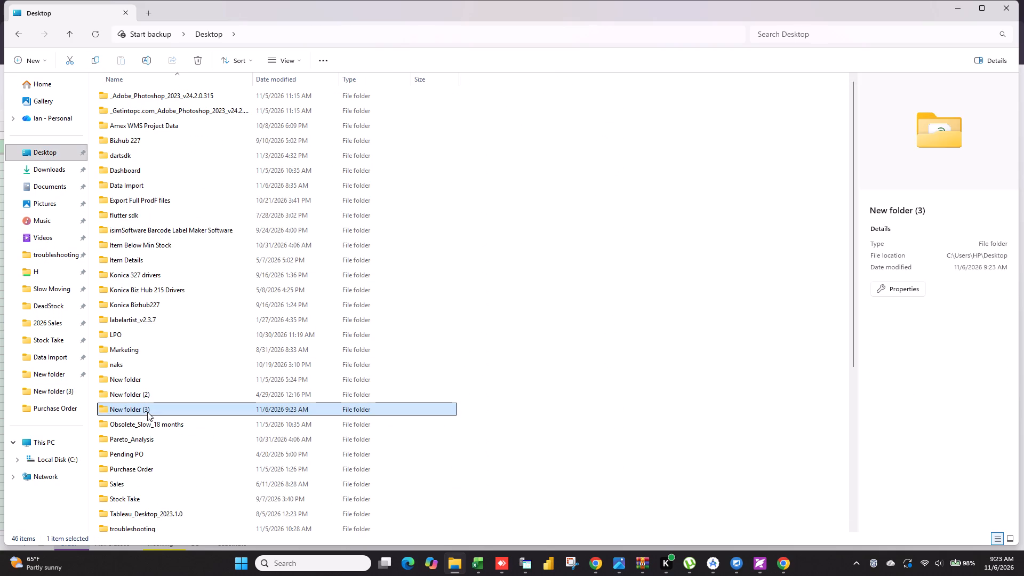
Switch to Excel and close the 61be5b7a-7c7b-4ca9-8858-37bd1670e316 workbook without saving its changes.
{"action": "left_click", "coordinate": [486, 567]}
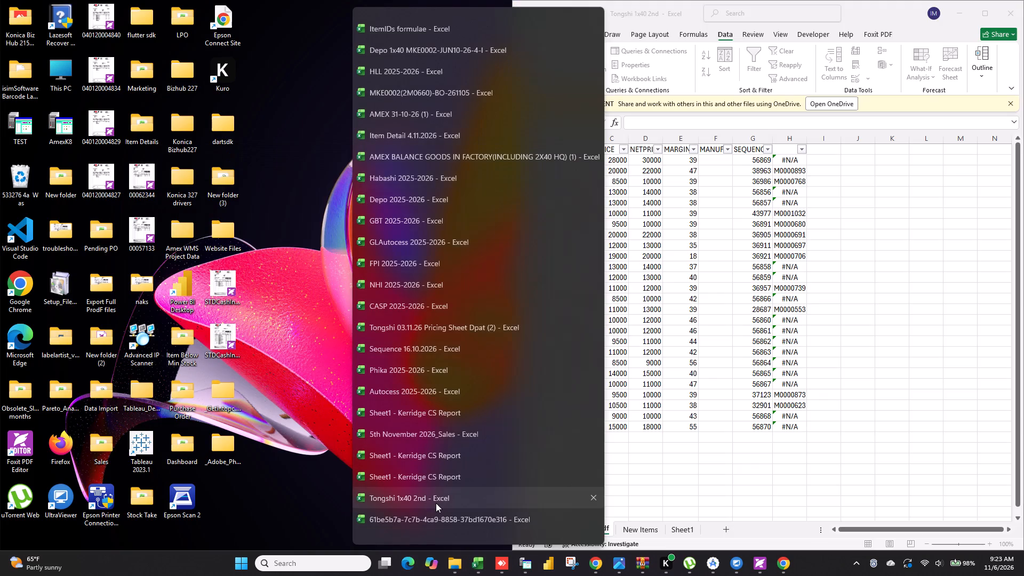
{"action": "left_click", "coordinate": [438, 516]}
{"action": "left_click", "coordinate": [665, 313]}
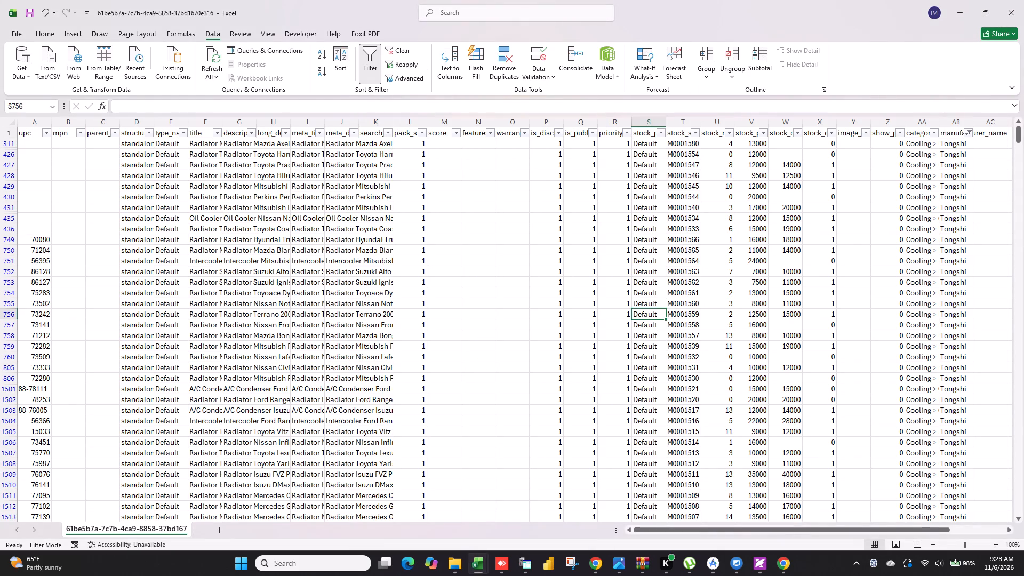
{"action": "left_click", "coordinate": [1023, 0]}
{"action": "left_click", "coordinate": [547, 361]}
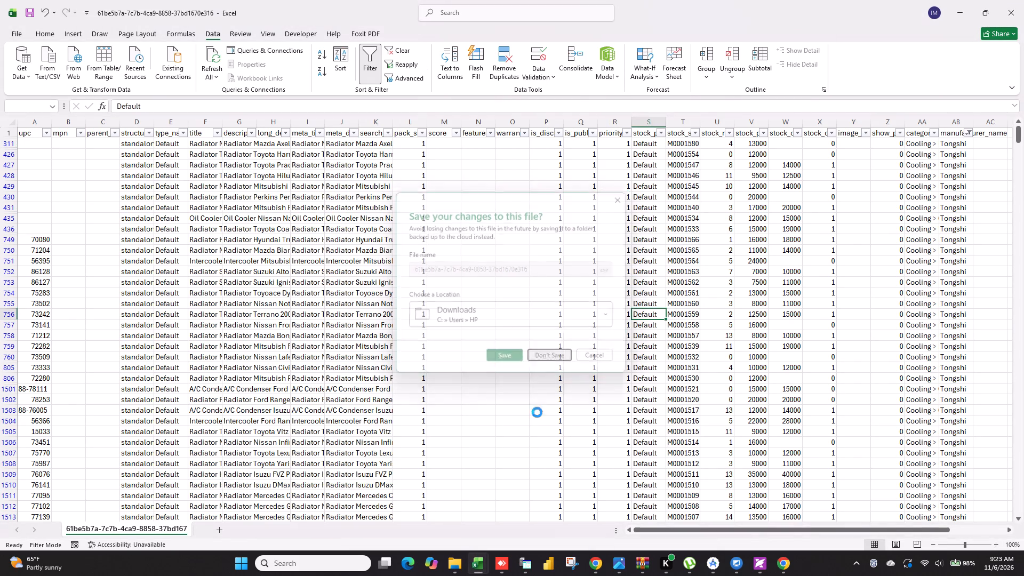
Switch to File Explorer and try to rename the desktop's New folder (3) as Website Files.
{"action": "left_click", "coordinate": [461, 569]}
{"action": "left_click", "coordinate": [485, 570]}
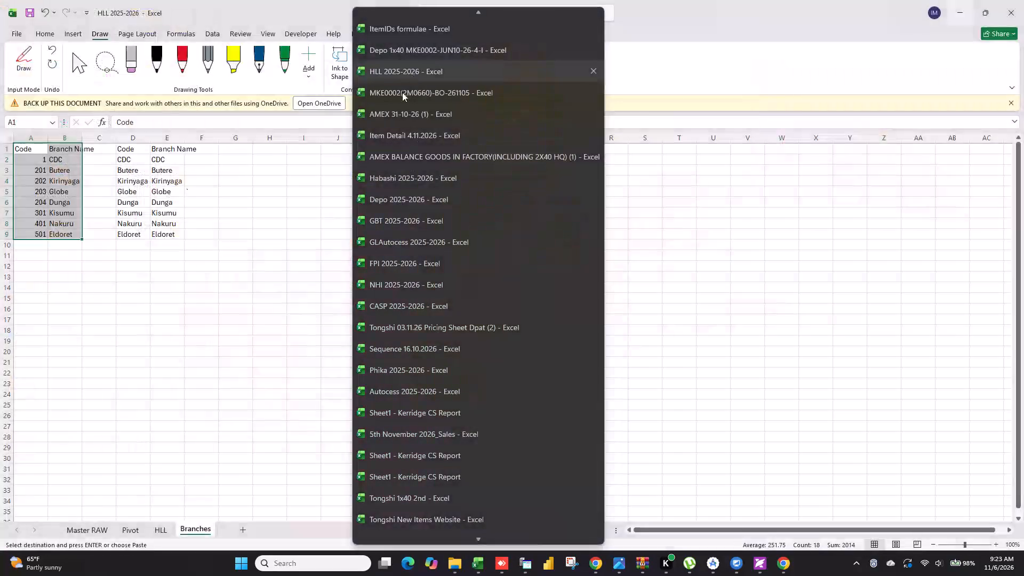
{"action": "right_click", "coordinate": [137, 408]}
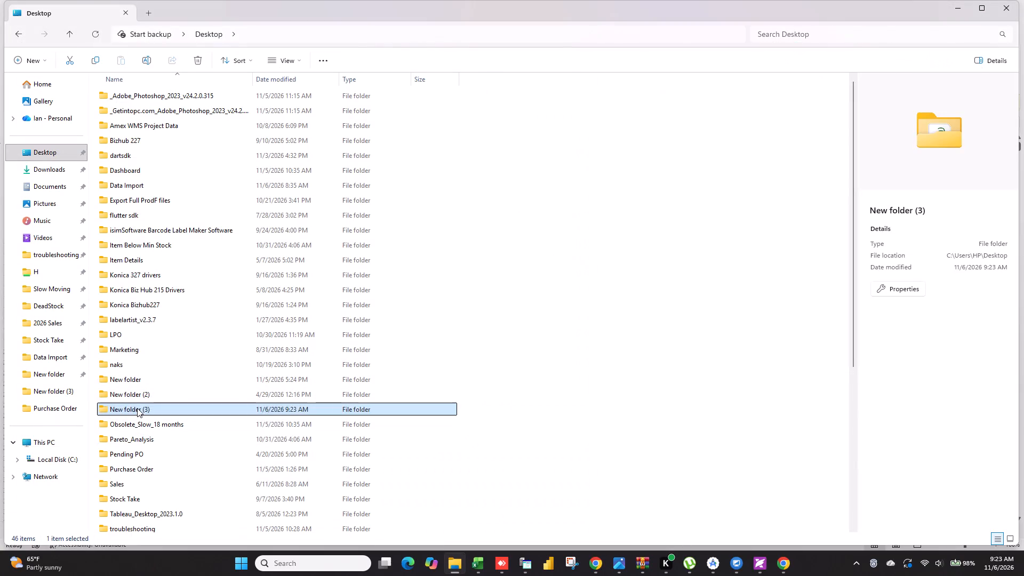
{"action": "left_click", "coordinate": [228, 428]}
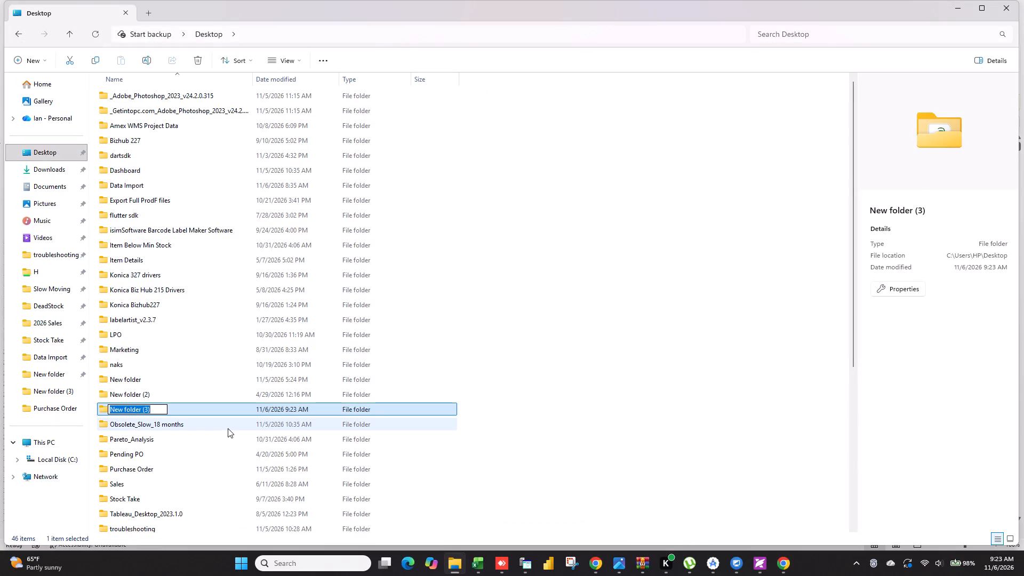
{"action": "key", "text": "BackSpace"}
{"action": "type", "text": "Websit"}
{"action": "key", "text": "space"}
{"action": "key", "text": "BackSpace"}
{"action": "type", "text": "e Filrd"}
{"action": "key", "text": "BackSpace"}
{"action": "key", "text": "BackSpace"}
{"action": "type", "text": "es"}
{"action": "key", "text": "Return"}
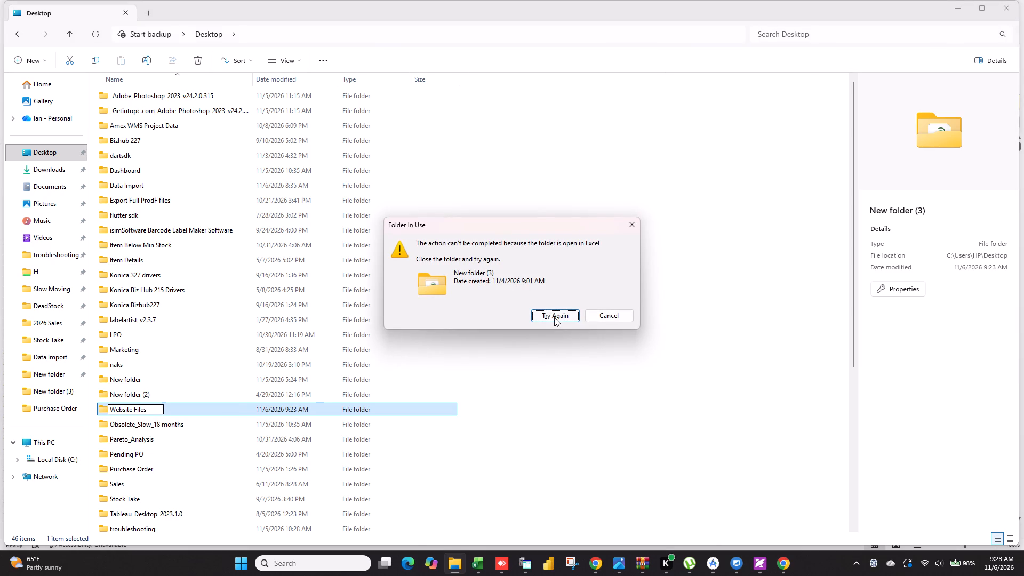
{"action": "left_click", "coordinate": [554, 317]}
Close the Website Update 6.11.2026 workbook and retry the folder rename.
{"action": "scroll", "coordinate": [466, 526], "scroll_direction": "down", "scroll_amount": 4}
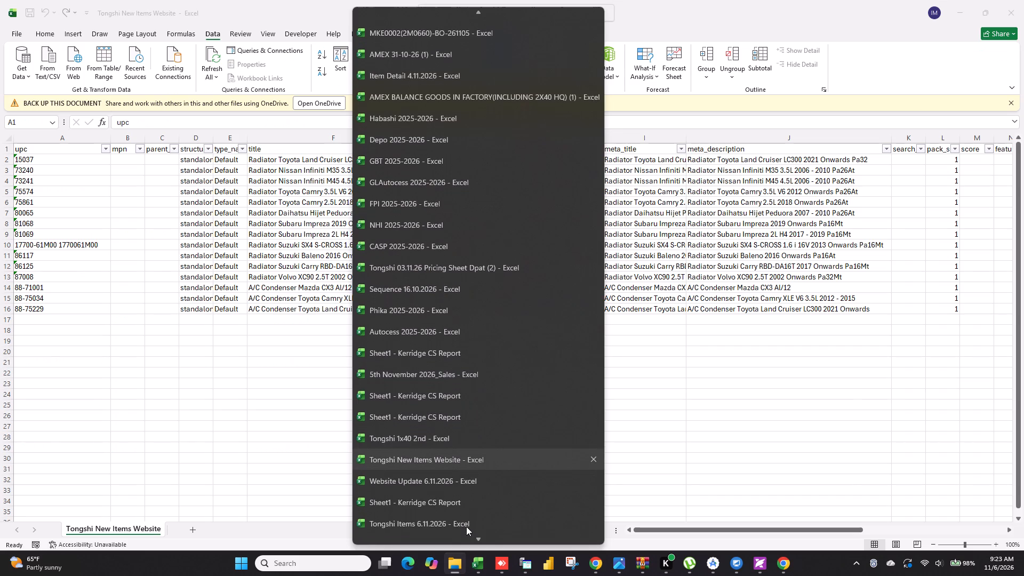
{"action": "scroll", "coordinate": [466, 526], "scroll_direction": "down", "scroll_amount": 1}
{"action": "left_click", "coordinate": [449, 471]}
{"action": "left_click", "coordinate": [1023, 0]}
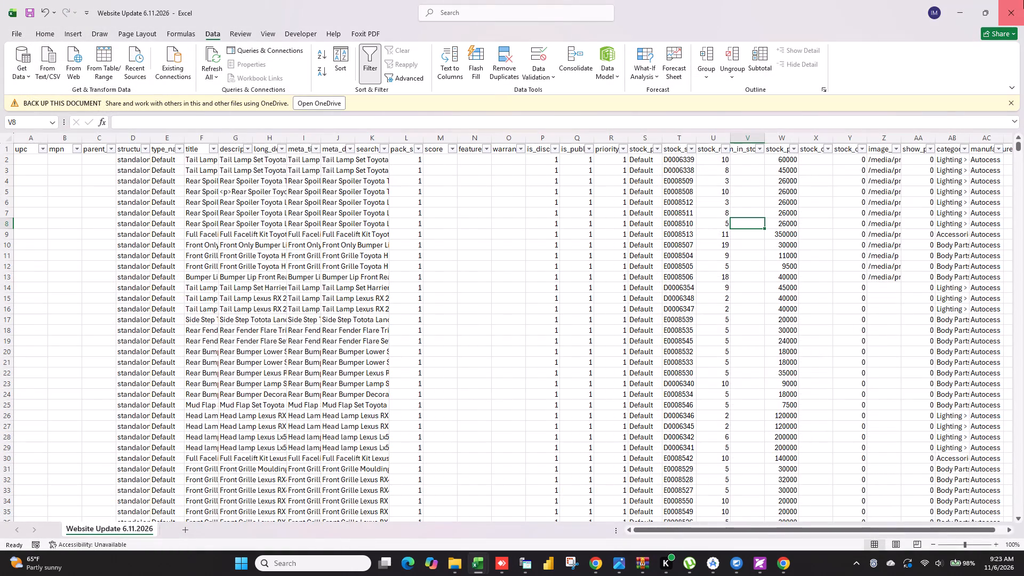
{"action": "left_click", "coordinate": [561, 315]}
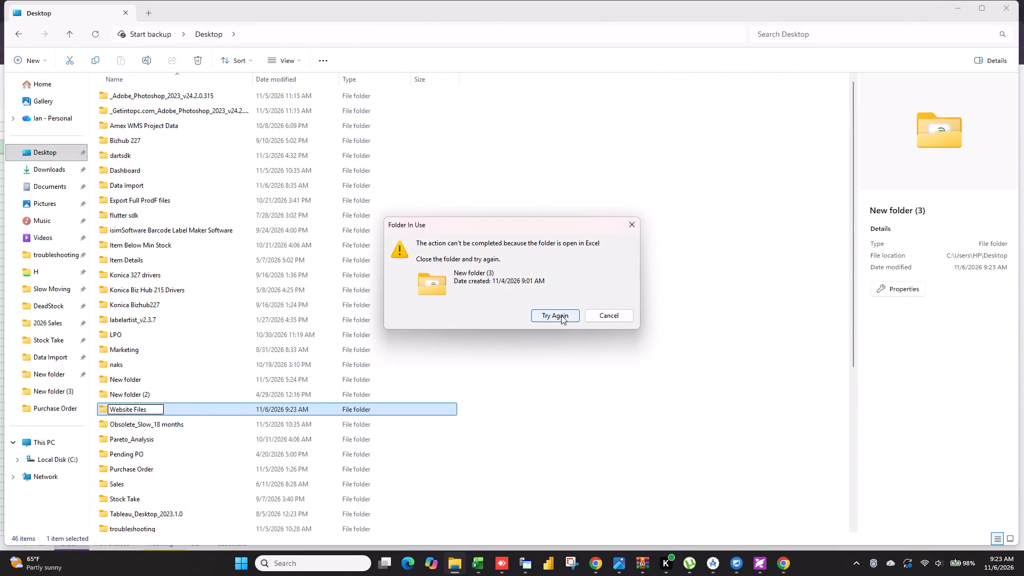
Close the Tongshi New Items Website workbook and retry the folder rename.
{"action": "left_click", "coordinate": [482, 575]}
{"action": "scroll", "coordinate": [468, 526], "scroll_direction": "down", "scroll_amount": 13}
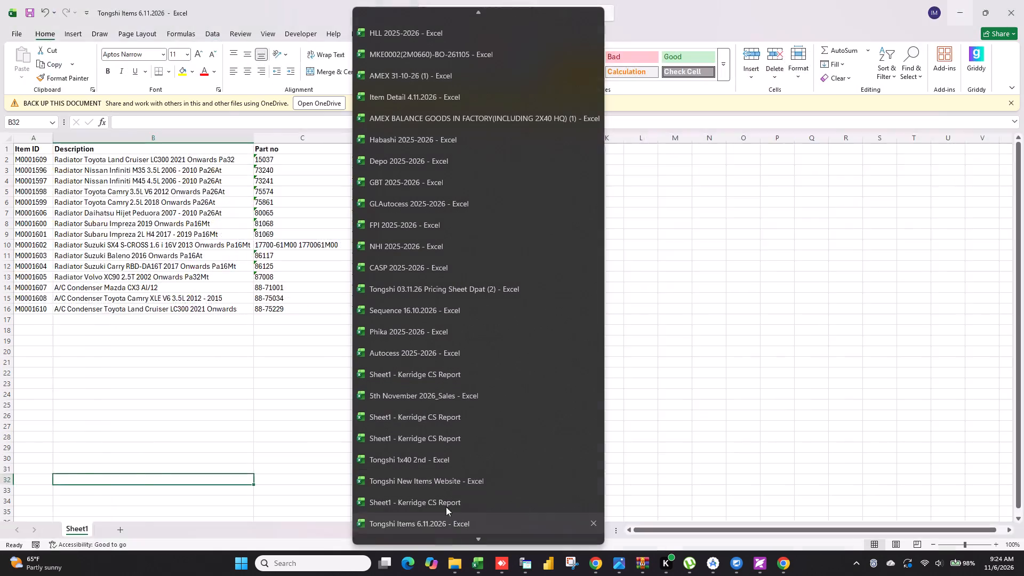
{"action": "left_click", "coordinate": [439, 485]}
{"action": "left_click", "coordinate": [1023, 0]}
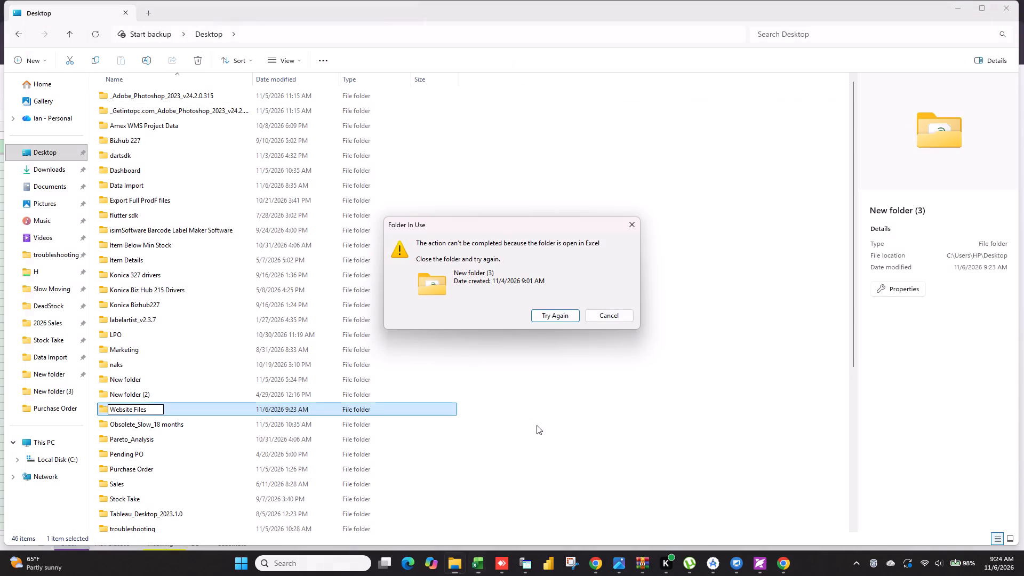
{"action": "left_click", "coordinate": [557, 318]}
{"action": "left_click", "coordinate": [557, 318]}
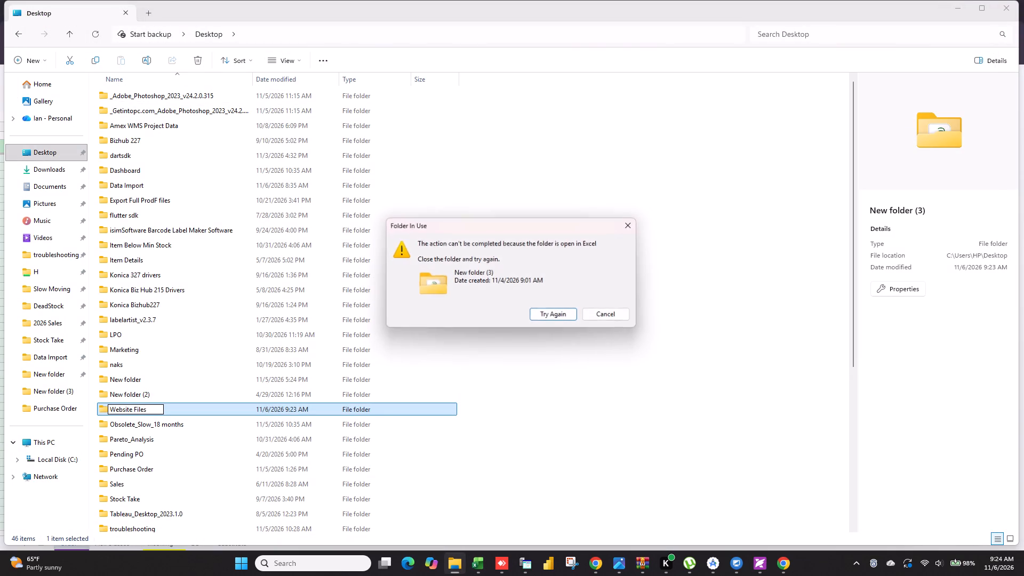
Close the Tongshi Items 6.11.2026 workbook and retry the folder rename.
{"action": "left_click", "coordinate": [482, 567]}
{"action": "scroll", "coordinate": [451, 499], "scroll_direction": "down", "scroll_amount": 11}
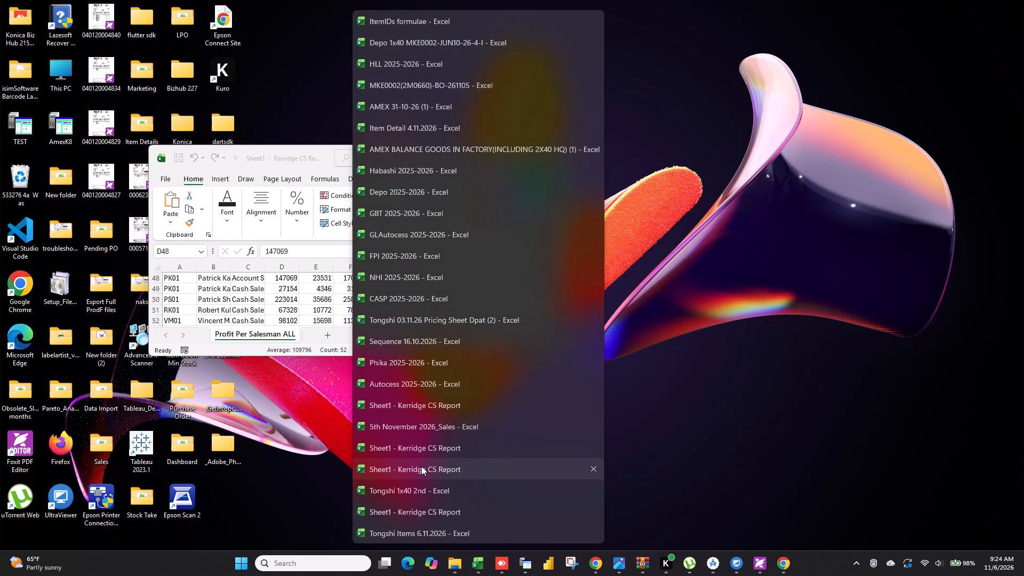
{"action": "scroll", "coordinate": [421, 466], "scroll_direction": "up", "scroll_amount": 1}
{"action": "scroll", "coordinate": [421, 466], "scroll_direction": "down", "scroll_amount": 1}
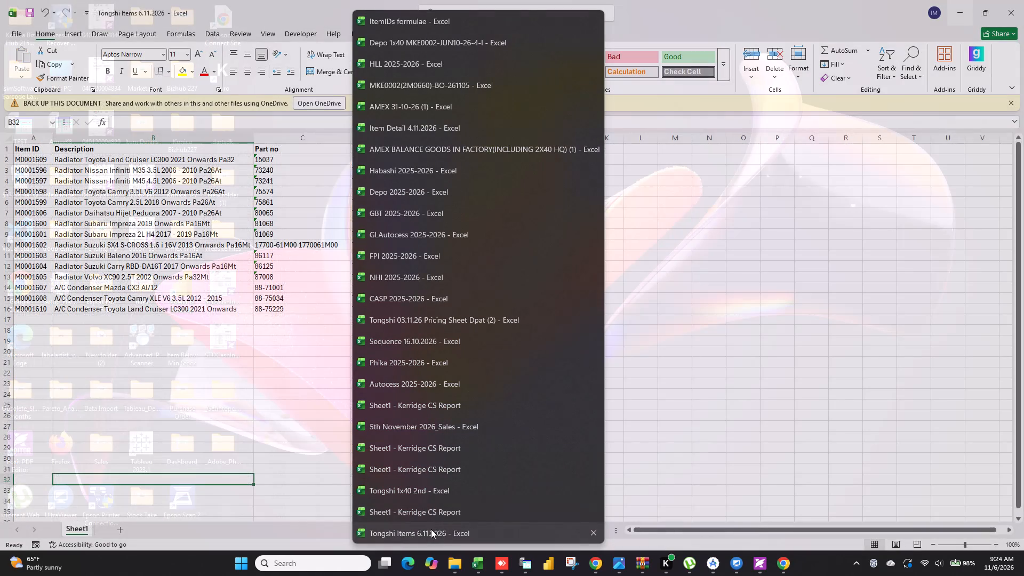
{"action": "left_click", "coordinate": [431, 529]}
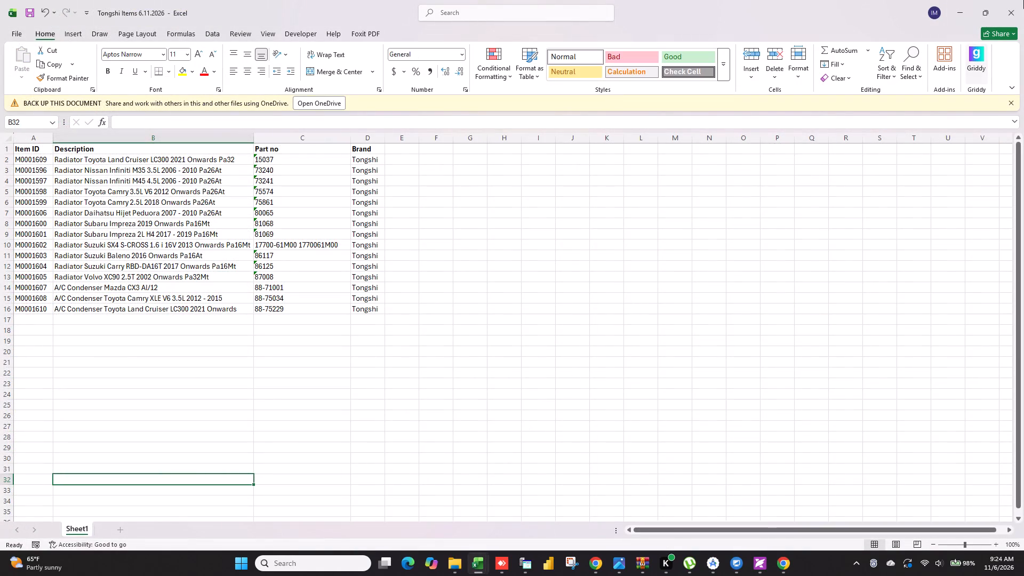
{"action": "left_click", "coordinate": [1023, 0]}
{"action": "left_click", "coordinate": [562, 311]}
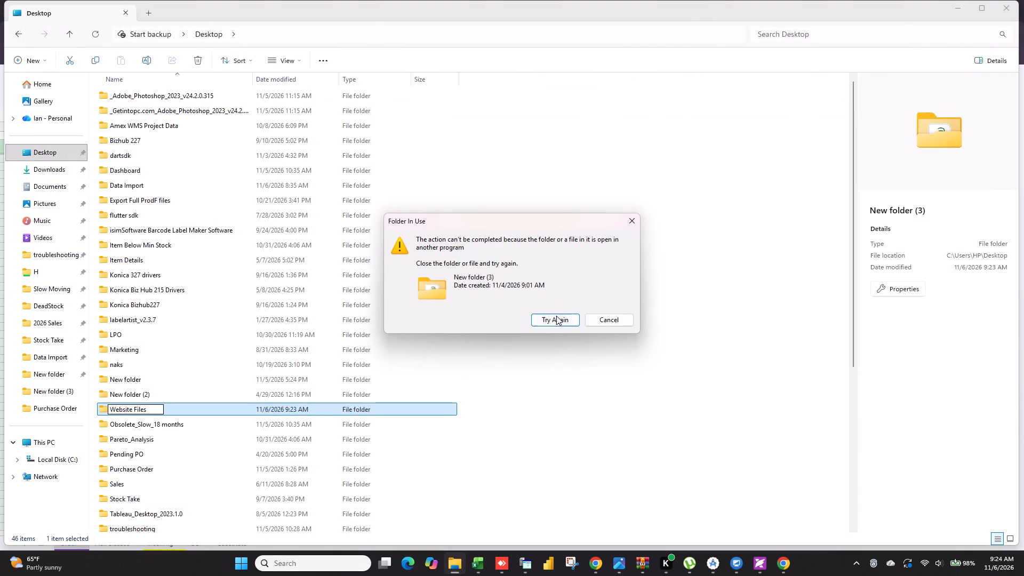
Close the Tongshi 03.11.26 Pricing Sheet Dpat (2) workbook without saving its changes and retry the folder rename.
{"action": "left_click", "coordinate": [456, 566]}
{"action": "left_click", "coordinate": [481, 562]}
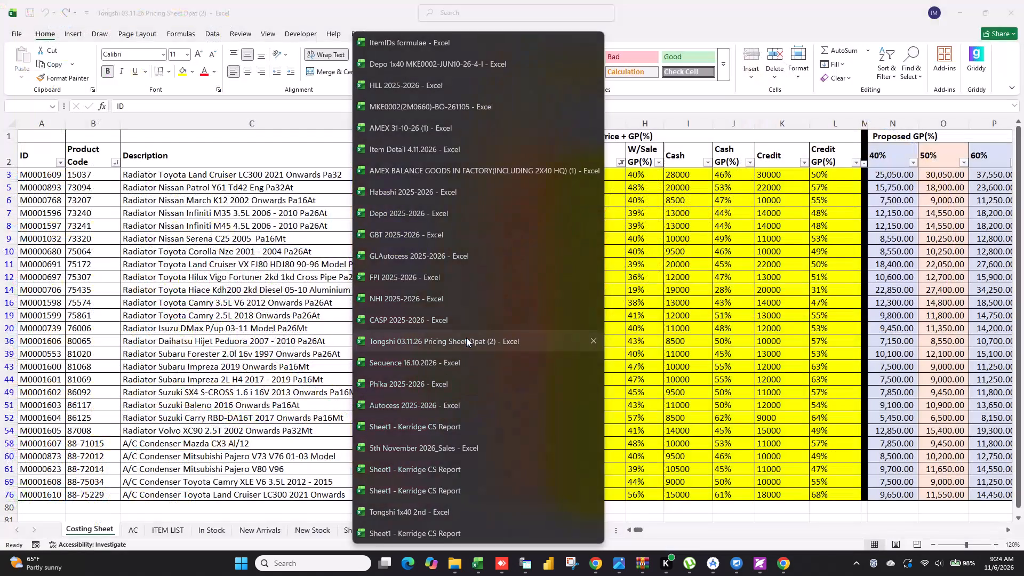
{"action": "left_click", "coordinate": [601, 343]}
{"action": "left_click", "coordinate": [551, 356]}
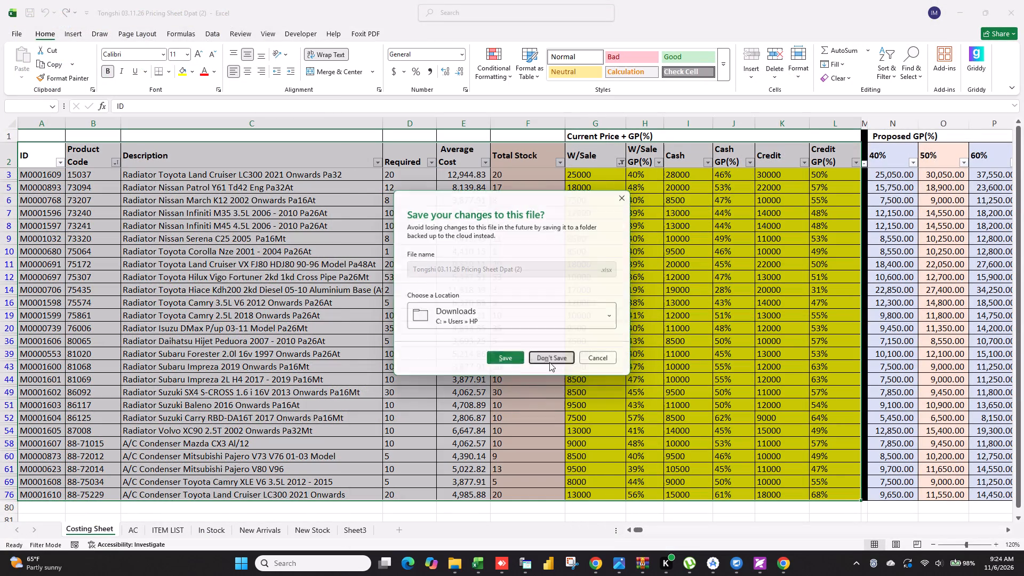
{"action": "left_click", "coordinate": [454, 569]}
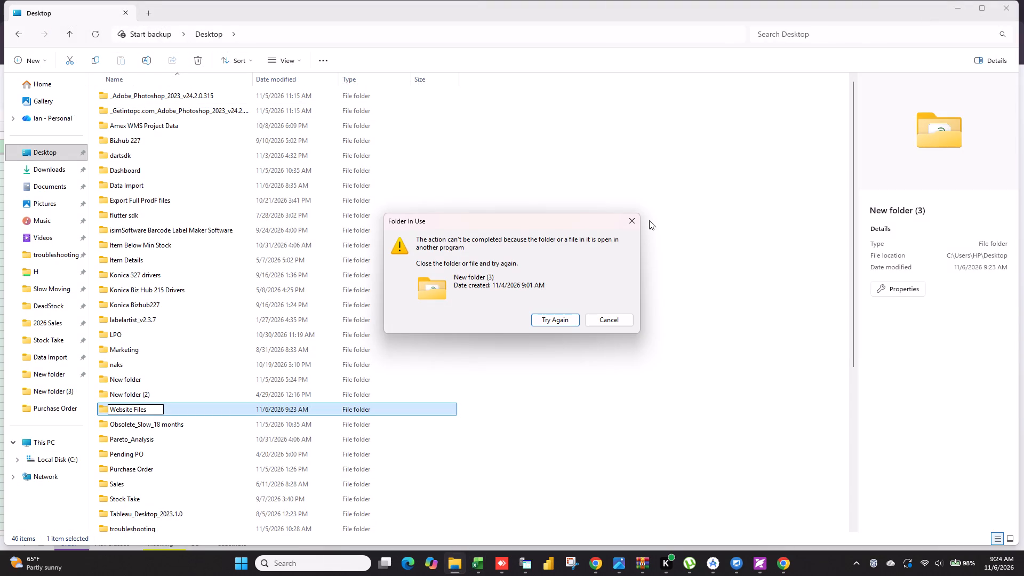
{"action": "left_click", "coordinate": [562, 316]}
{"action": "triple_click", "coordinate": [562, 316]}
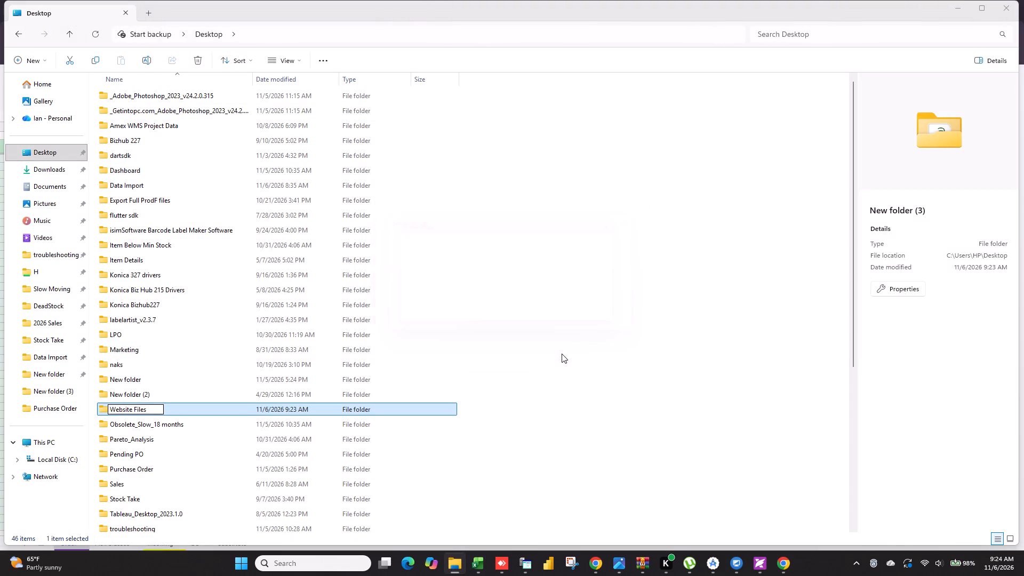
Close the Kerridge CS Report workbook with the Profit Per Salesman ALL sheet, listed above 5th November 2026_Sales, without saving.
{"action": "left_click", "coordinate": [473, 567]}
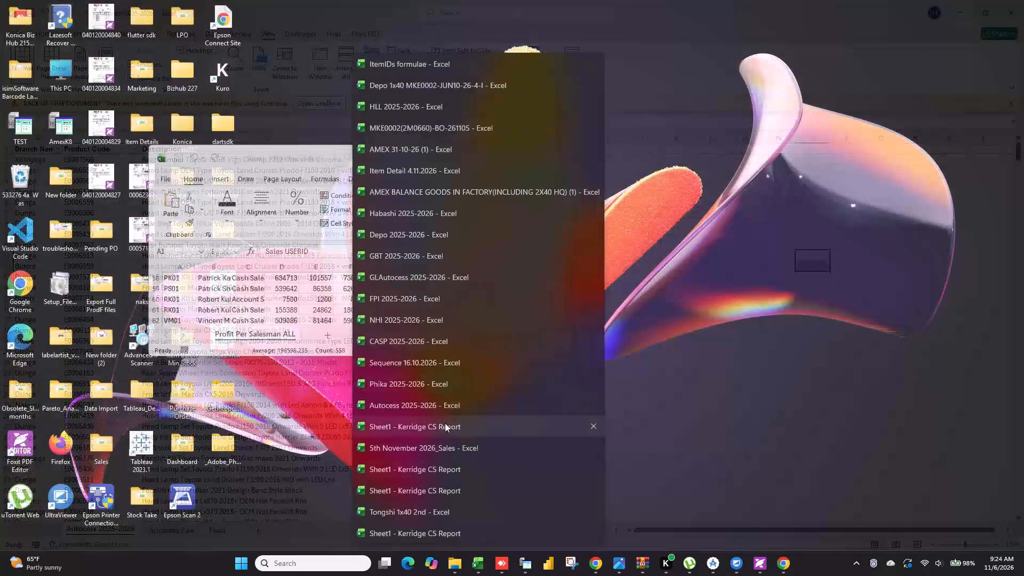
{"action": "left_click", "coordinate": [445, 423]}
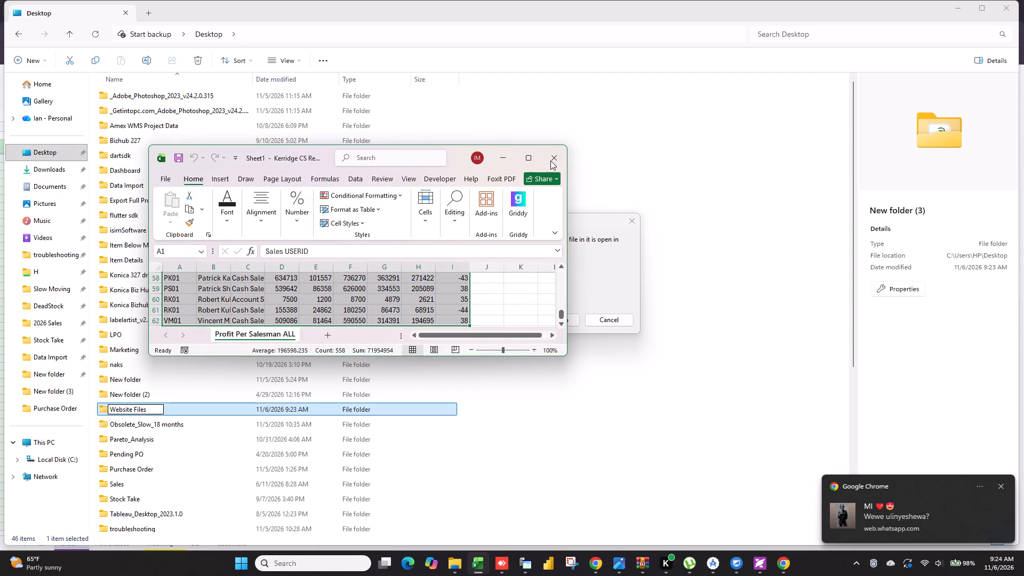
{"action": "left_click", "coordinate": [559, 156]}
{"action": "left_click", "coordinate": [403, 318]}
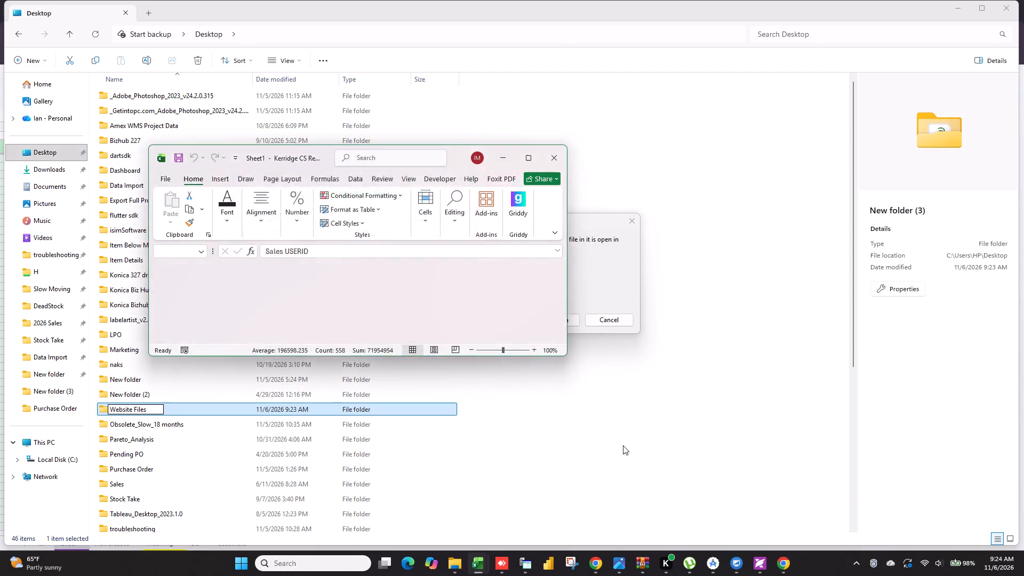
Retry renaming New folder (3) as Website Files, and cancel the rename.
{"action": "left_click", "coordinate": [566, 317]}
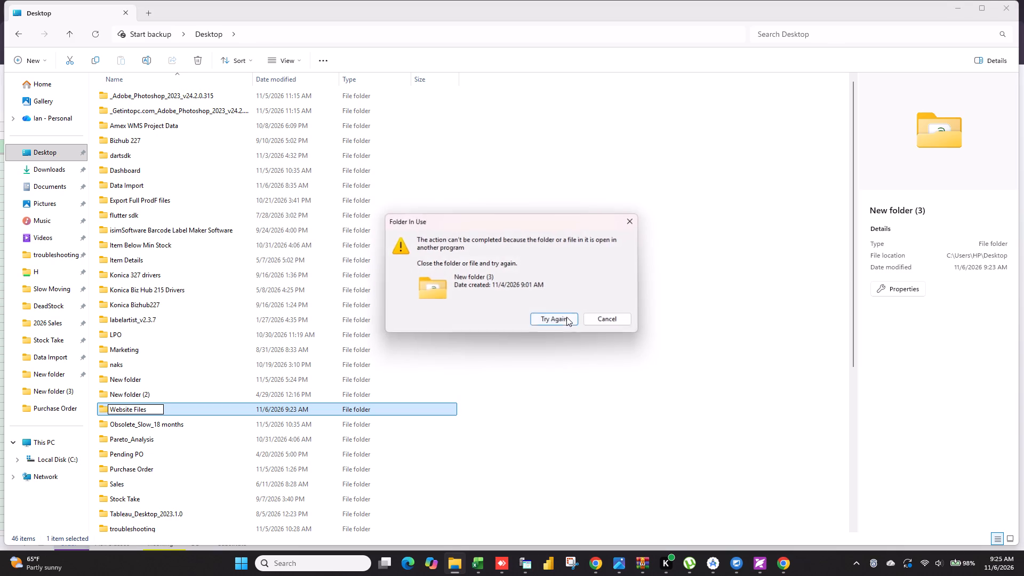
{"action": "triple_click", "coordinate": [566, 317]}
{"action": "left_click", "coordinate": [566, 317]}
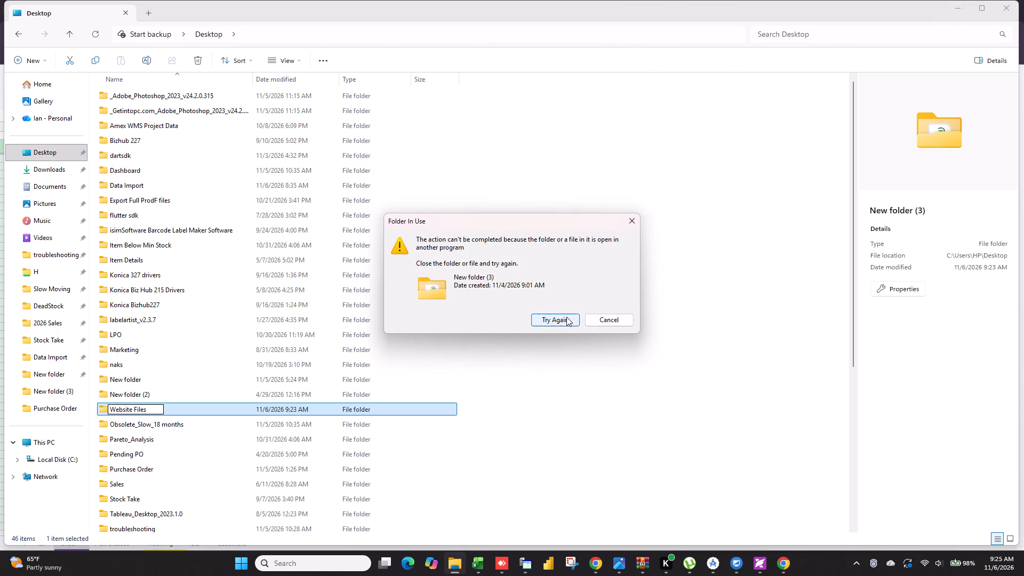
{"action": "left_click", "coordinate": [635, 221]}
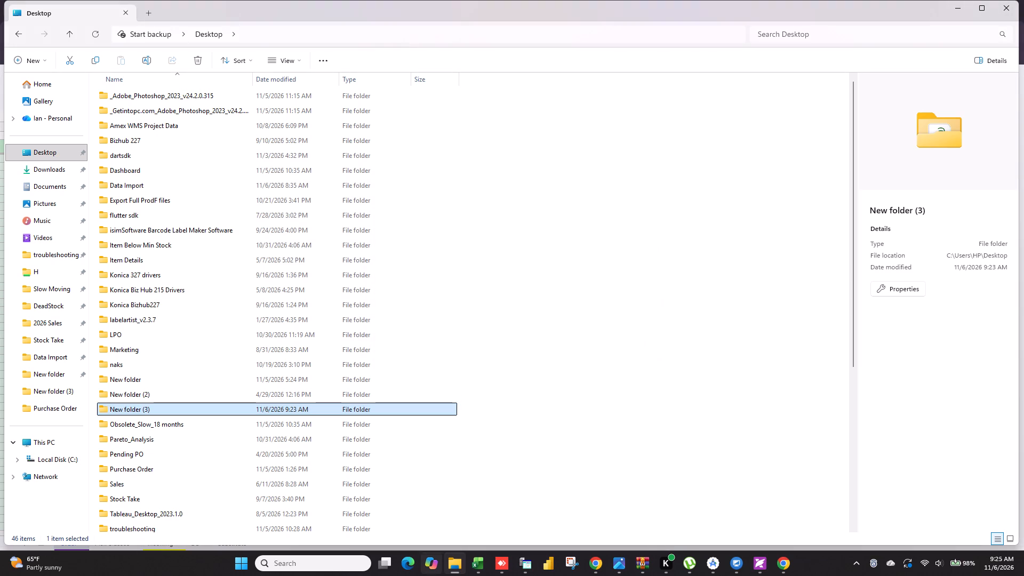
Check the contents of the desktop's New folder (2) and delete that folder.
{"action": "double_click", "coordinate": [150, 390]}
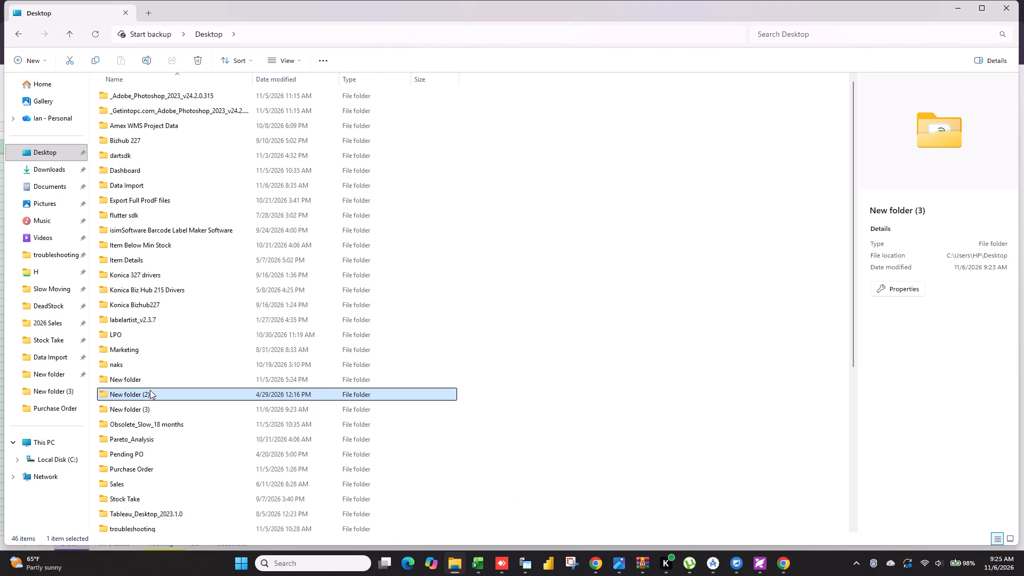
{"action": "left_click", "coordinate": [74, 37]}
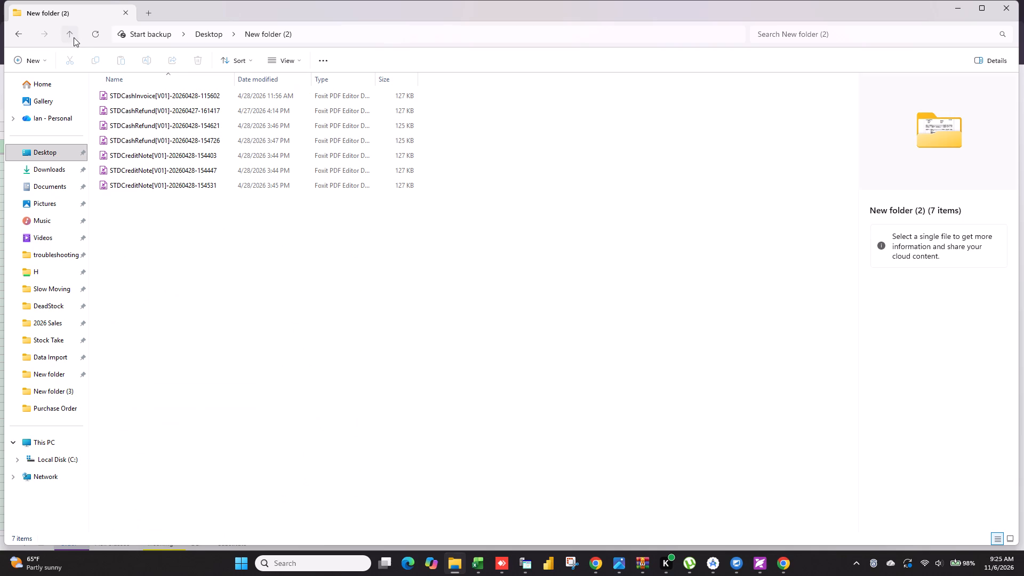
{"action": "left_click", "coordinate": [174, 393]}
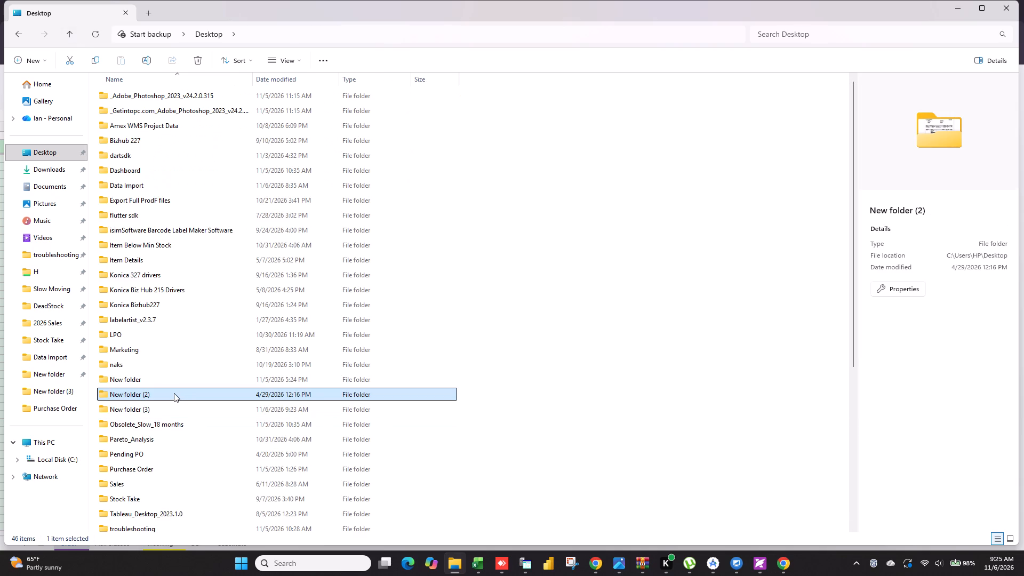
{"action": "right_click", "coordinate": [174, 393]}
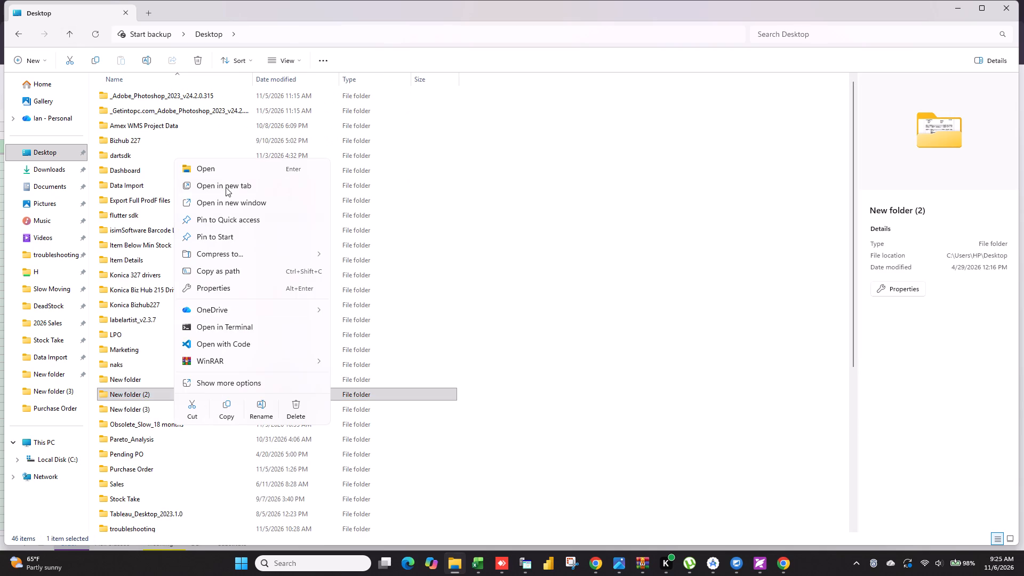
{"action": "left_click", "coordinate": [298, 412]}
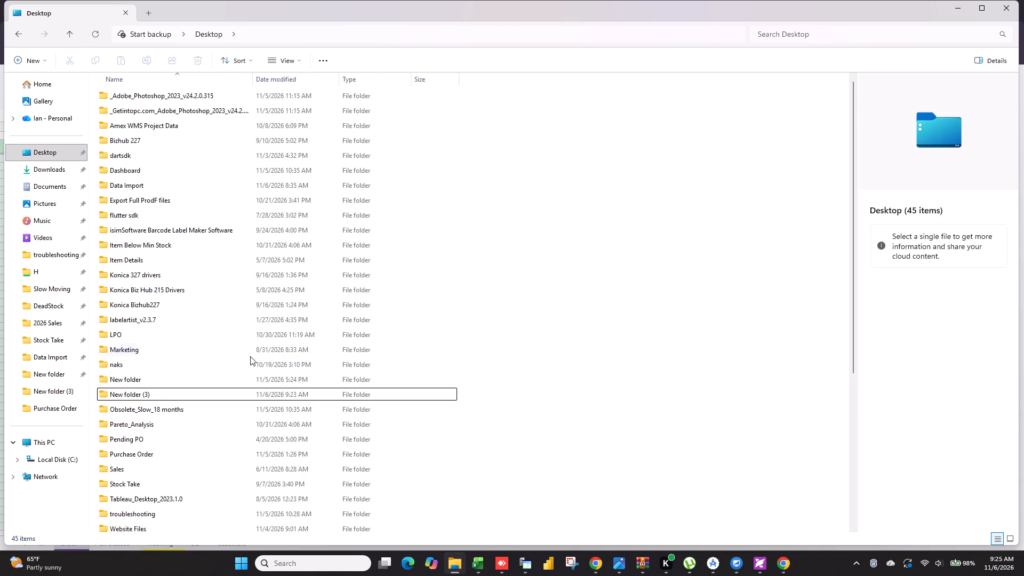
Check the files in the desktop's New folder and return to the Desktop folder.
{"action": "double_click", "coordinate": [124, 383]}
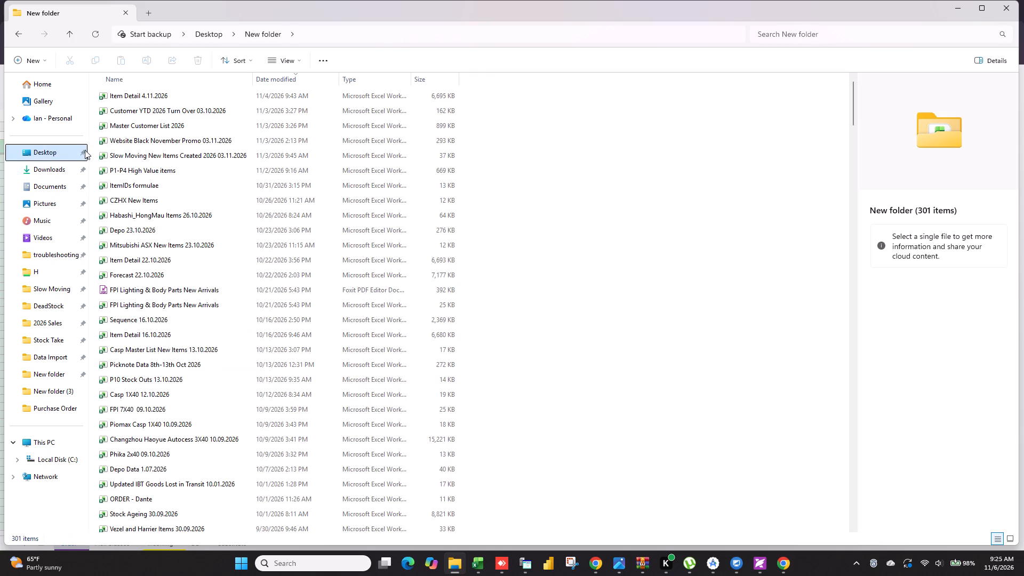
{"action": "left_click", "coordinate": [66, 32]}
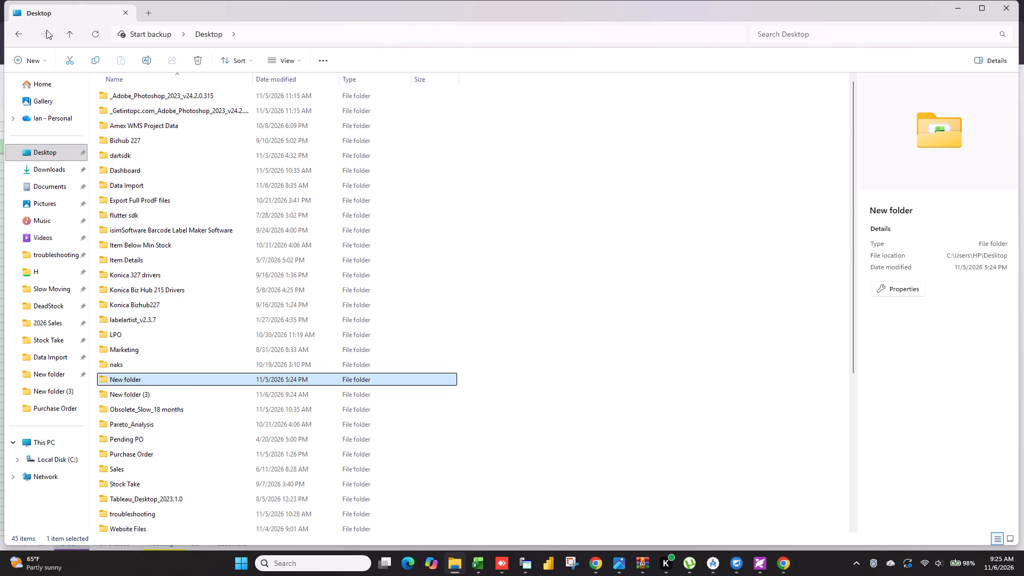
Create a new folder on the desktop named Branch by Brand Analysis 2025-2026.
{"action": "left_click", "coordinate": [40, 57]}
{"action": "left_click", "coordinate": [60, 85]}
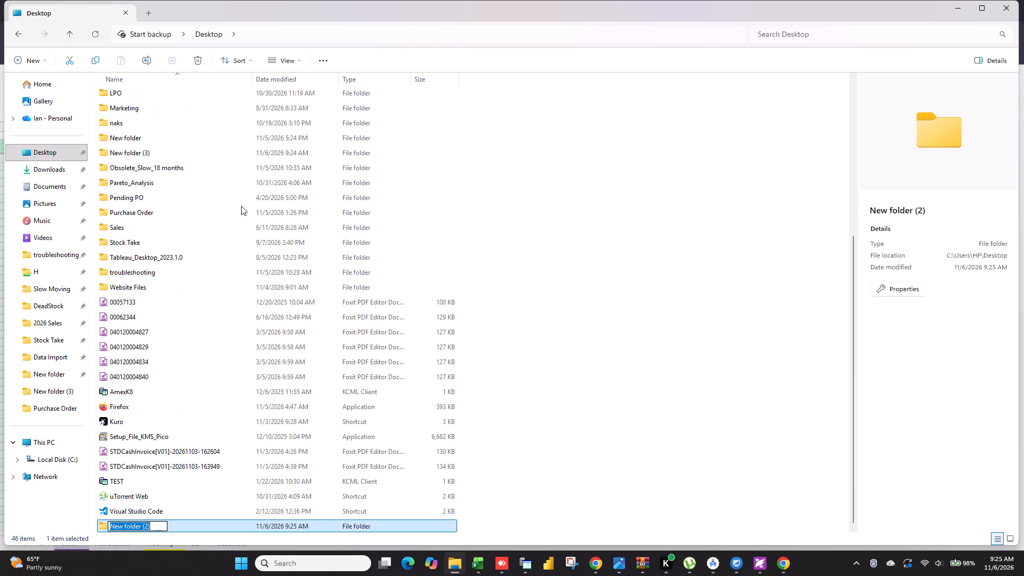
{"action": "key", "text": "BackSpace"}
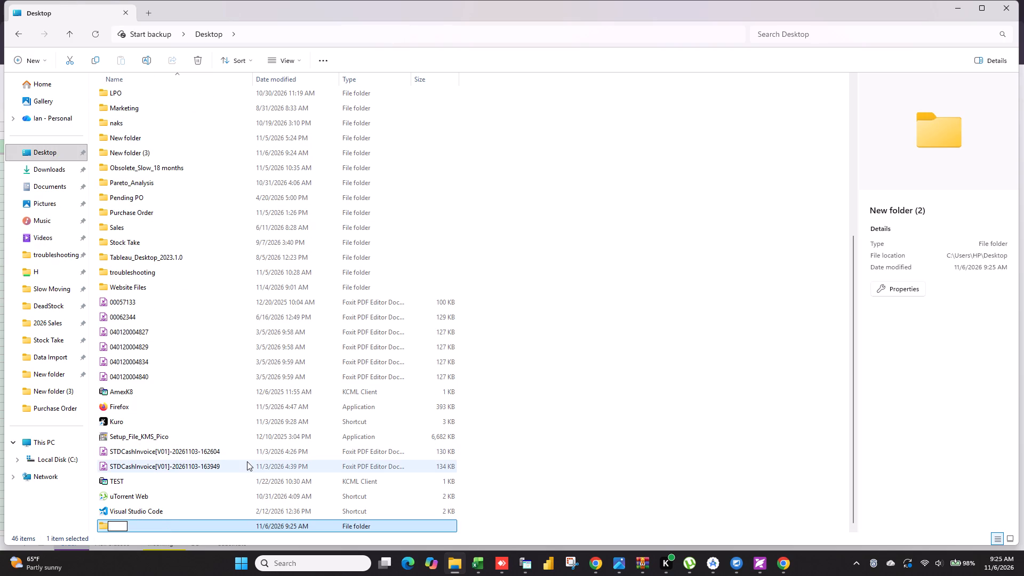
{"action": "type", "text": "BRand"}
{"action": "key", "text": "space"}
{"action": "key", "text": "BackSpace"}
{"action": "key", "text": "BackSpace"}
{"action": "key", "text": "BackSpace"}
{"action": "key", "text": "BackSpace"}
{"action": "key", "text": "BackSpace"}
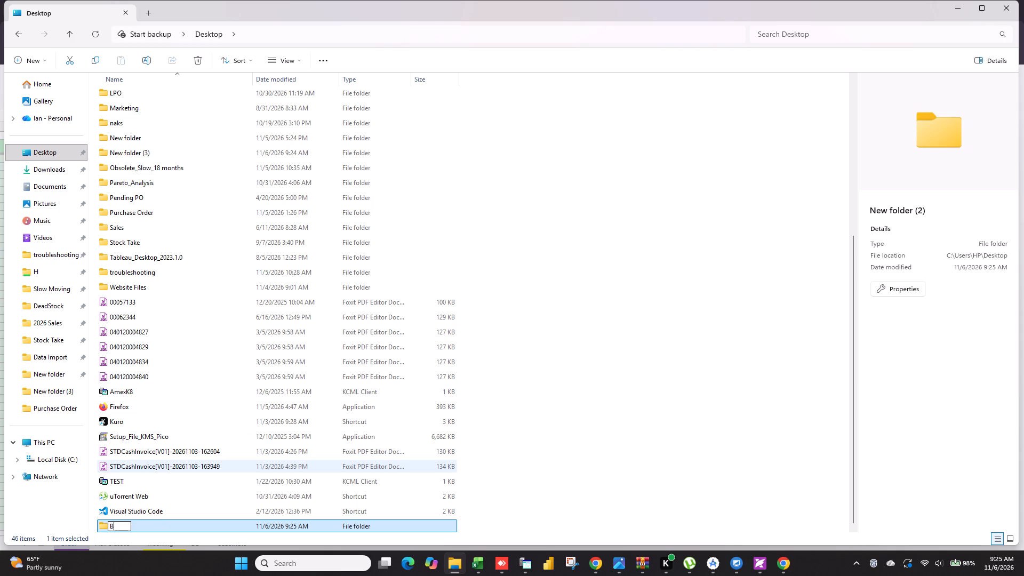
{"action": "type", "text": "ran"}
{"action": "type", "text": "d"}
{"action": "key", "text": "space"}
{"action": "key", "text": "BackSpace"}
{"action": "key", "text": "BackSpace"}
{"action": "type", "text": "ch"}
{"action": "key", "text": "space"}
{"action": "type", "text": "Brand"}
{"action": "key", "text": "space"}
{"action": "key", "text": "BackSpace"}
{"action": "key", "text": "BackSpace"}
{"action": "key", "text": "BackSpace"}
{"action": "key", "text": "BackSpace"}
{"action": "key", "text": "BackSpace"}
{"action": "key", "text": "BackSpace"}
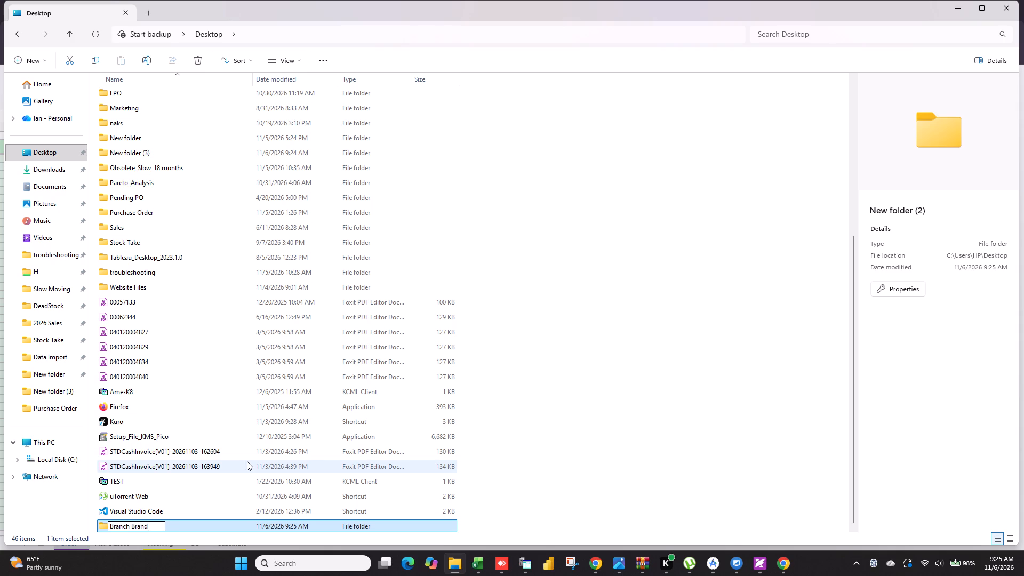
{"action": "type", "text": "by Brand Analt"}
{"action": "key", "text": "BackSpace"}
{"action": "type", "text": "ysis"}
{"action": "key", "text": "space"}
{"action": "type", "text": "2025-2026"}
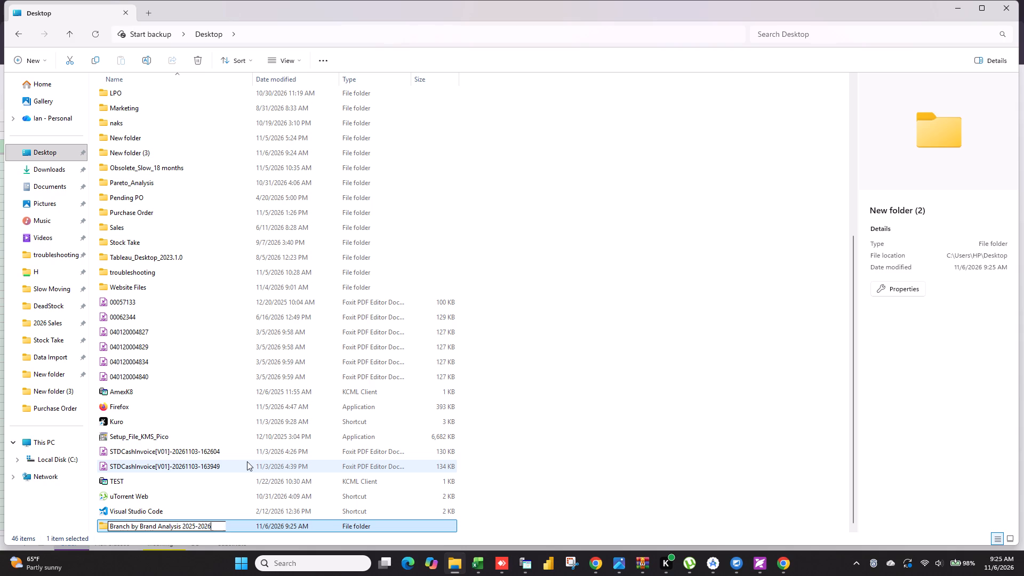
{"action": "key", "text": "Return"}
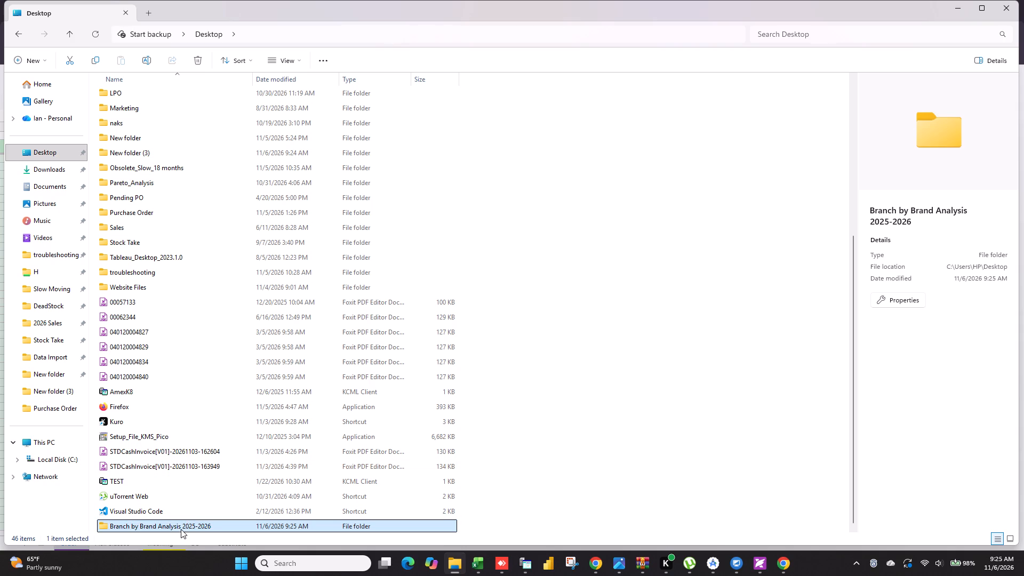
Move the ten brand workbooks from Autocess 2025-2026 through HLL 2025-2026 out of 2026 Sales into the desktop's Branch by Brand Analysis 2025-2026 folder.
{"action": "double_click", "coordinate": [181, 529]}
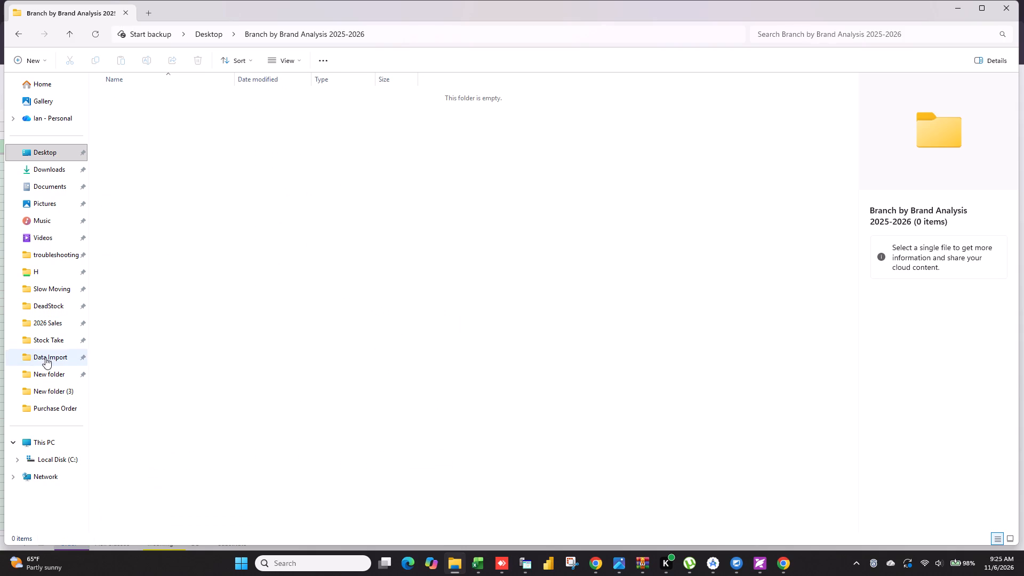
{"action": "double_click", "coordinate": [49, 321]}
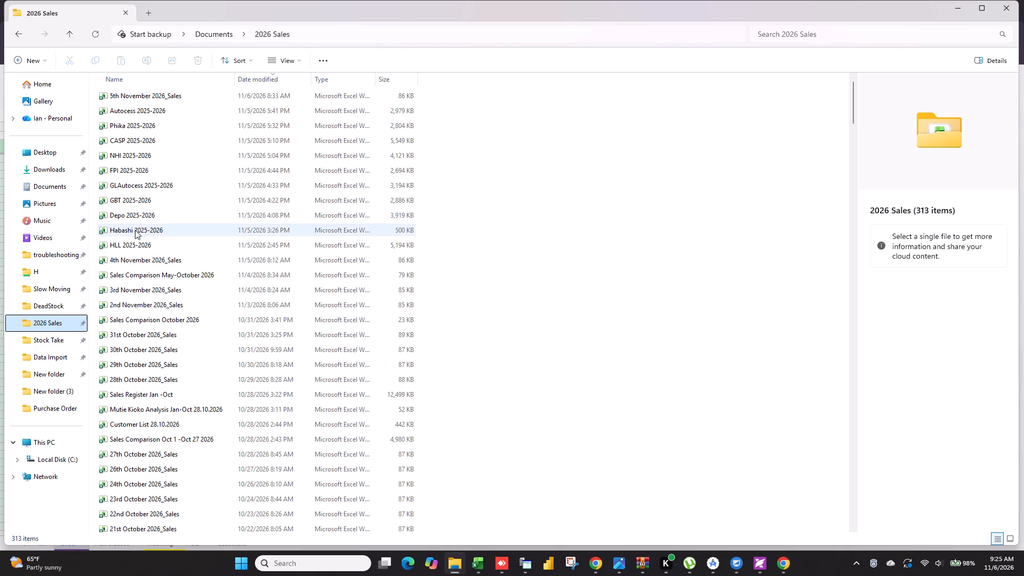
{"action": "left_click", "coordinate": [128, 247]}
{"action": "left_click", "coordinate": [134, 227], "text": "ctrl"}
{"action": "left_click", "coordinate": [136, 217], "text": "ctrl"}
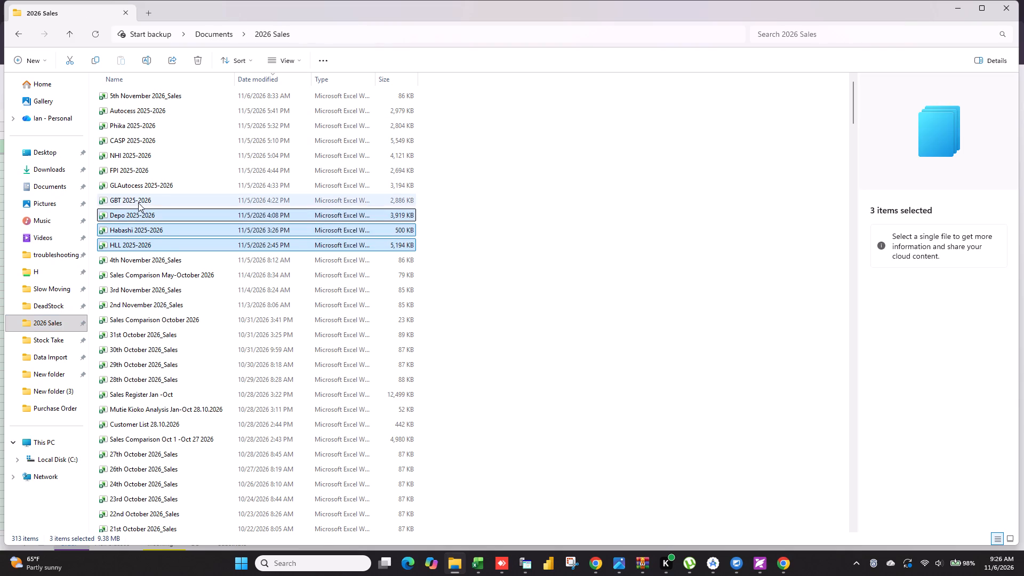
{"action": "left_click", "coordinate": [138, 203], "text": "ctrl"}
{"action": "left_click", "coordinate": [139, 189], "text": "ctrl"}
{"action": "left_click", "coordinate": [139, 165], "text": "ctrl"}
{"action": "left_click", "coordinate": [142, 158], "text": "ctrl"}
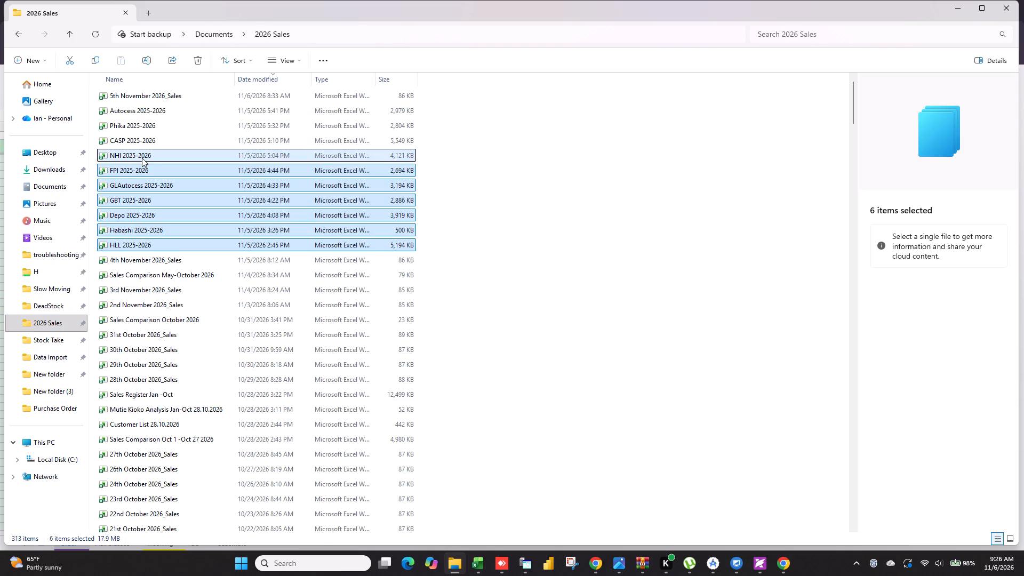
{"action": "left_click", "coordinate": [143, 136], "text": "ctrl"}
{"action": "left_click", "coordinate": [145, 125], "text": "ctrl"}
{"action": "left_click", "coordinate": [146, 110], "text": "ctrl"}
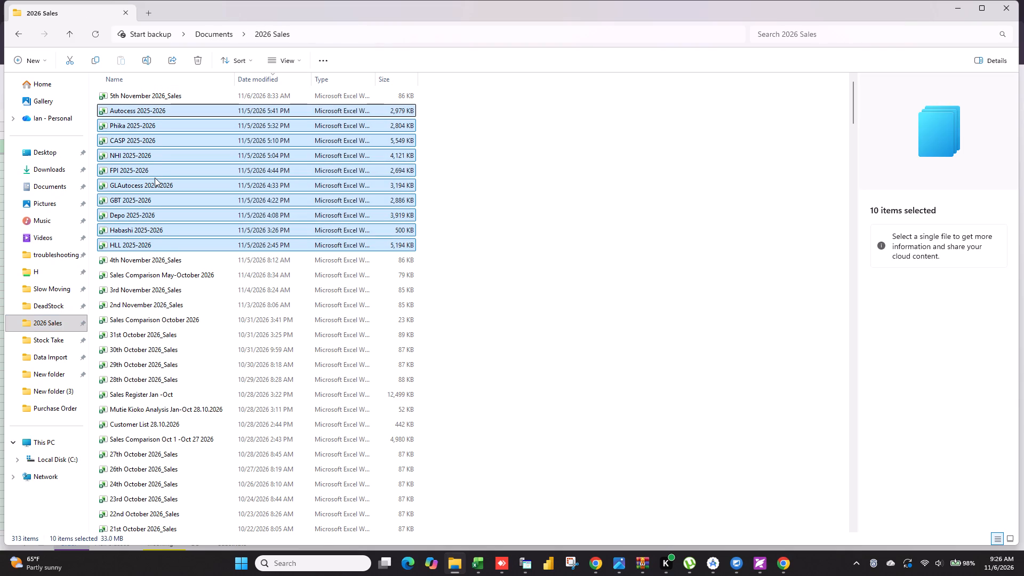
{"action": "key", "text": "ctrl+x"}
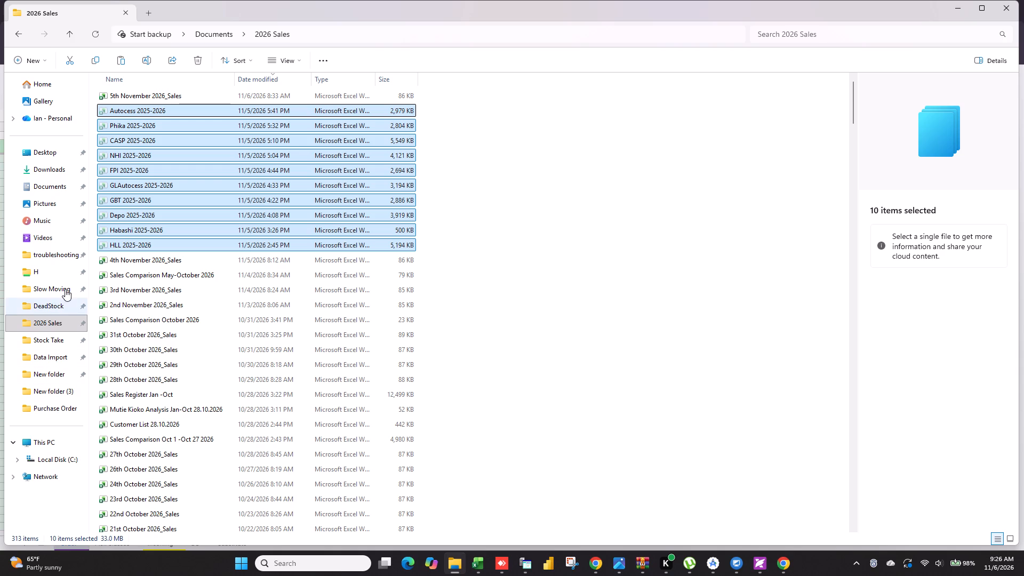
{"action": "double_click", "coordinate": [51, 156]}
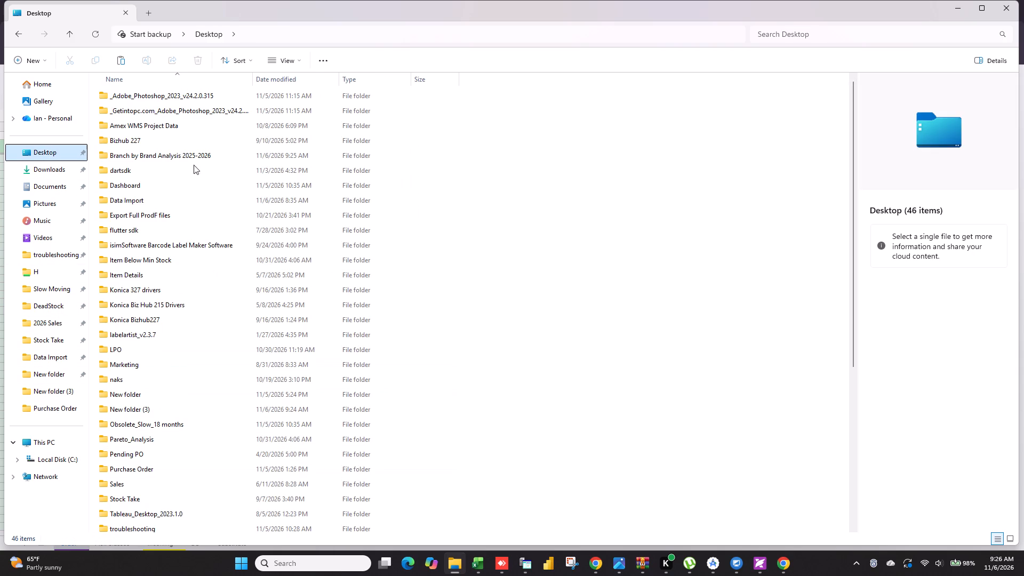
{"action": "double_click", "coordinate": [187, 149]}
{"action": "left_click", "coordinate": [116, 59]}
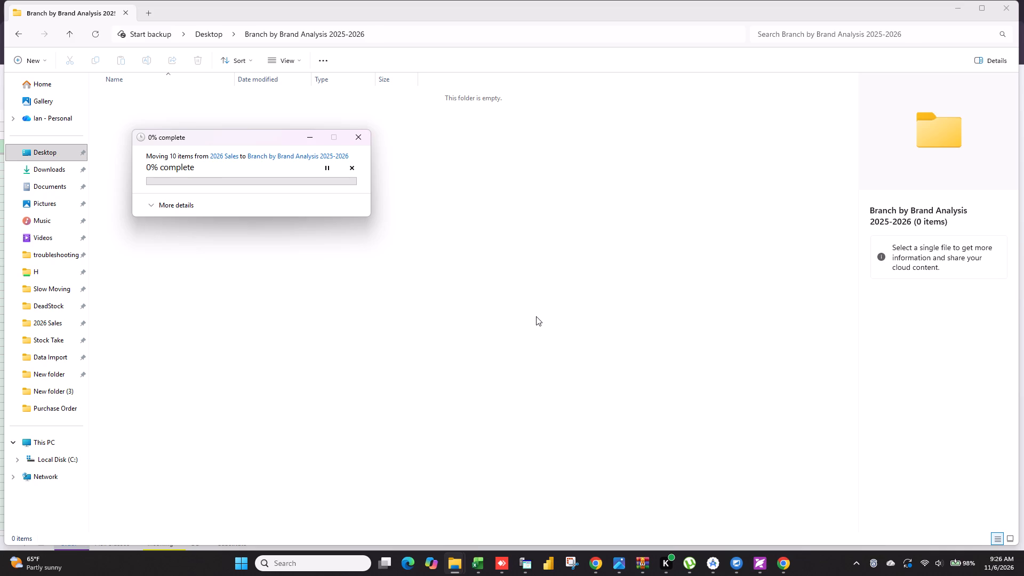
Switch to the Habashi 2025-2026 workbook in Excel, show its Habashi 2025-2026 sheet, save the workbook and close it.
{"action": "left_click", "coordinate": [478, 573]}
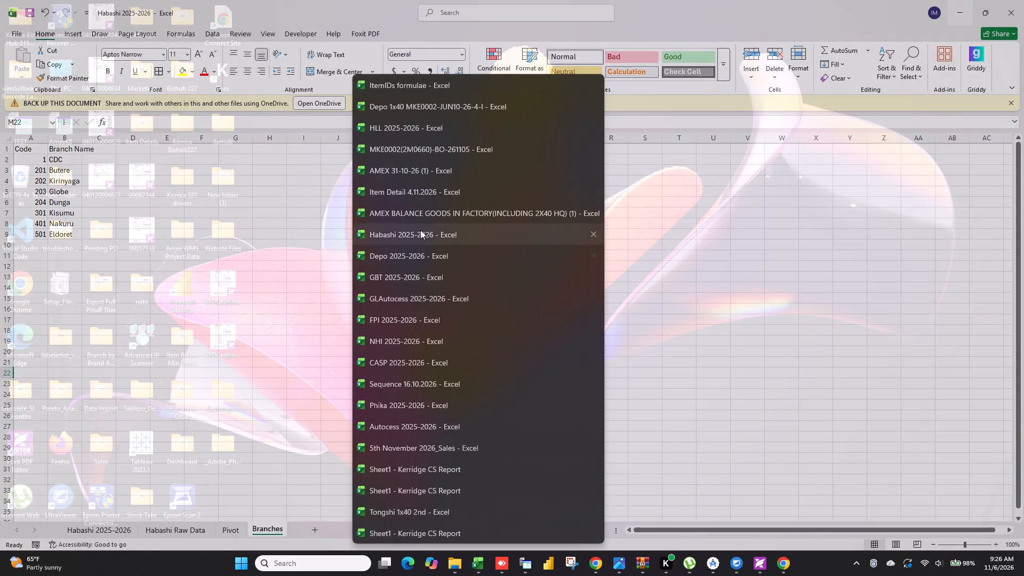
{"action": "left_click", "coordinate": [420, 230]}
{"action": "left_click", "coordinate": [95, 525]}
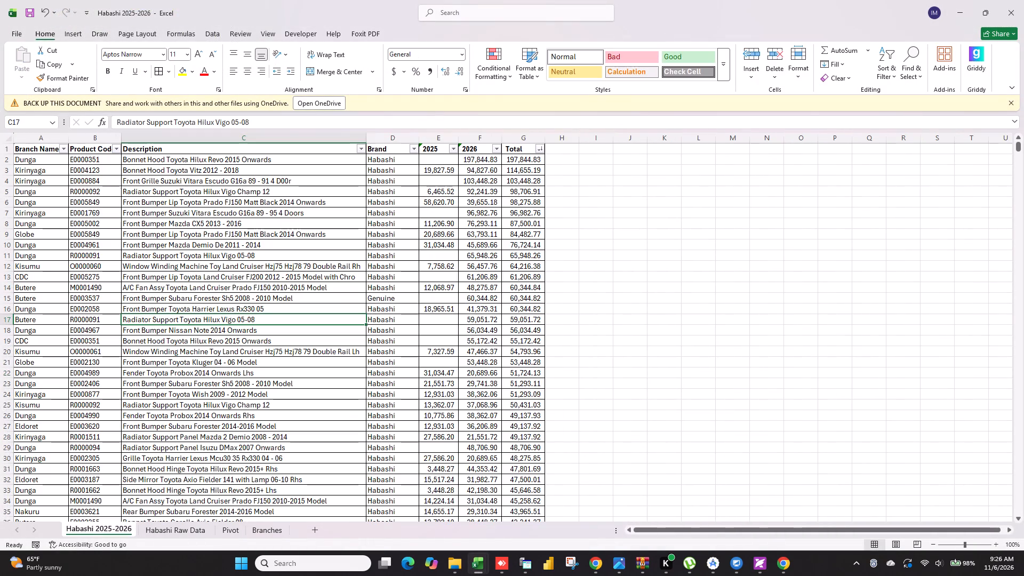
{"action": "left_click", "coordinate": [30, 9]}
{"action": "left_click", "coordinate": [1023, 0]}
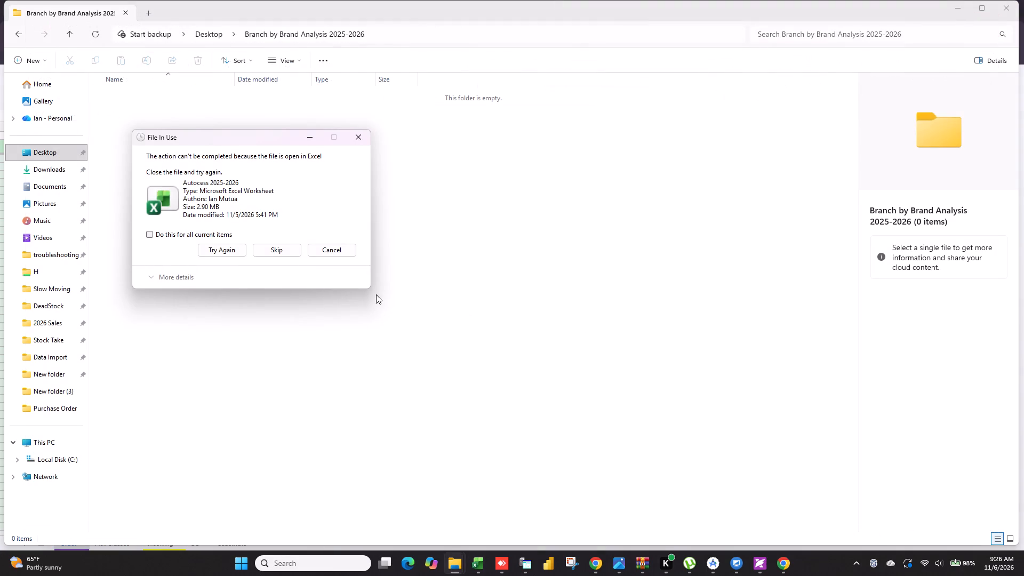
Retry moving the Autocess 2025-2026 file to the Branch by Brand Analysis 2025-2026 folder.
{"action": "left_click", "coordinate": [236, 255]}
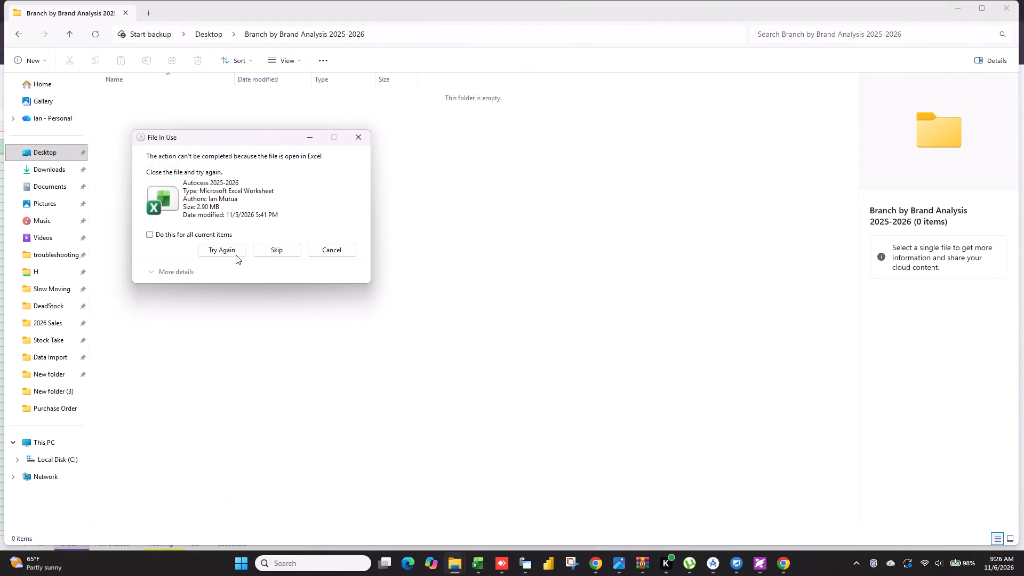
Bring up the list of open Excel workbooks.
{"action": "left_click", "coordinate": [488, 565]}
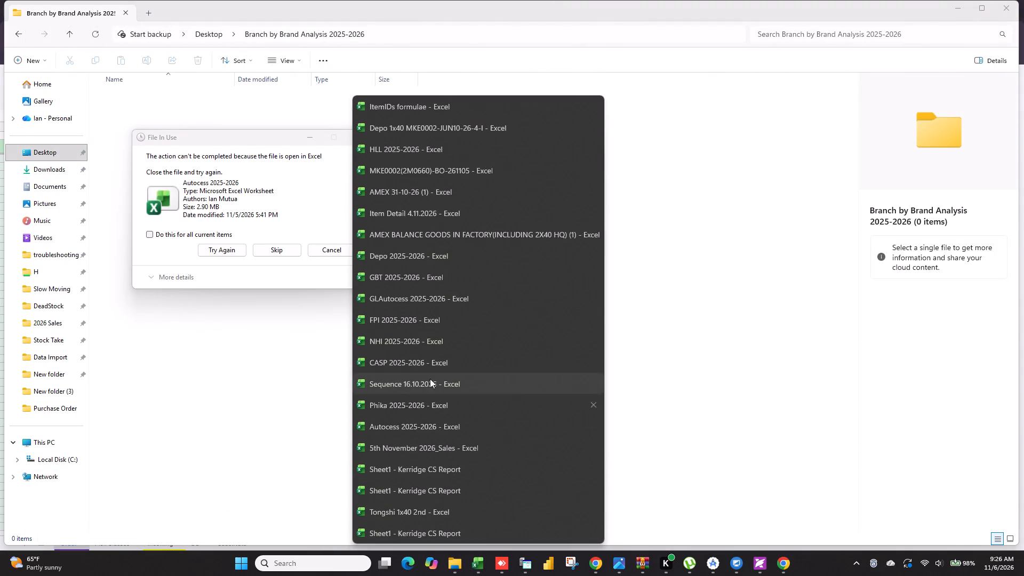